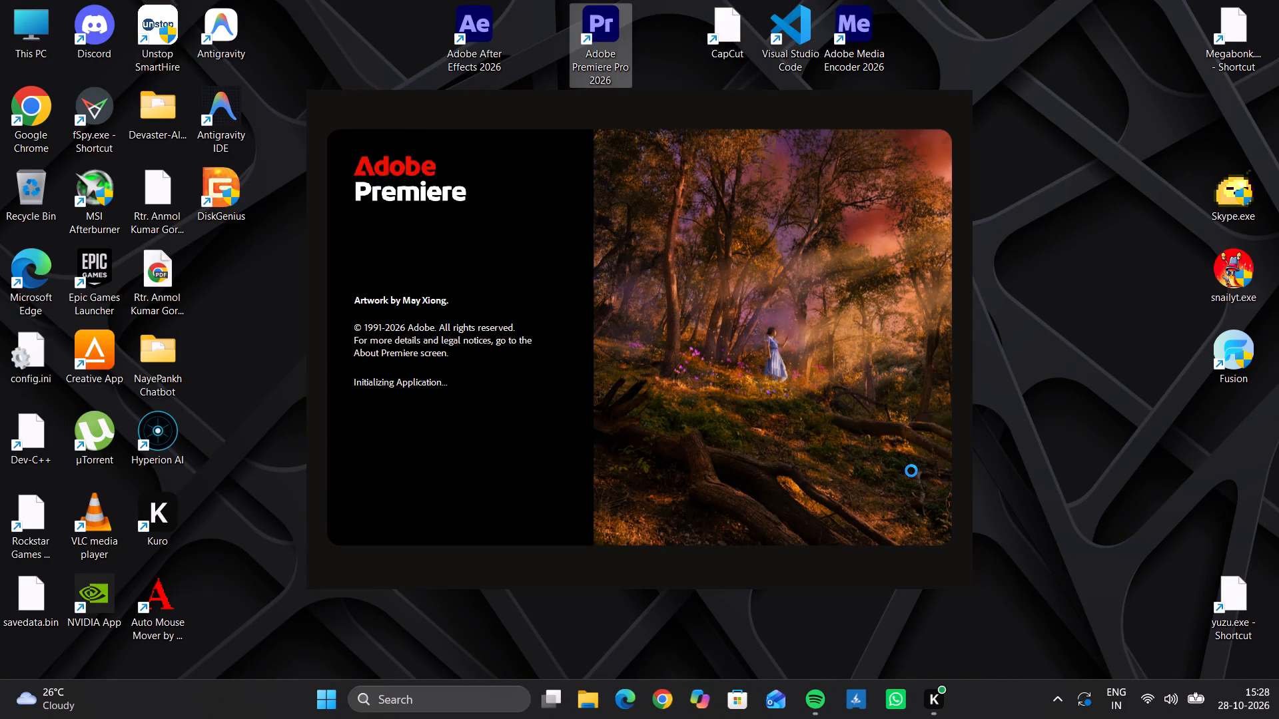
Switch to Spotify and resume playback of the song Taare.
left_click(806, 698)
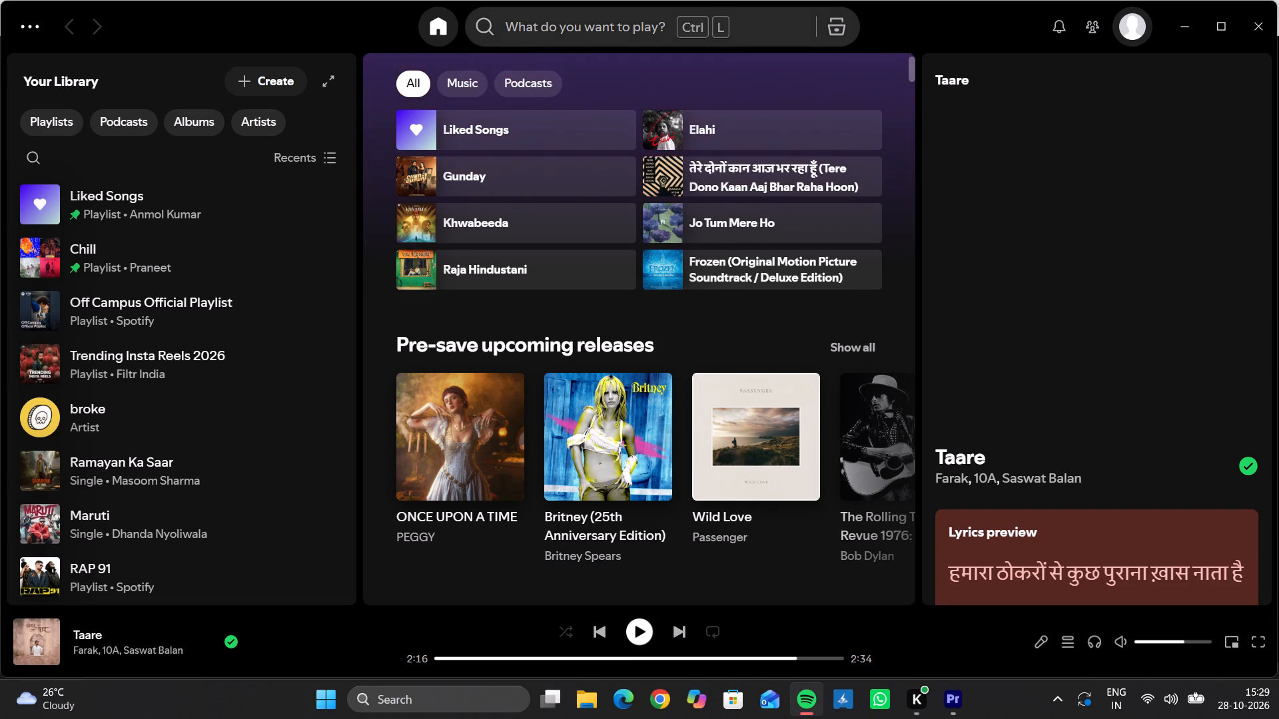
left_click(638, 626)
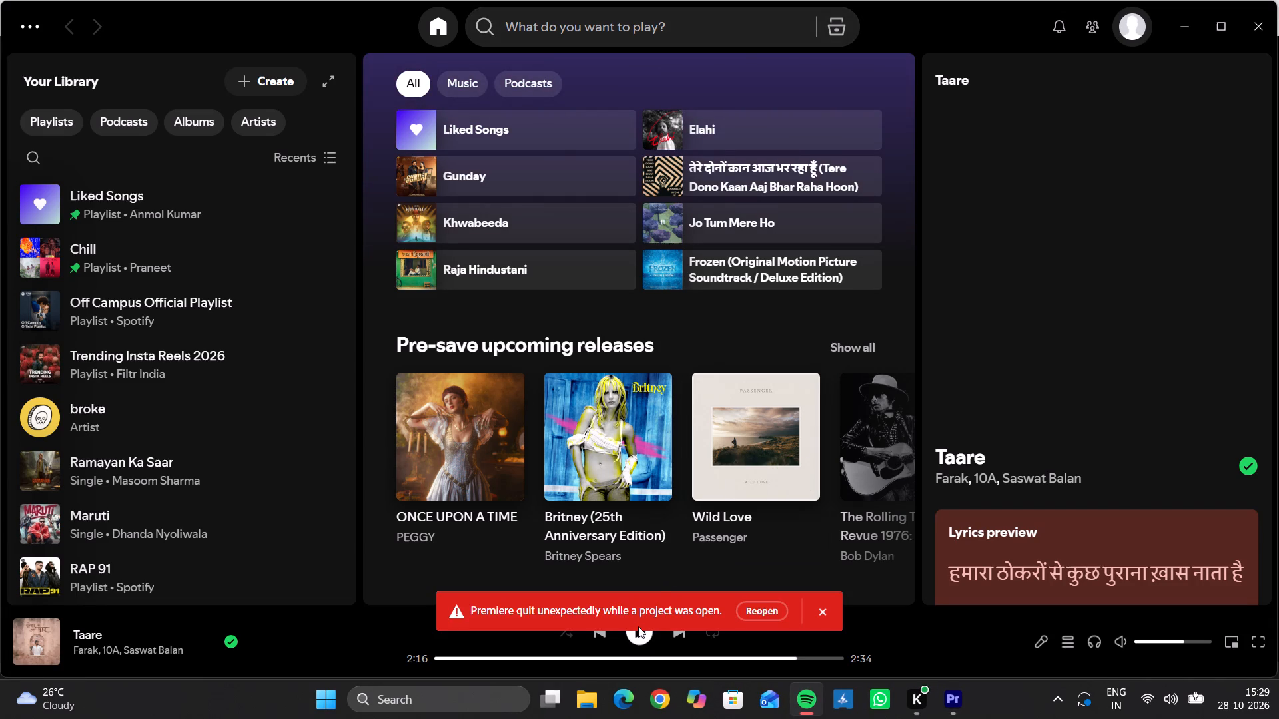
left_click(638, 635)
Reopen the project that was open when Premiere quit, and minimize the Spotify window.
left_click(755, 614)
left_click(1192, 21)
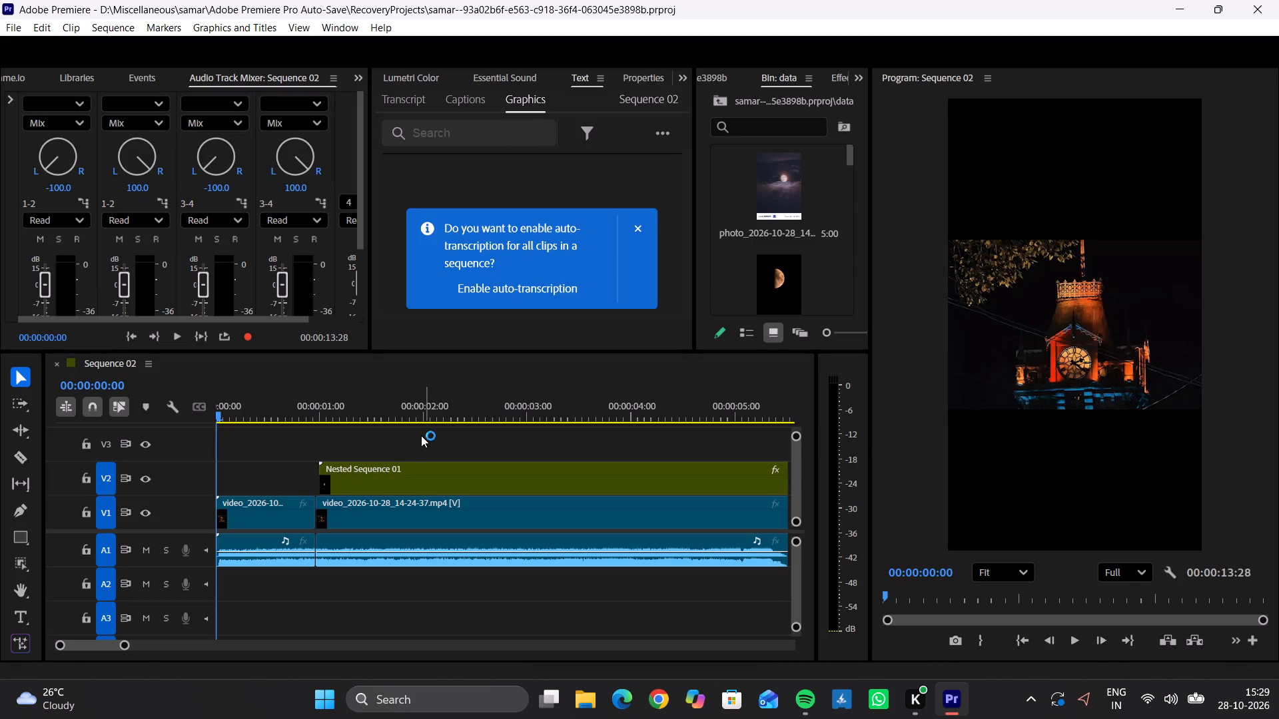
Scrub through the opening of Sequence 02 and return the playhead to the start.
left_click_drag(344, 412, 353, 422)
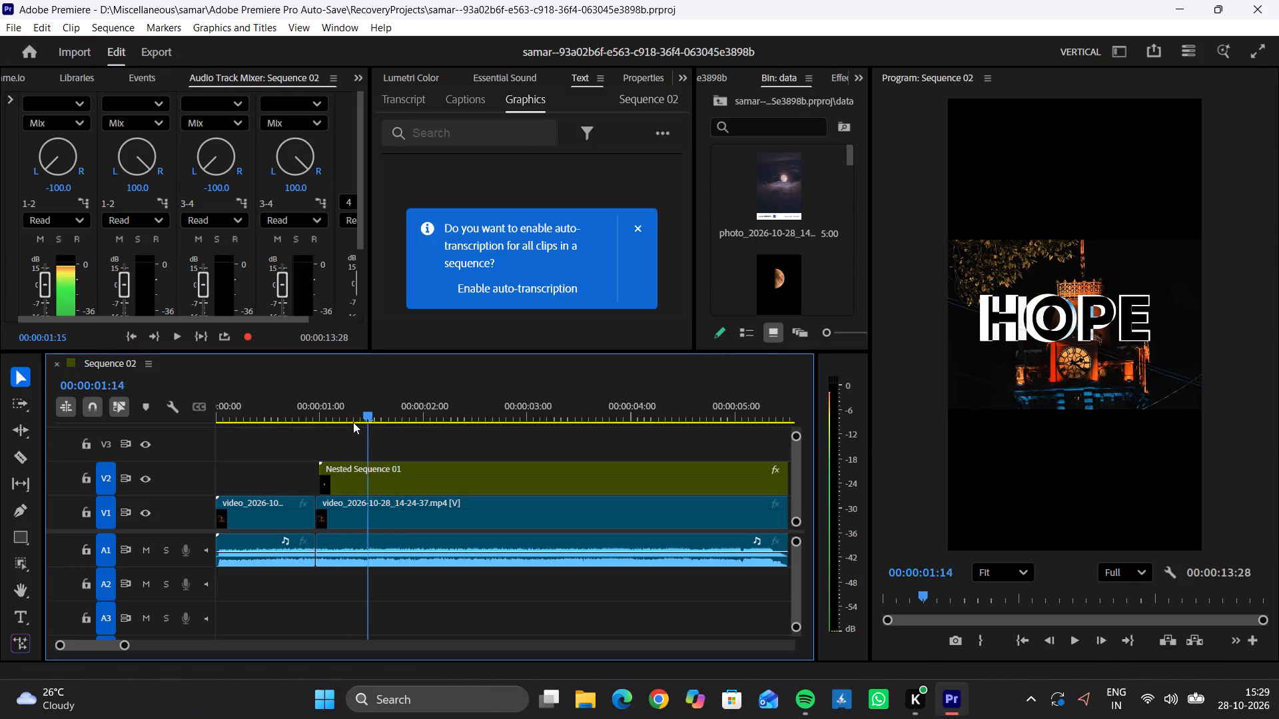
left_click_drag(353, 422, 195, 445)
Dismiss the auto-transcription suggestion without enabling it.
left_click(640, 219)
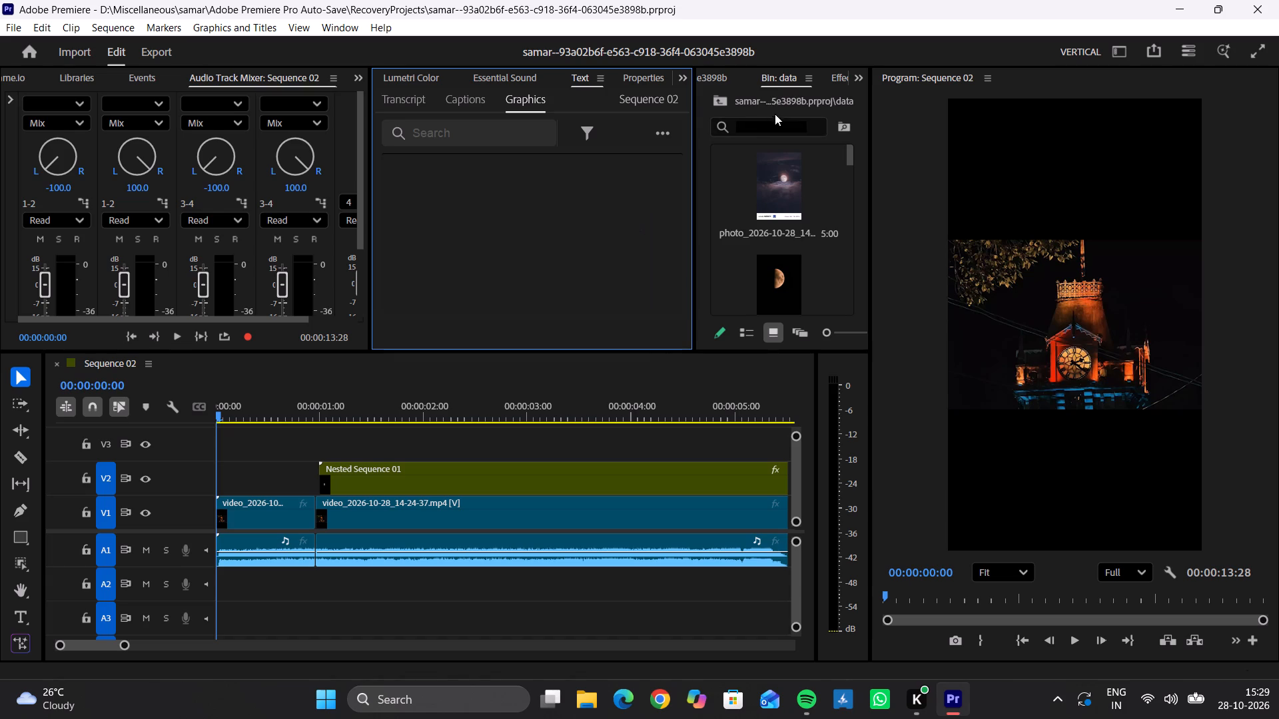
Move the data bin into the panel group that holds the Audio Track Mixer.
left_click_drag(775, 77, 175, 79)
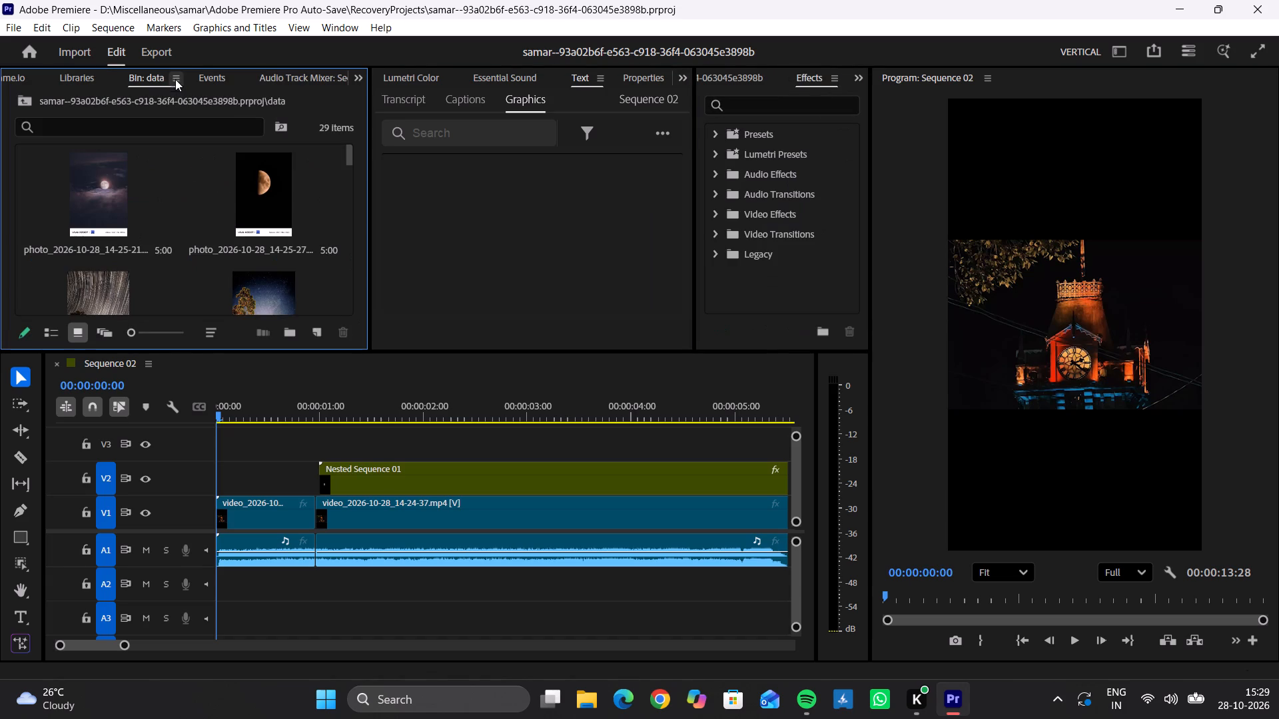
Split the V1 video clip and its A1 audio at 00:00:05:19, where Nested Sequence 01 ends on V2.
left_click(274, 475)
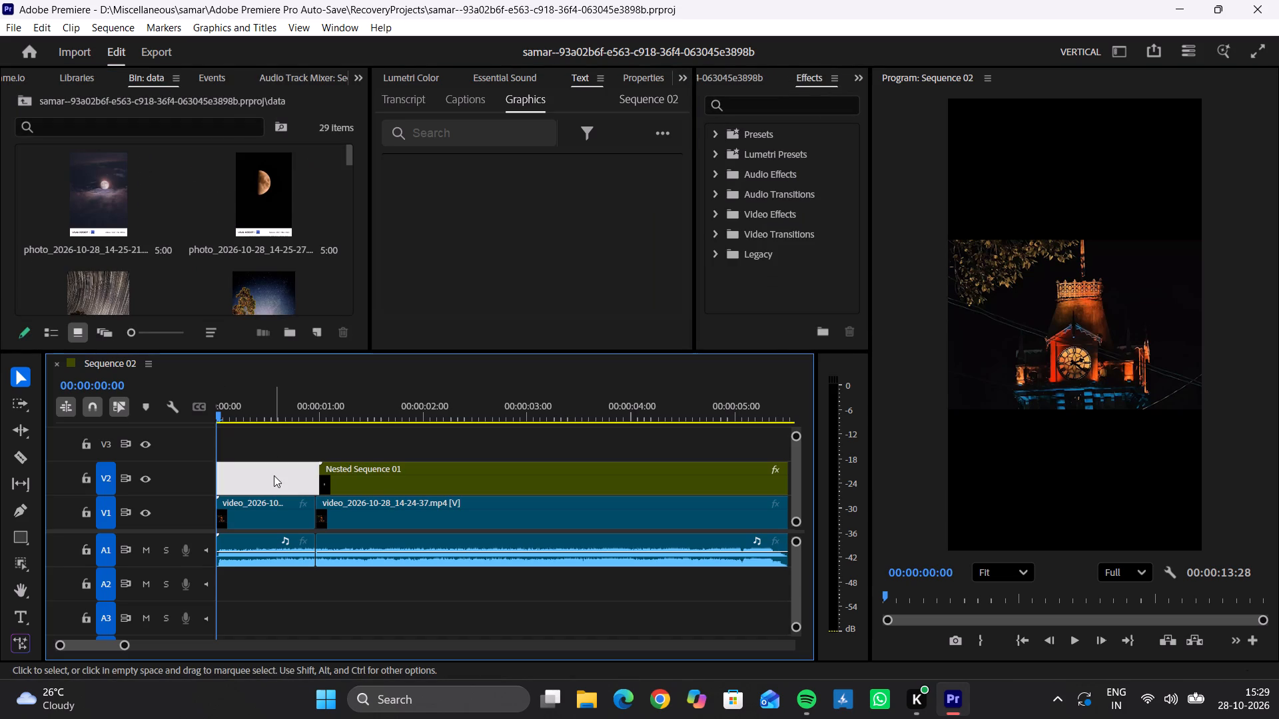
key("Right")
key("Right")
key("Right")
key("Right")
key("Right")
key("Right")
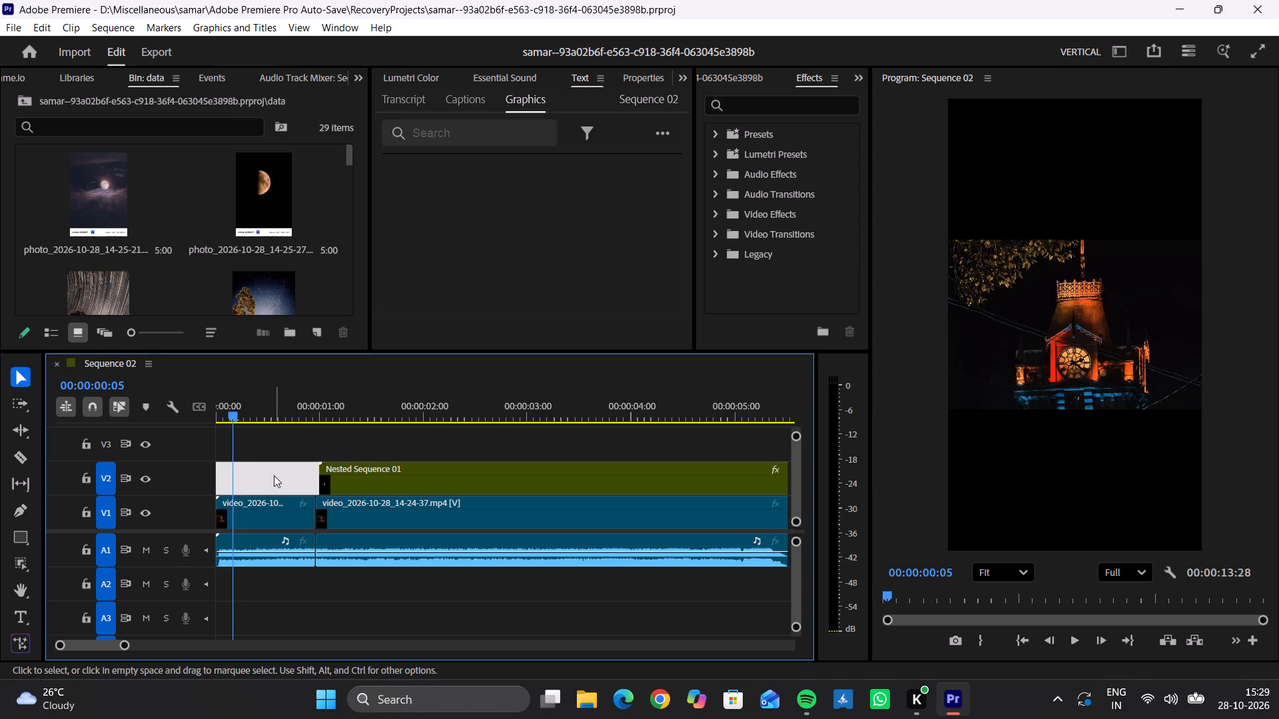
key("Right")
key("Right")
key("Right")
key("Right")
key("Right")
key("Right")
key("Right")
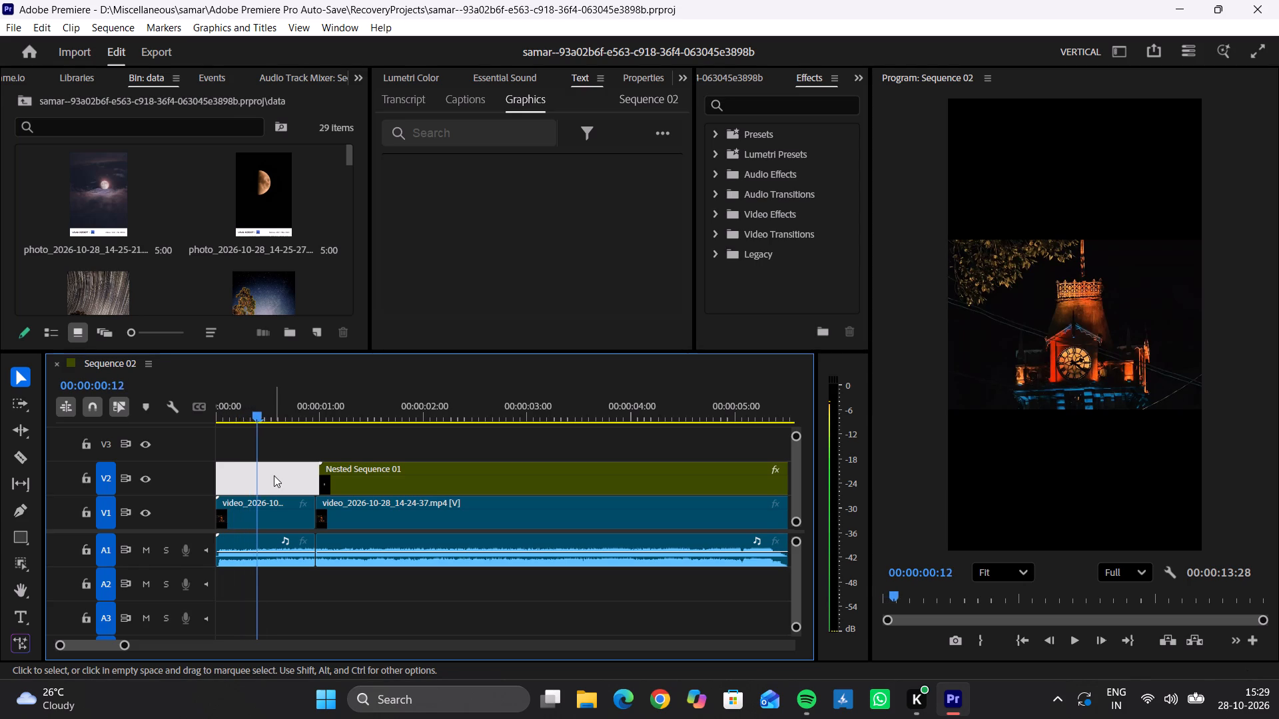
key("Right")
key("Right")
key("Right")
key("Right")
key("Right")
key("Right")
key("Right")
key("Right")
key("Right")
key("Right")
key("Right")
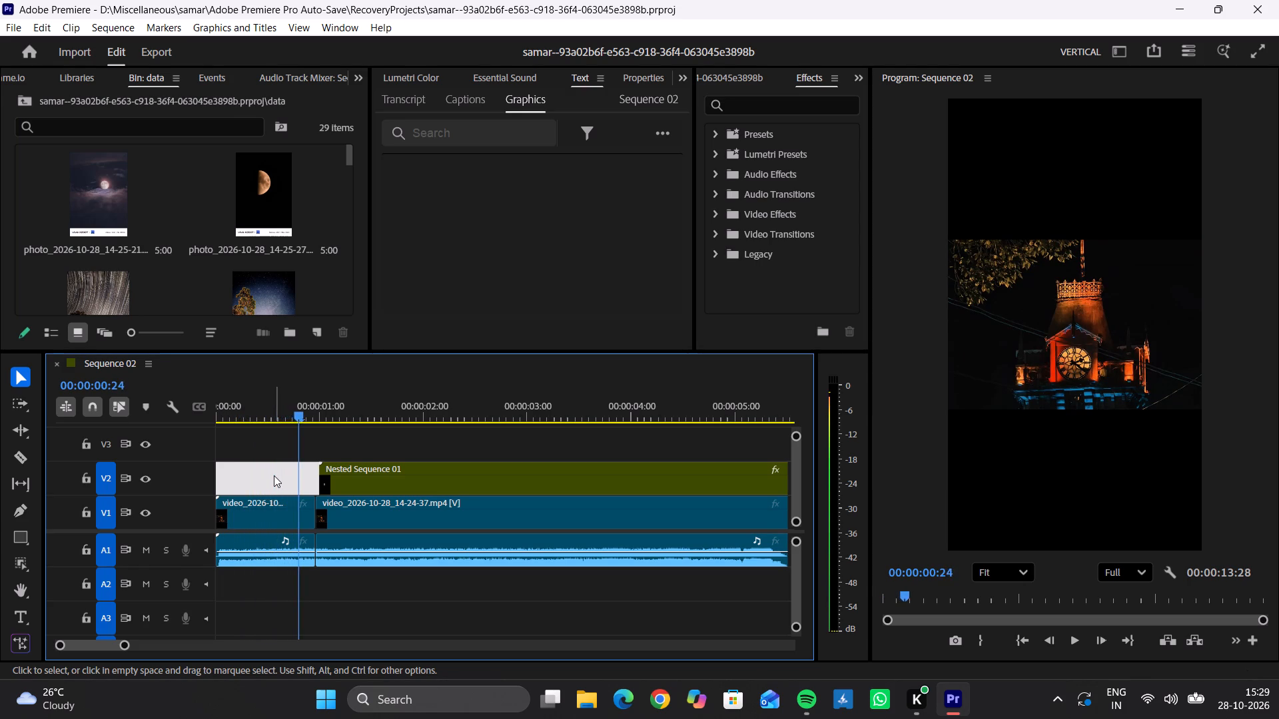
key("Right")
key("Right")
key("Right")
key("Right")
key("Right")
key("Right")
key("Right")
key("Right")
key("Right")
key("Right")
key("Right")
key("Right")
key("Right")
key("Right")
key("Right")
key("Right")
key("Right")
key("Right")
key("Right")
key("Right")
key("Right")
key("Right")
key("Right")
key("Right")
key("Right")
key("Right")
key("Right")
key("Right")
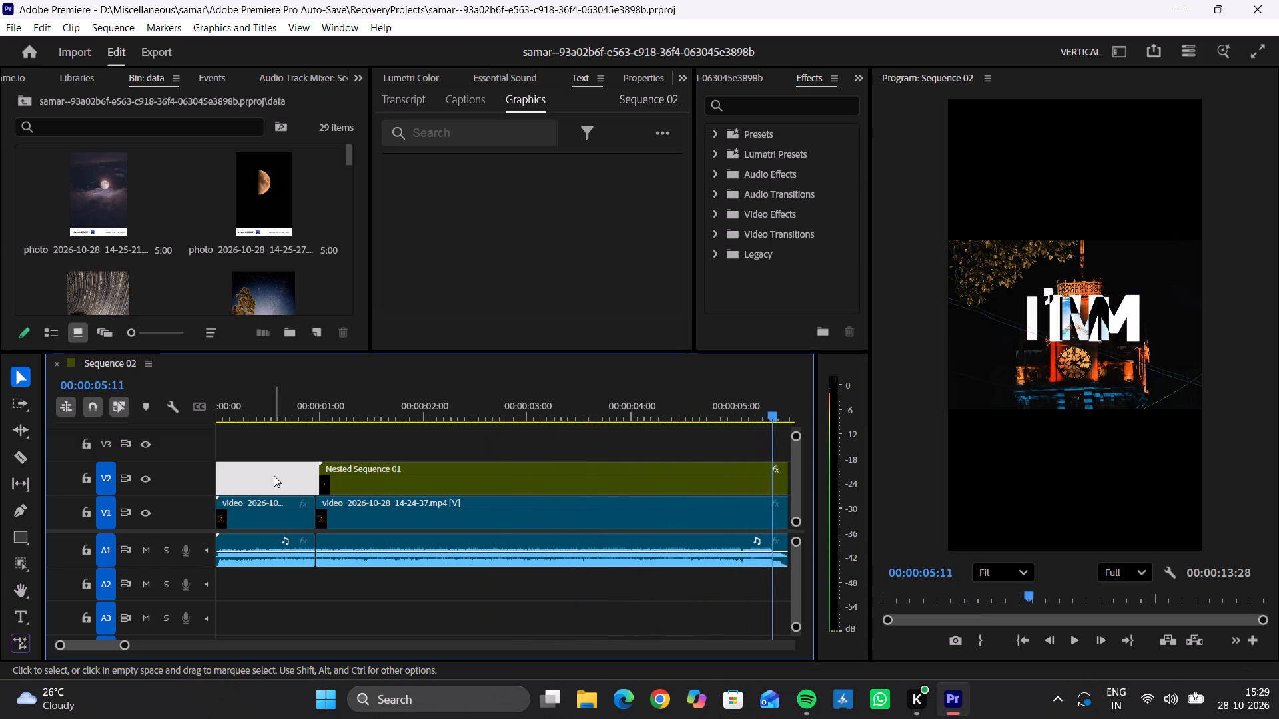
key("Left")
key("Left")
key("Left")
key("Left")
key("Left")
key("Left")
key("Left")
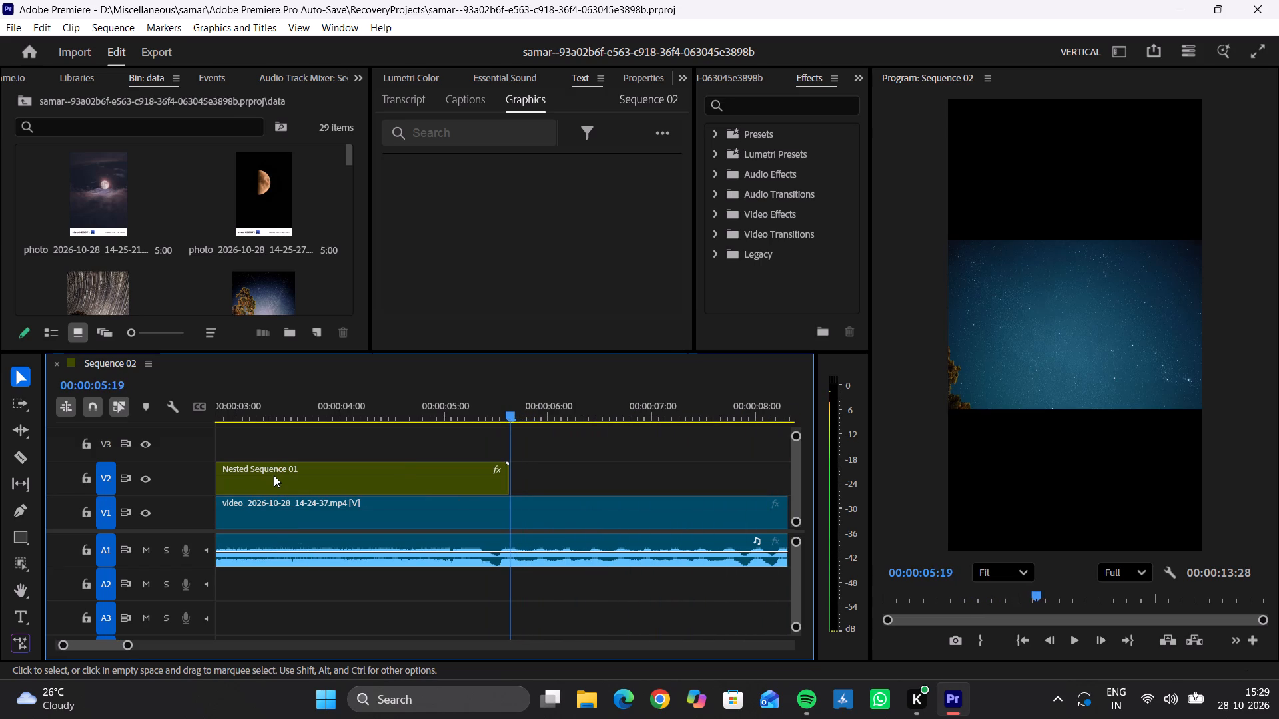
key("Right")
key("Left")
key("Right")
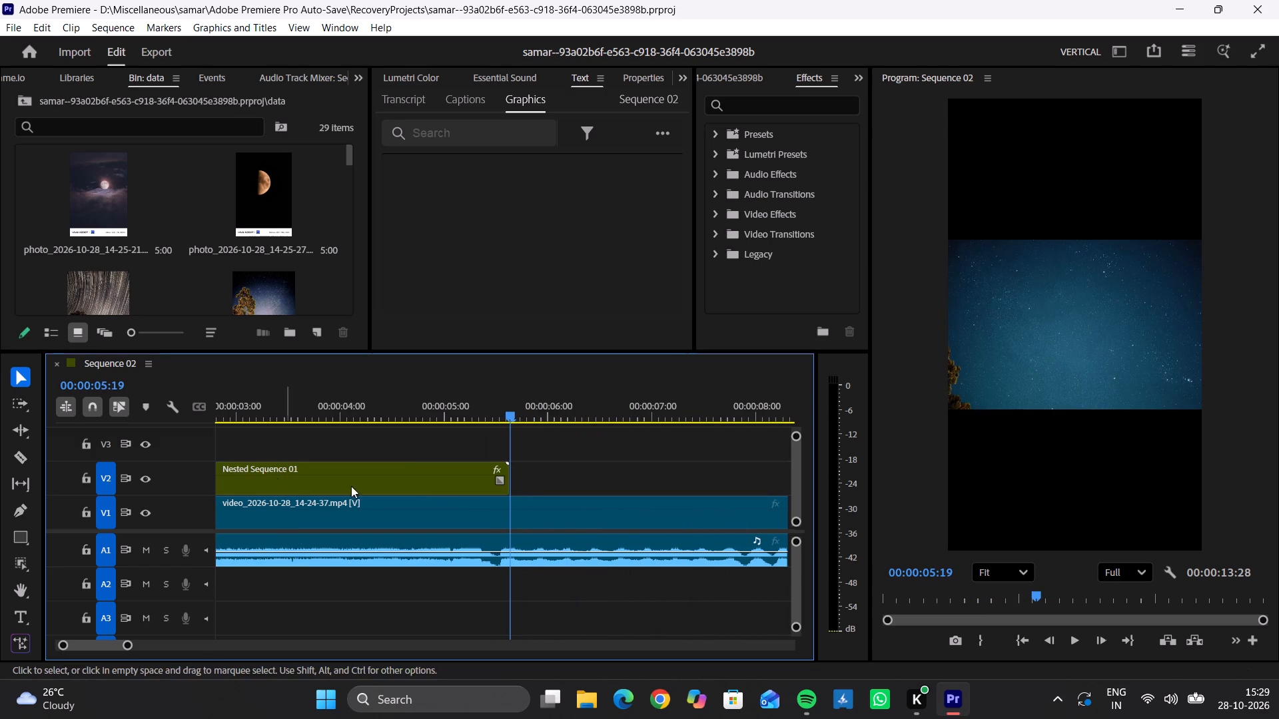
key("ctrl+k")
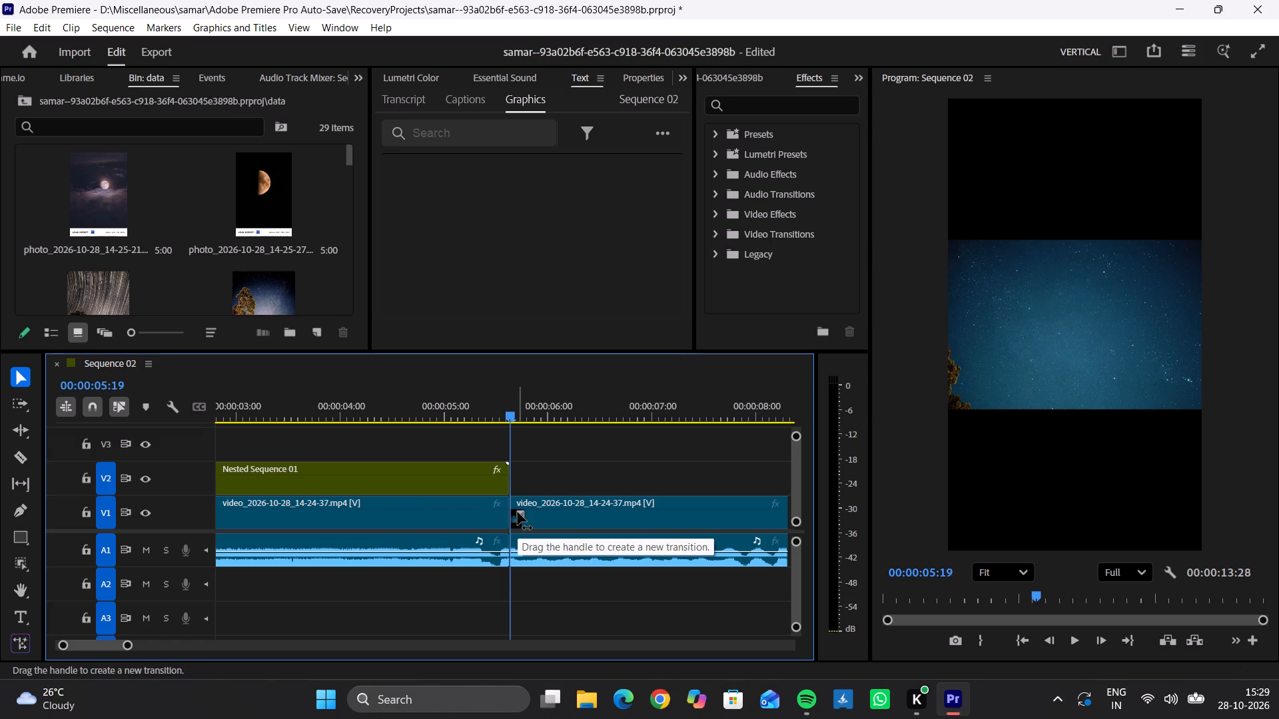
Find the next shot change frame by frame and split the V1 video and its audio at 00:00:06:09.
key("Right")
key("Right")
key("Right")
key("Right")
key("Right")
key("Right")
key("Right")
key("Right")
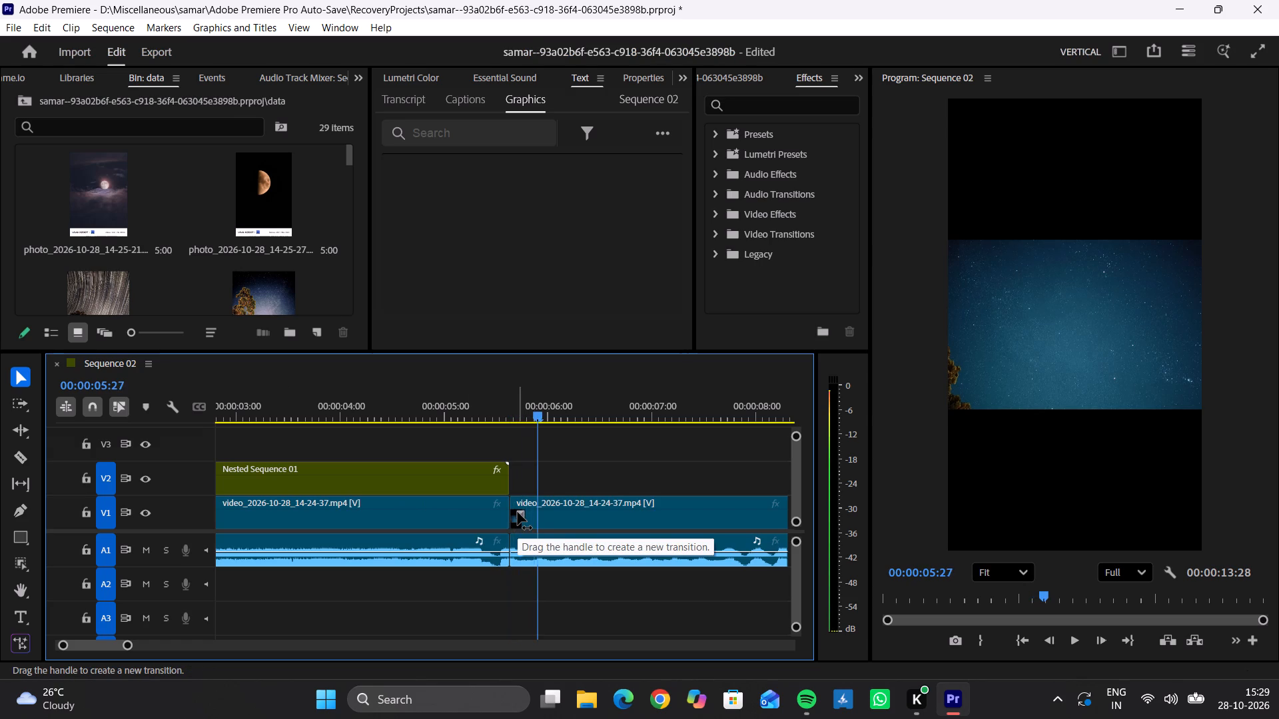
key("Right")
key("Right")
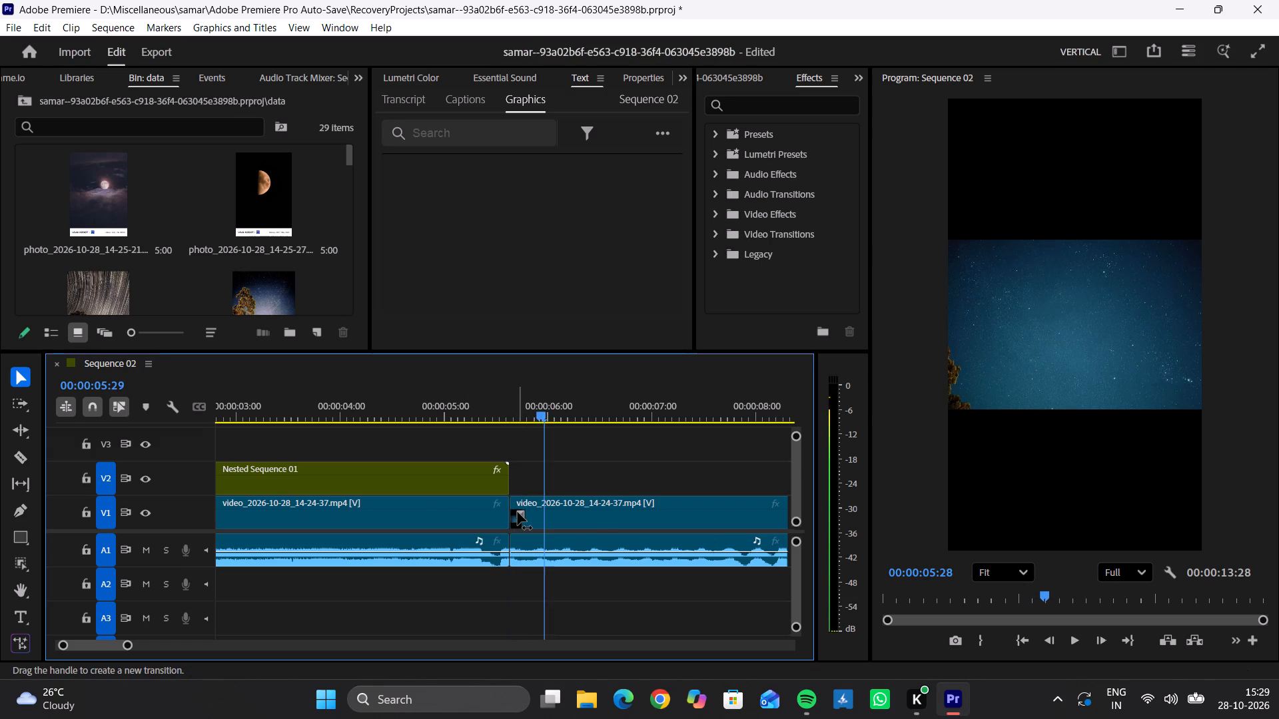
key("Right")
key("Right")
key("Right")
key("Right")
key("Right")
key("Right")
key("Right")
key("Right")
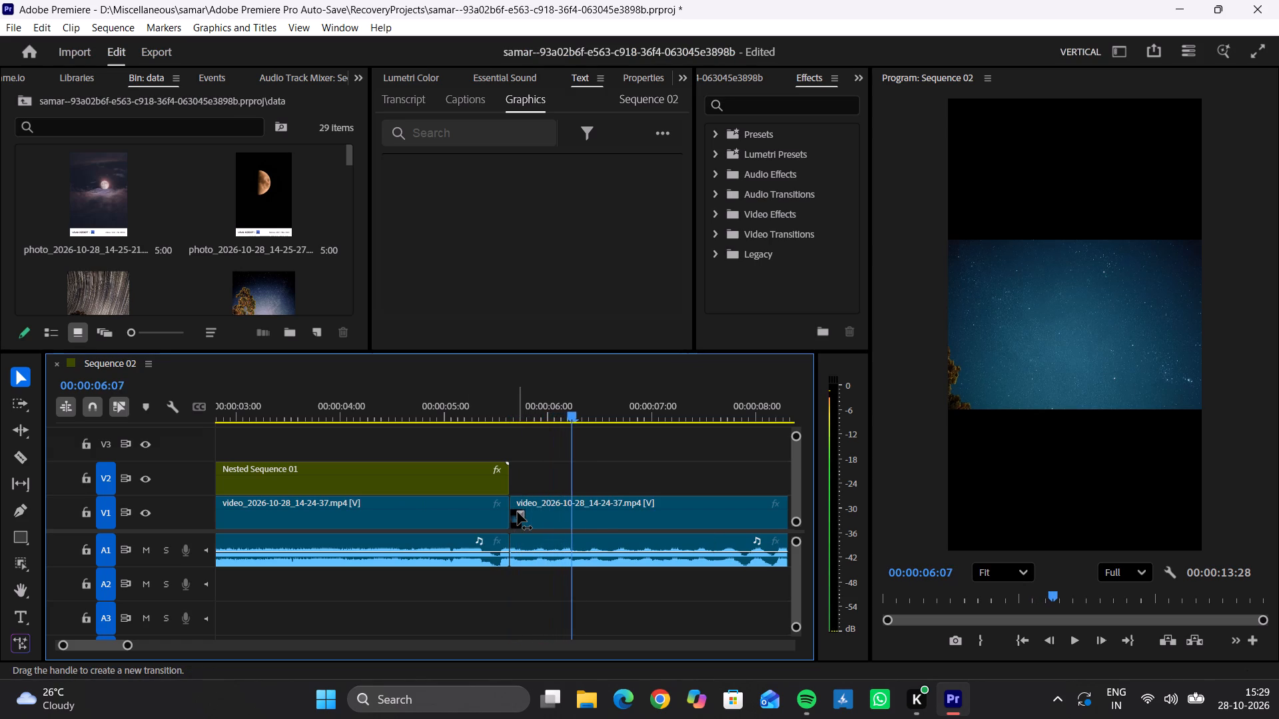
key("Right")
key("Right")
key("Left")
key("Right")
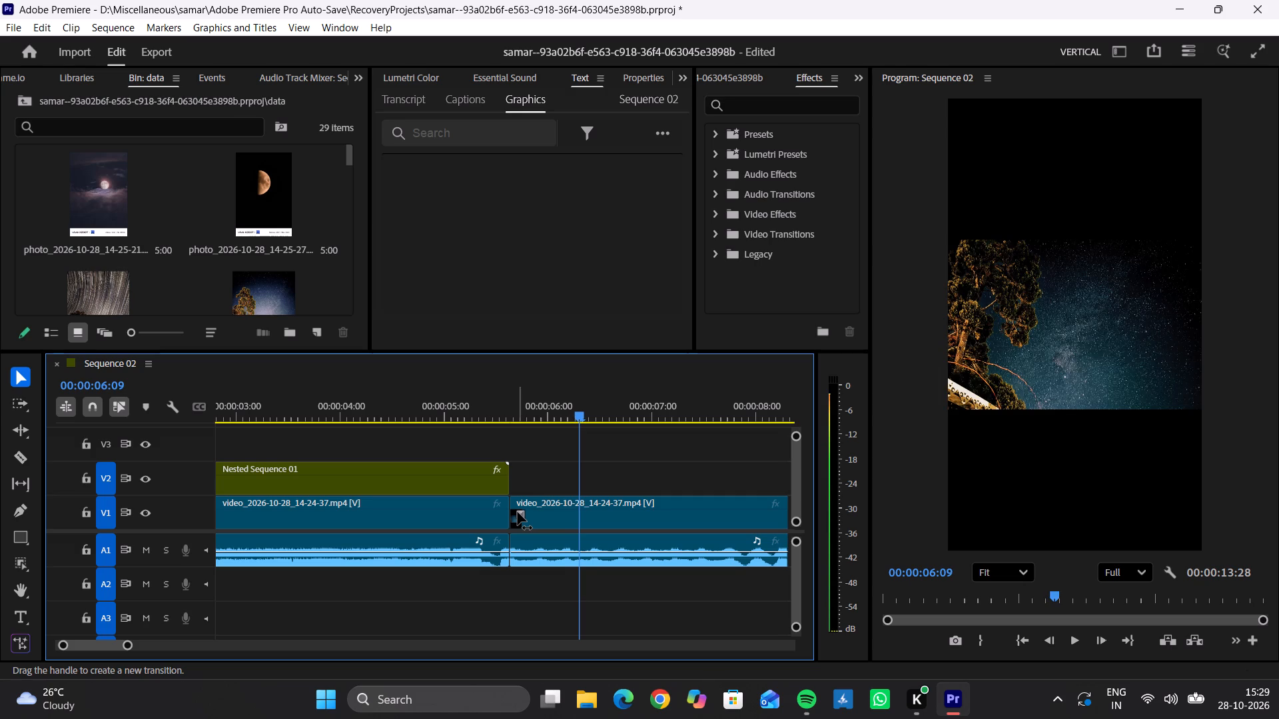
key("ctrl+k")
Split the V1 video and its audio at the following shot change, at 00:00:06:16.
key("Right")
key("Right")
key("Right")
key("Right")
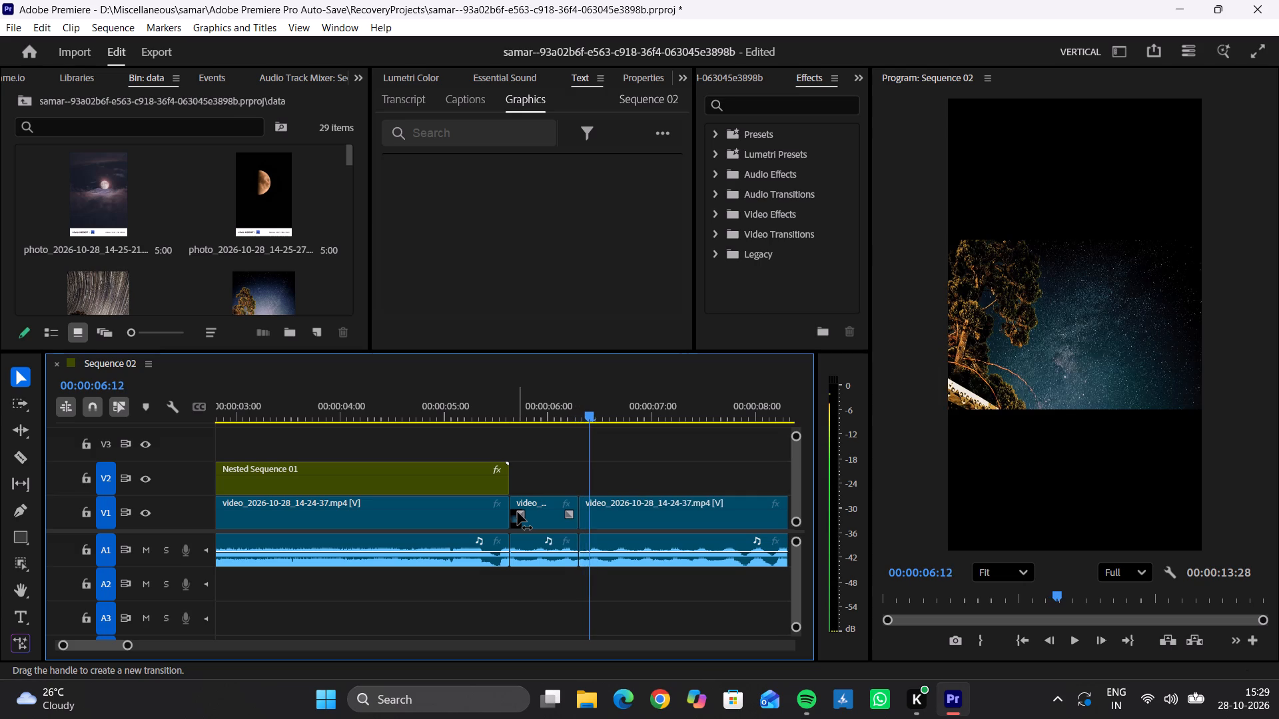
key("Right")
key("Right")
key("Right")
key("Right")
key("Left")
key("Left")
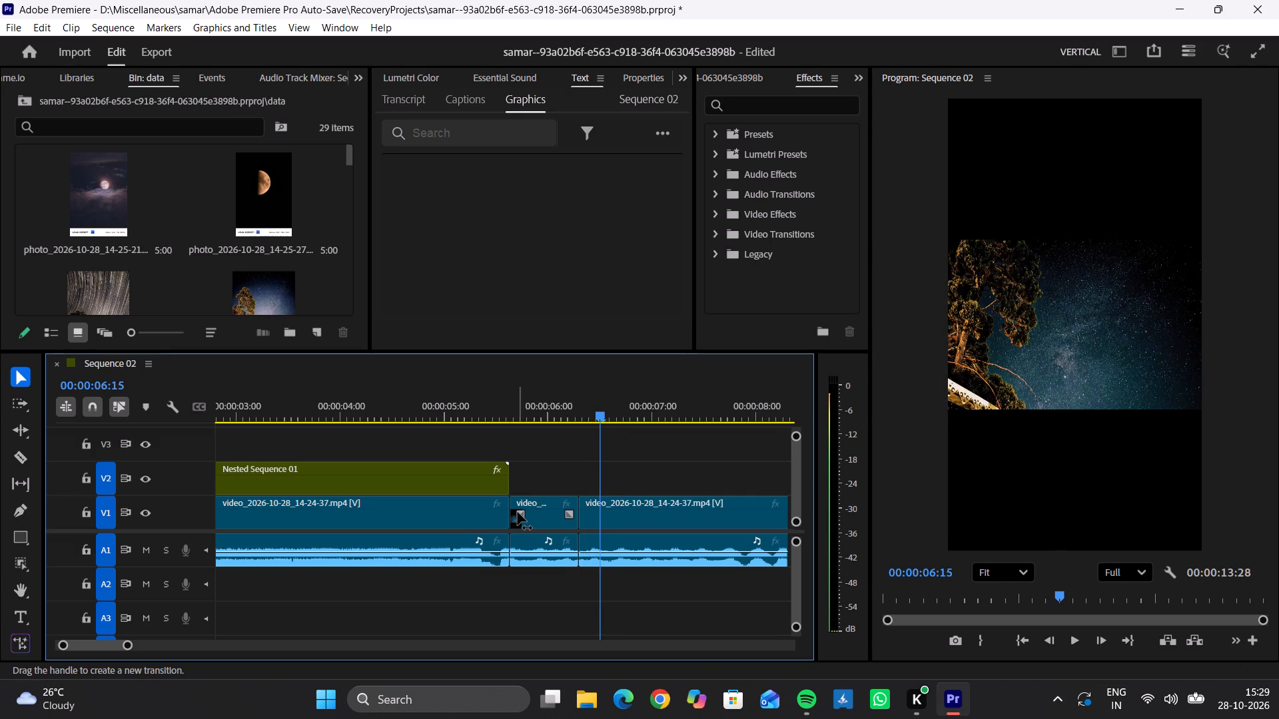
key("Right")
key("ctrl+k")
Split the V1 video and its audio at 00:00:06:23, where the crescent moon shot begins.
key("Right")
key("Right")
key("Right")
key("Right")
key("Right")
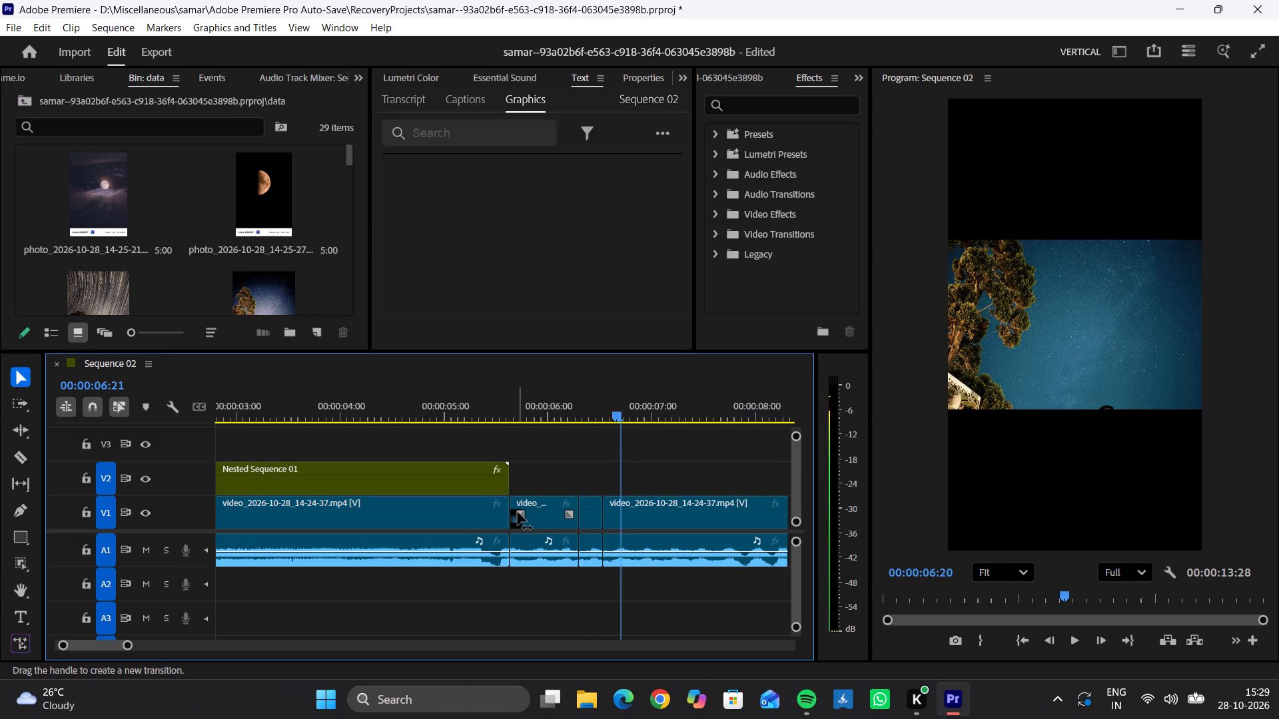
key("Right")
key("Right")
key("Right")
key("Left")
key("Left")
key("Right")
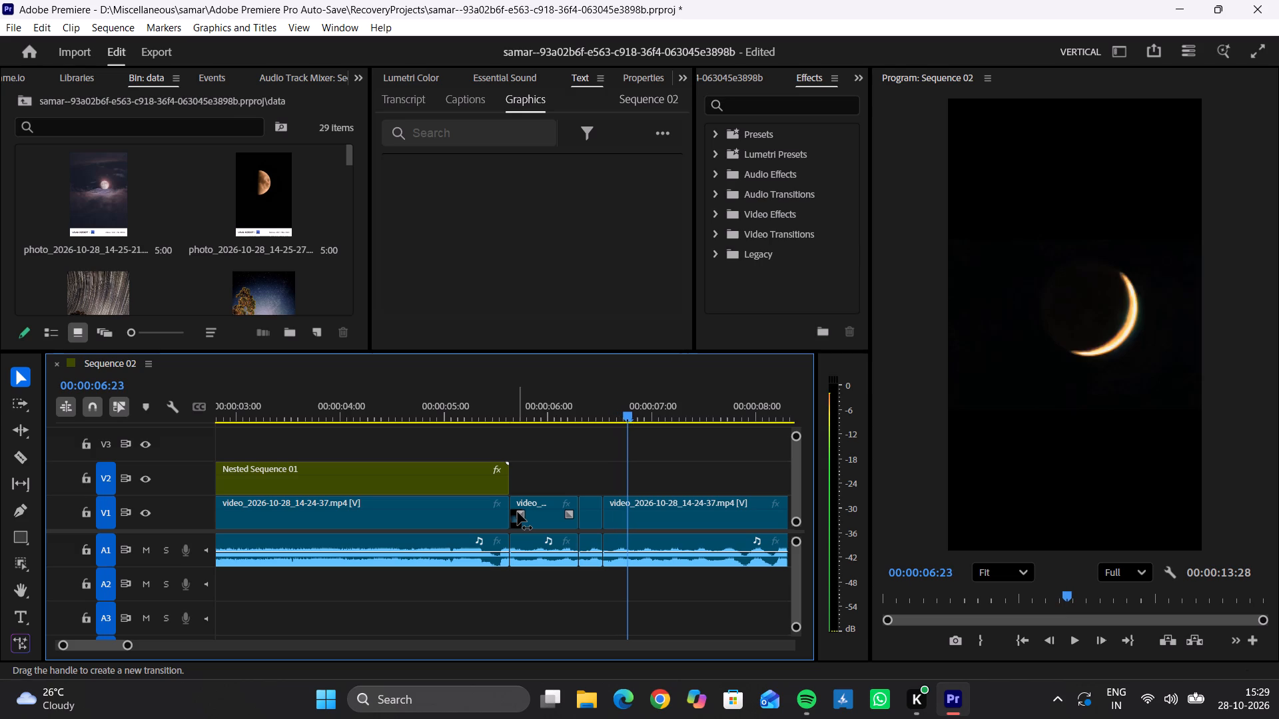
key("ctrl+k")
Split the V1 video and its audio at 00:00:06:29, where the crescent moon shot gives way to the tree and Milky Way.
key("Right")
key("Right")
key("Right")
key("Right")
key("Right")
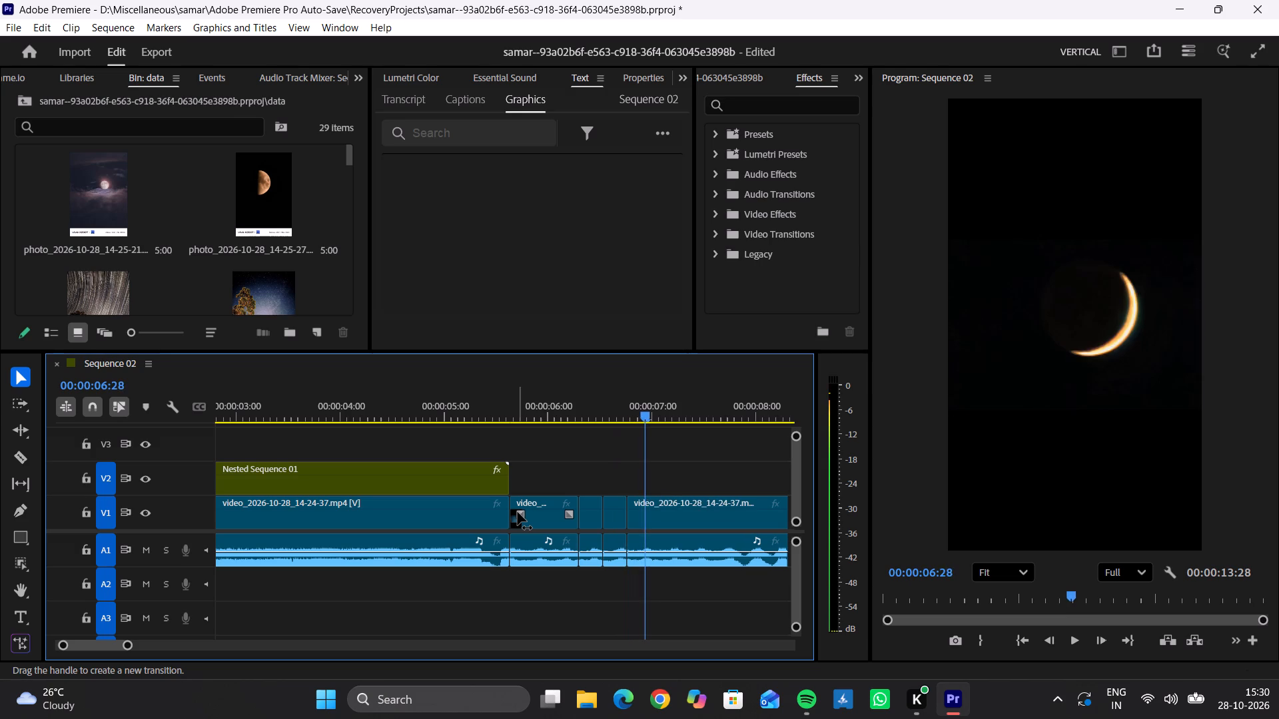
key("Right")
key("Right")
key("Left")
key("Right")
key("Left")
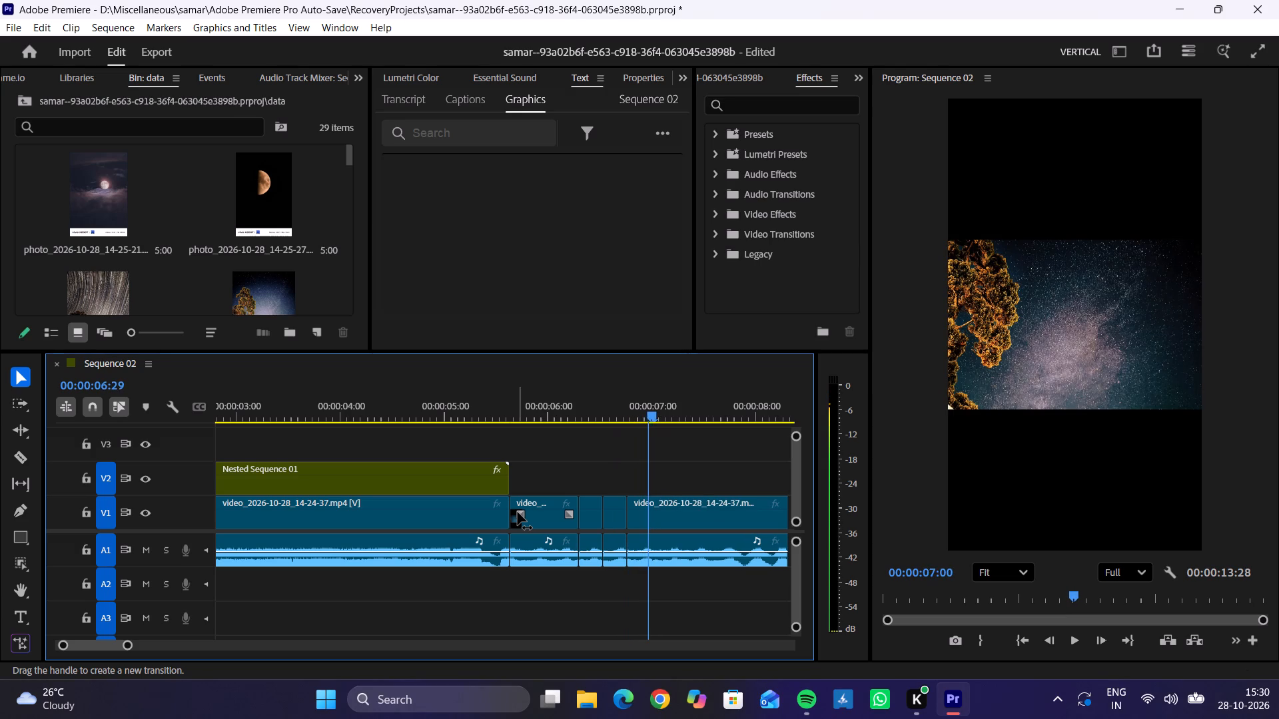
key("Left")
key("Right")
key("Left")
key("Right")
key("ctrl+k")
Find the end of the tree and Milky Way shot frame by frame and split the V1 video and its audio at 00:00:07:04.
key("Right")
key("Right")
key("Right")
key("Right")
key("Right")
key("Right")
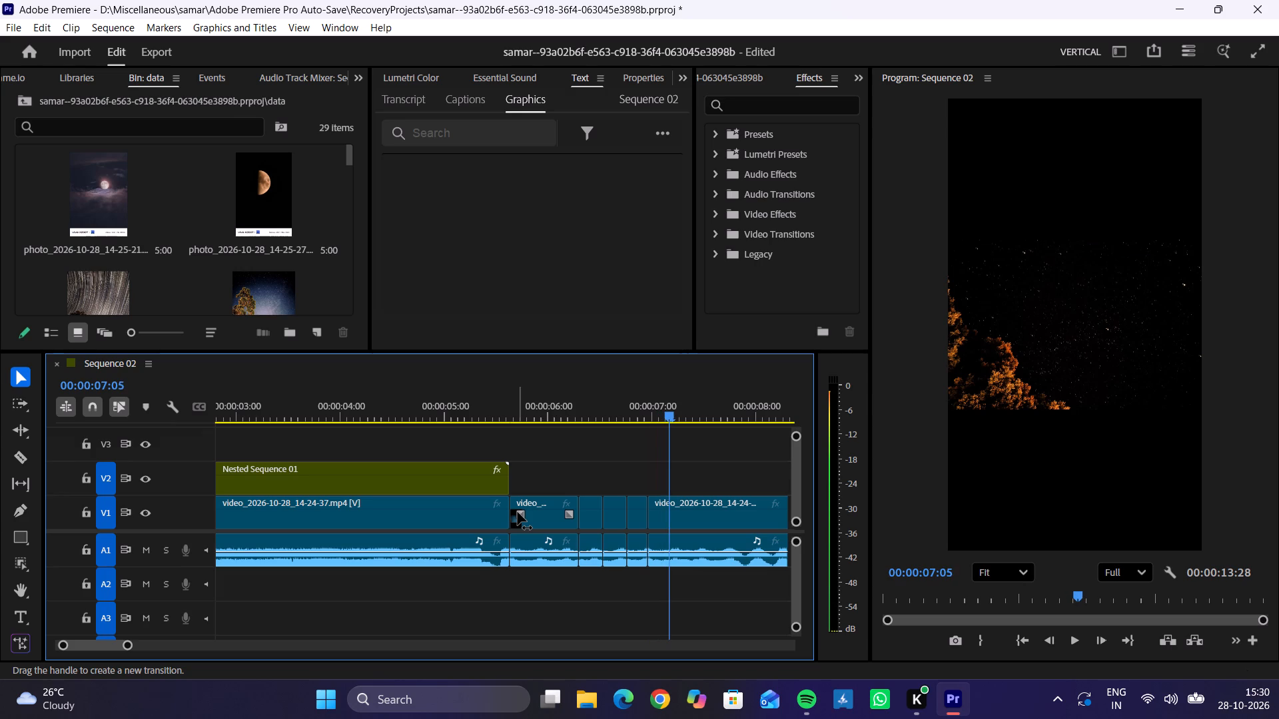
key("Left")
key("Left")
key("Right")
key("Left")
key("Left")
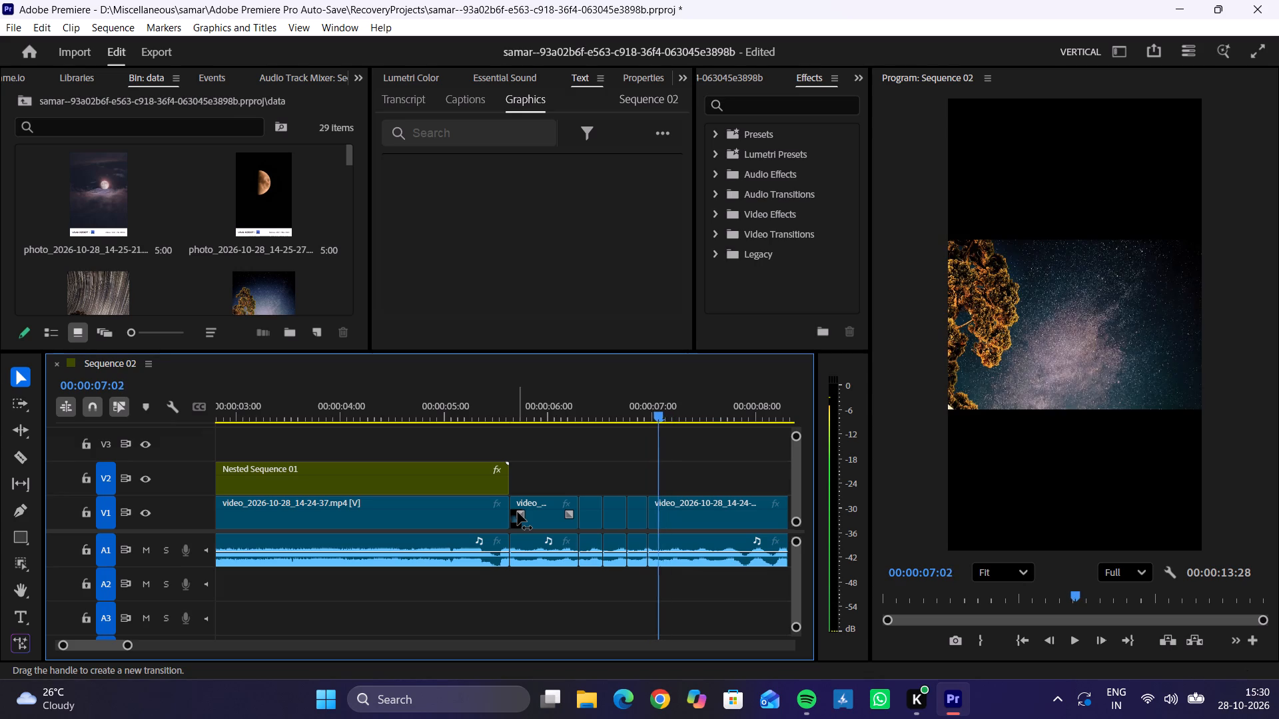
key("Left")
key("Left")
key("Left")
key("Left")
key("Left")
key("Right")
key("Right")
key("Right")
key("Right")
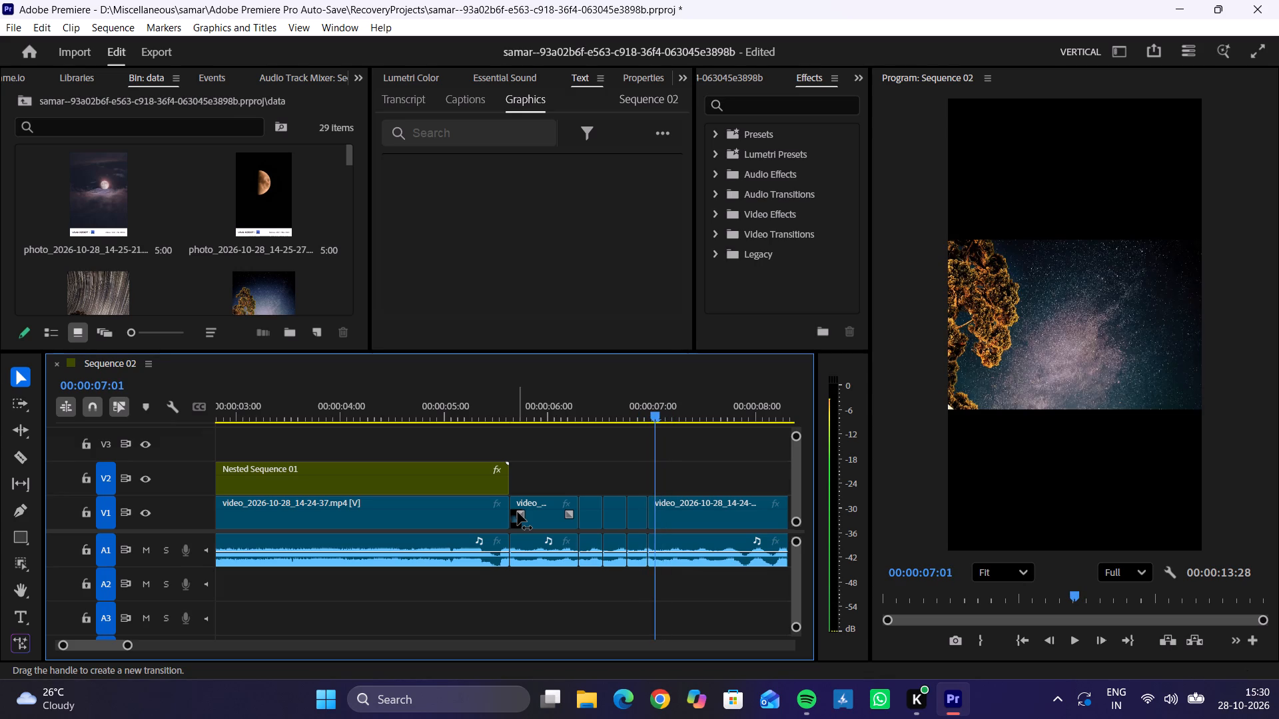
key("Right")
key("Right")
key("Right")
key("Left")
key("Right")
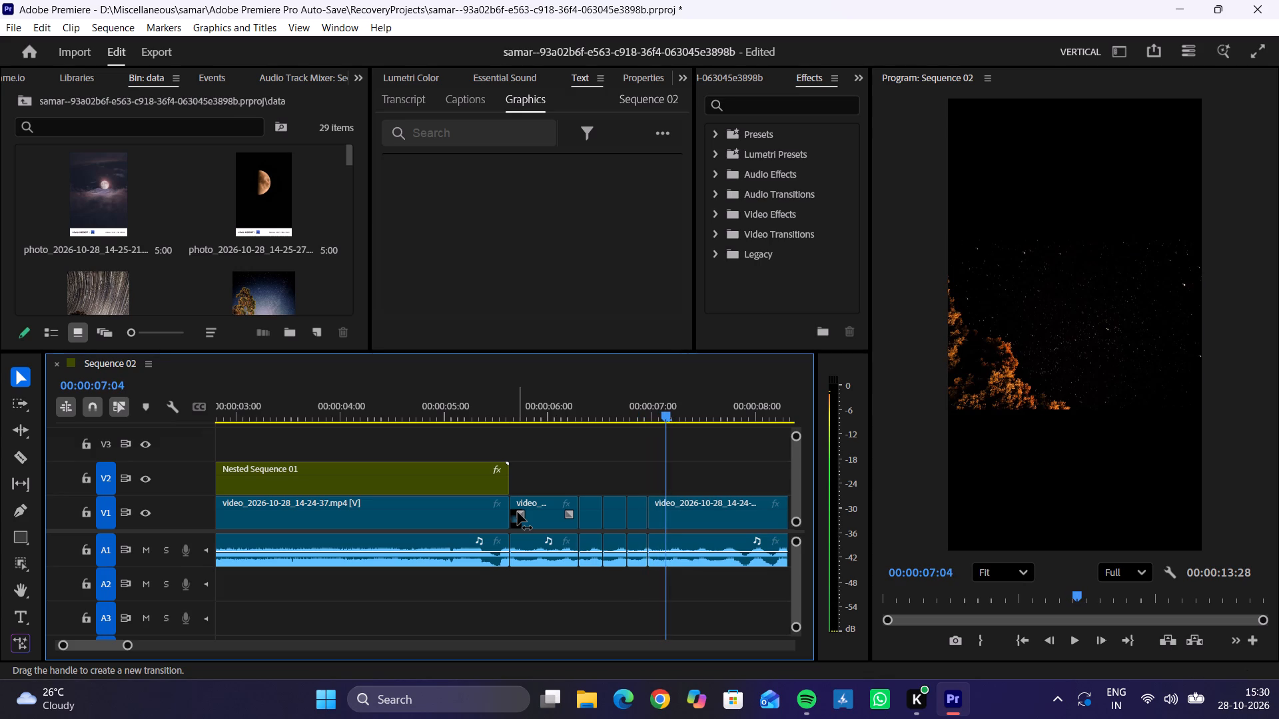
key("ctrl+k")
Split the V1 video and its audio at 00:00:07:12, where the shot of the man overlooking the city lights begins.
key("Right")
key("Right")
key("Right")
key("Right")
key("Right")
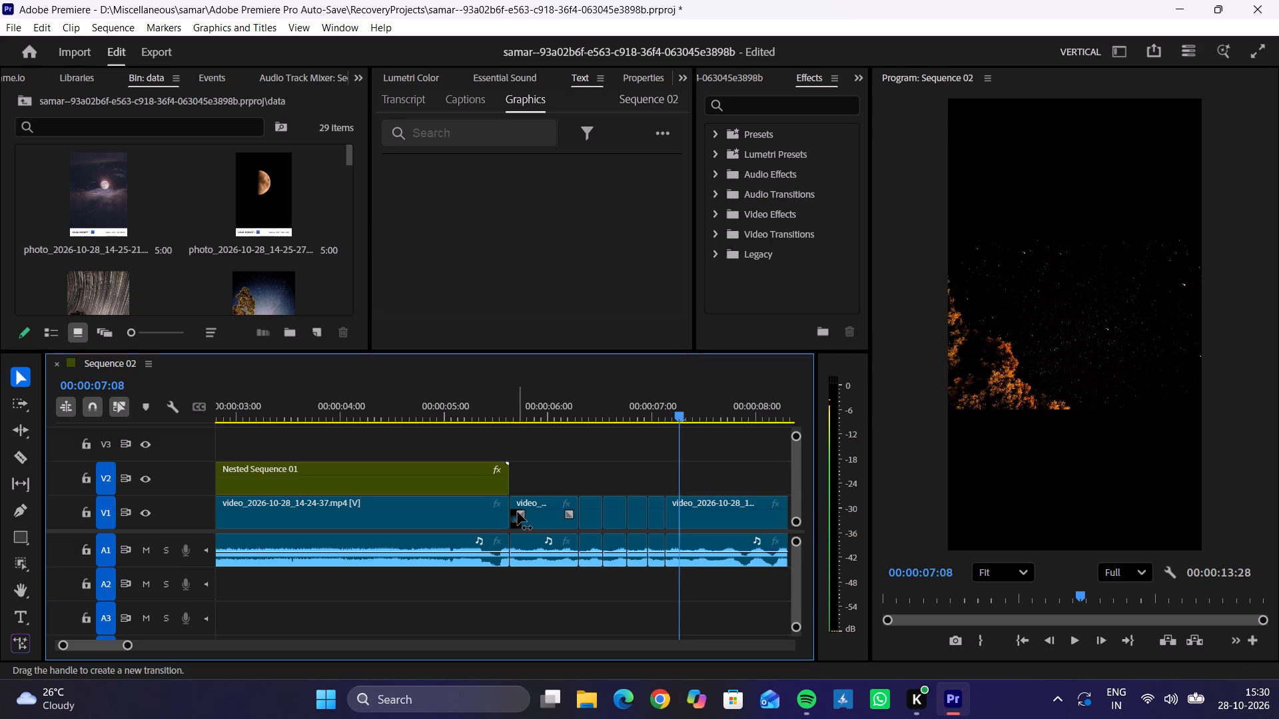
key("Right")
key("Right")
key("Right")
key("Right")
key("Left")
key("Left")
key("Right")
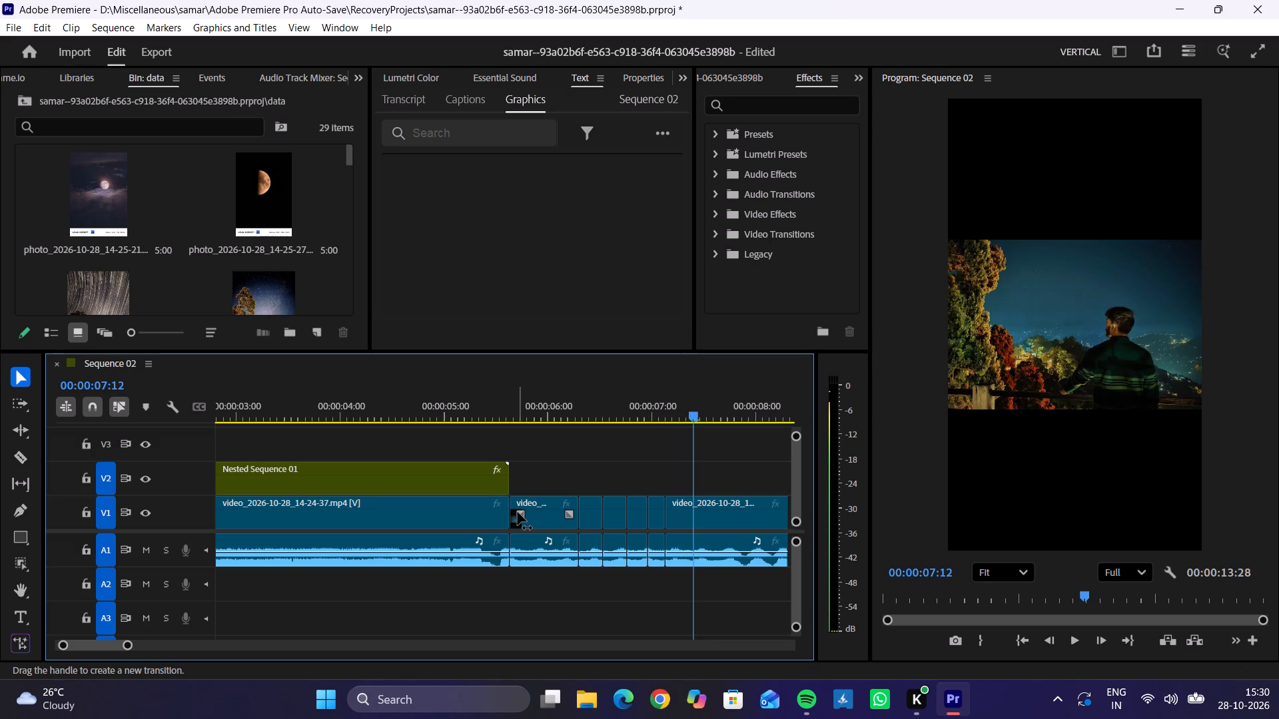
key("ctrl+k")
Split the V1 video and its audio just after 00:00:07:23, where the man's shot gives way to the tree against blue sky.
key("Right")
key("Right")
key("Right")
key("Right")
key("Right")
key("Right")
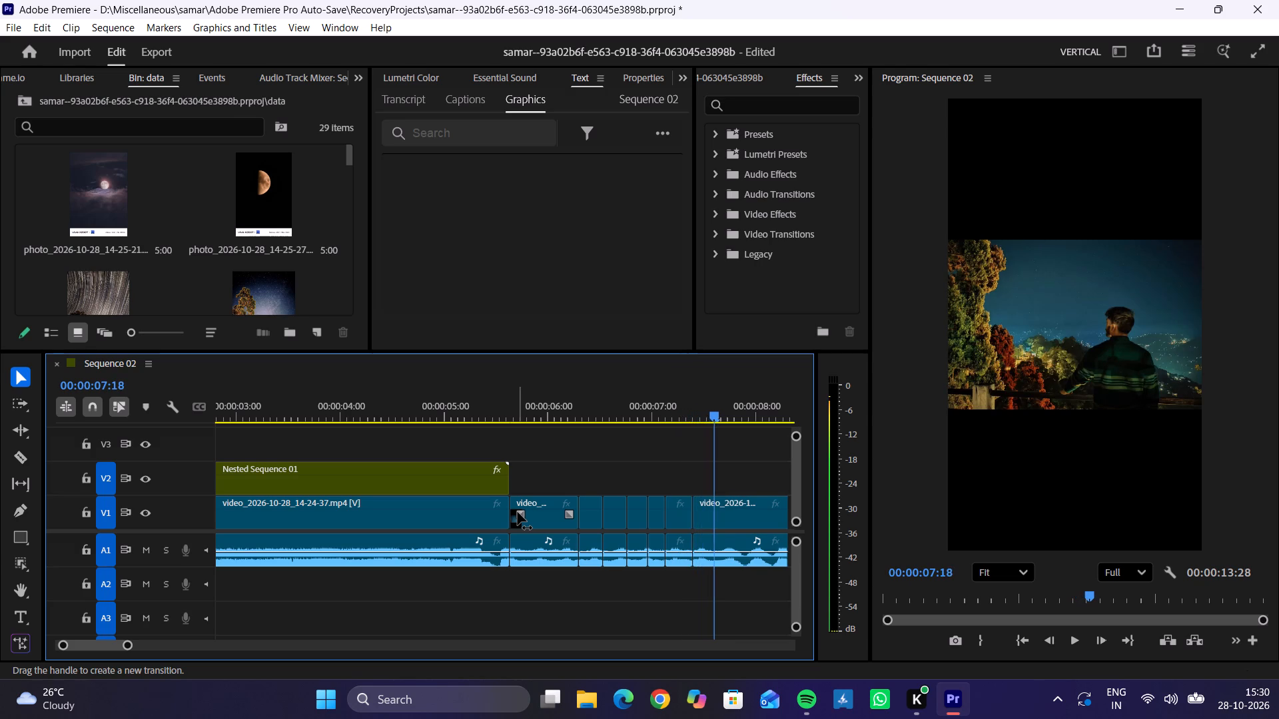
key("Right")
key("Right")
key("Right")
key("Right")
key("Right")
key("Right")
key("Right")
key("Left")
key("Left")
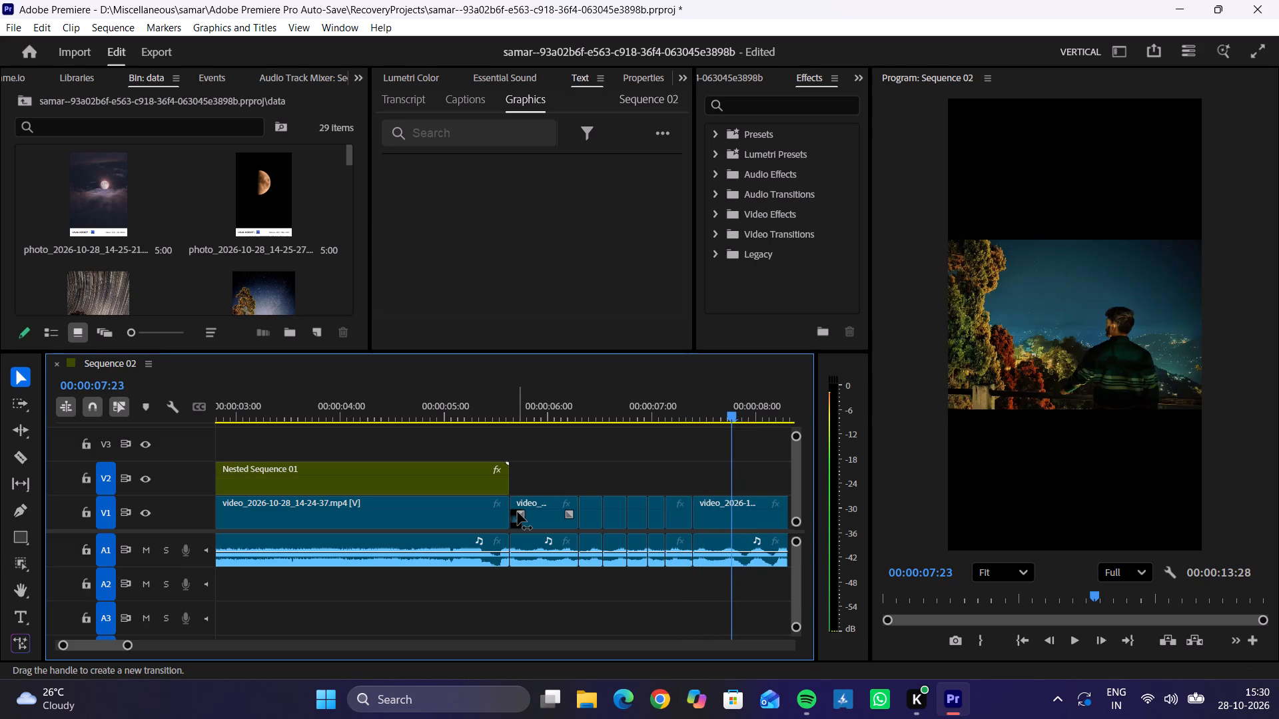
key("Right")
key("ctrl+k")
Split the V1 video and its audio at 00:00:08:02, where the tree shot gives way to the dark city lights.
key("Right")
key("Right")
key("Right")
key("Right")
key("Right")
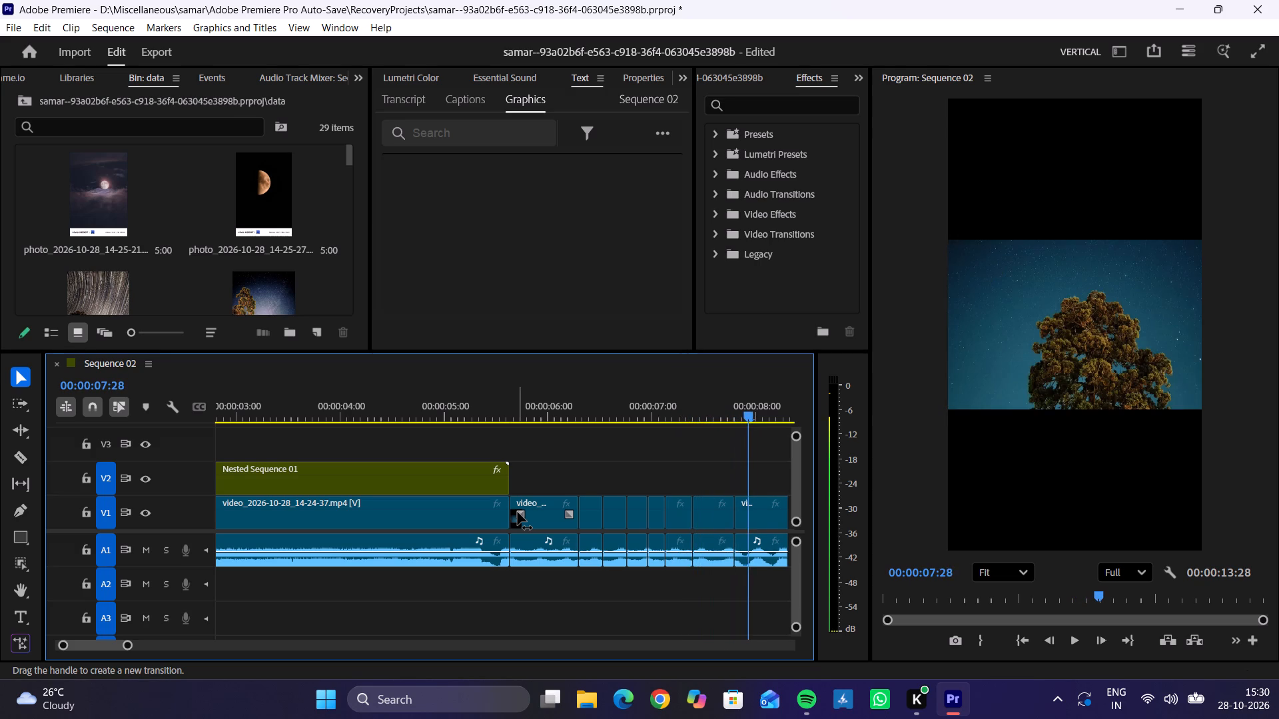
key("Right")
key("Right")
key("Right")
key("Right")
key("Left")
key("Left")
key("Right")
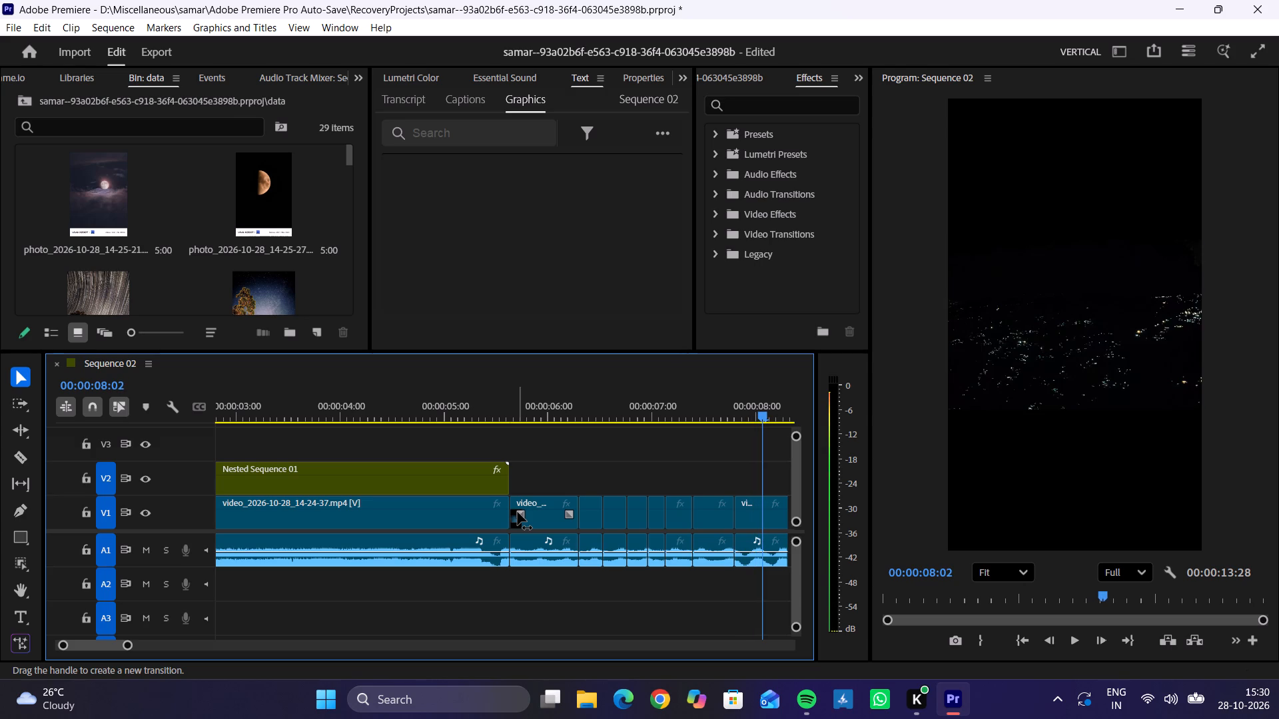
key("ctrl+k")
Split the V1 video and its audio at 00:00:08:09, where the shot of the full moon above clouds begins.
key("Right")
key("Right")
key("Right")
key("Right")
key("Right")
key("Right")
key("Right")
key("Right")
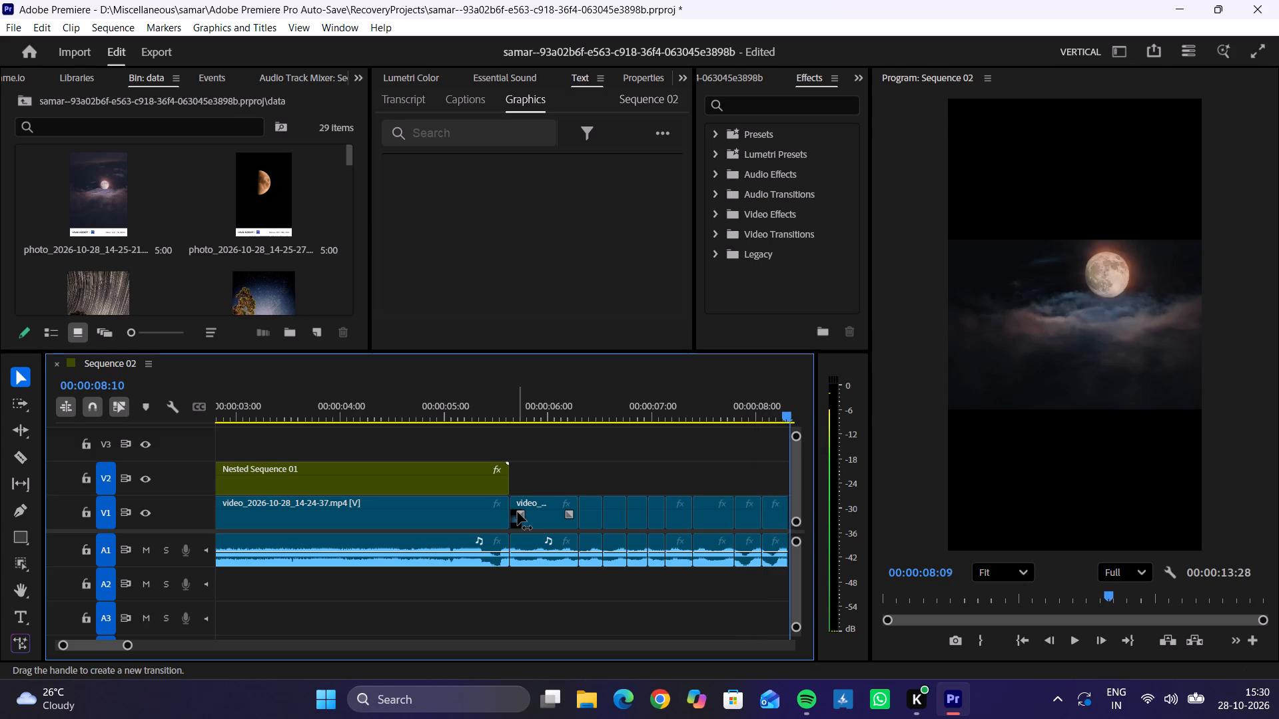
key("Left")
key("Left")
key("Right")
key("ctrl+k")
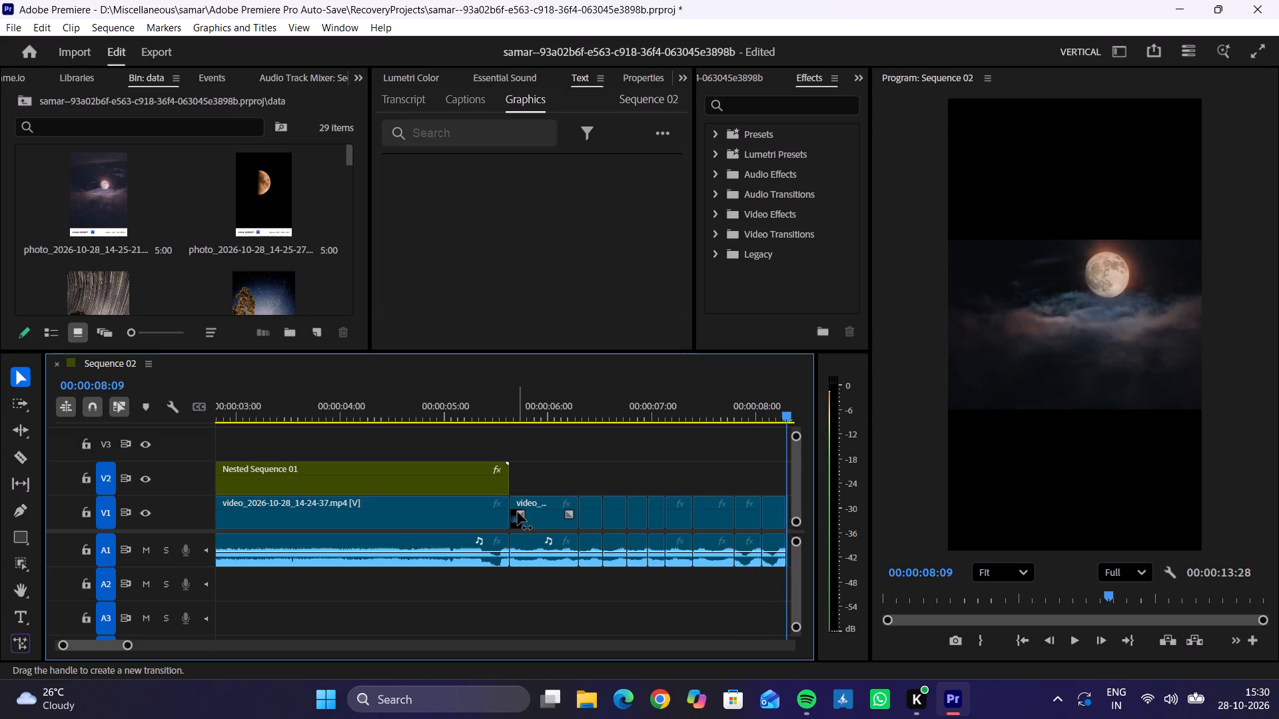
Split the V1 video and its audio at 00:00:08:17, where the cloudy moon shot gives way to distant city lights.
key("Right")
key("Right")
key("Right")
key("Right")
key("Right")
key("Right")
key("Right")
key("Right")
key("Right")
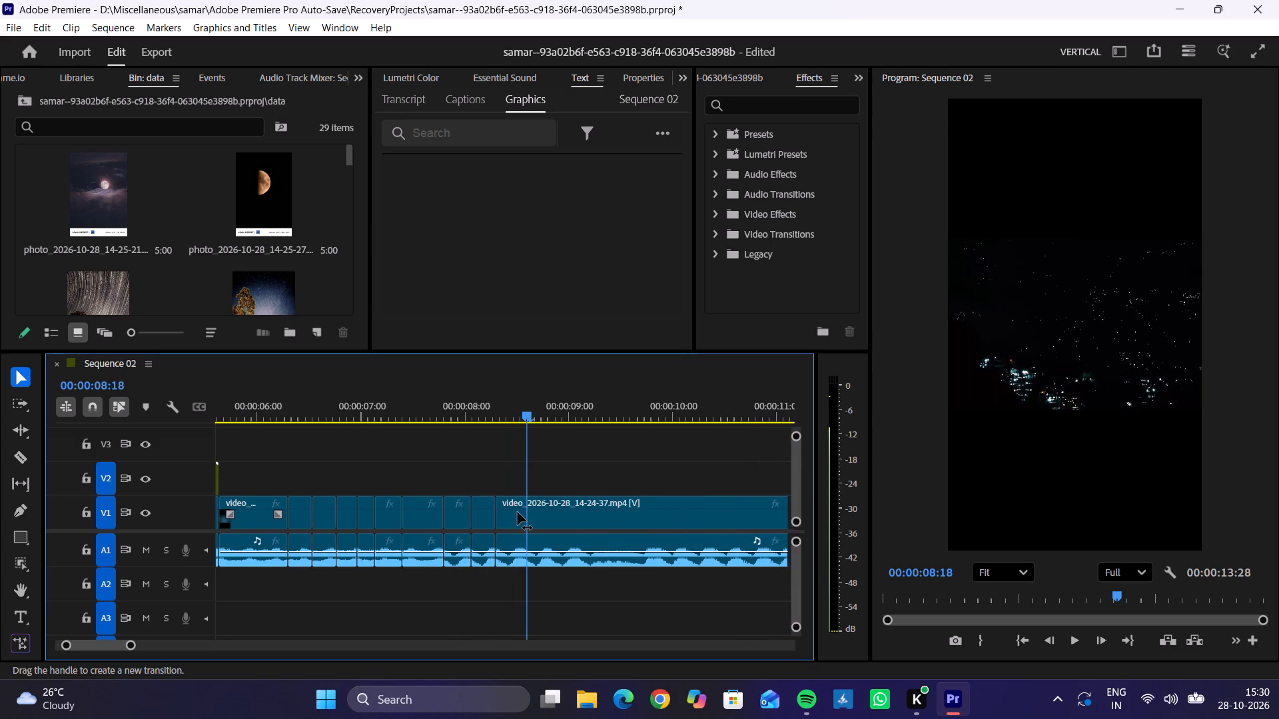
key("Left")
key("Left")
key("Right")
key("Left")
key("Right")
key("ctrl+k")
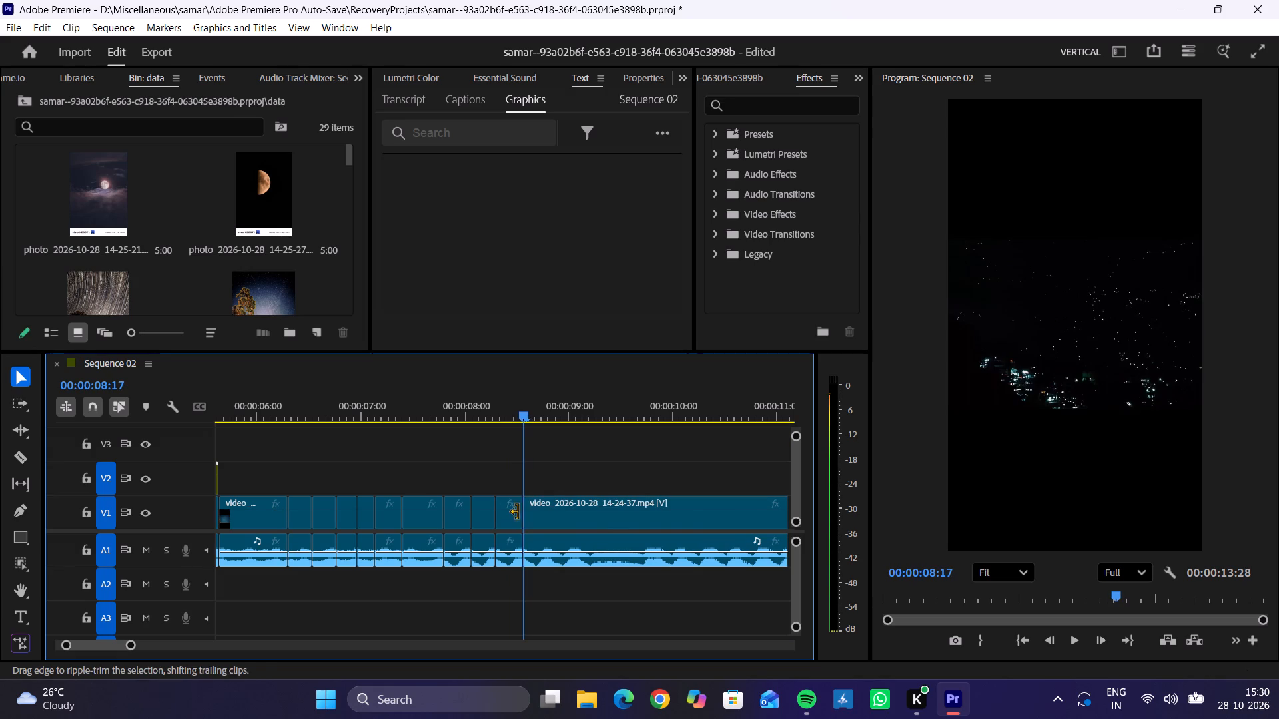
Split the V1 video and its audio just before 00:00:08:26, where the close-up of the bluish moon begins.
key("Right")
key("Right")
key("Right")
key("Right")
key("Right")
key("Right")
key("Right")
key("Right")
key("Right")
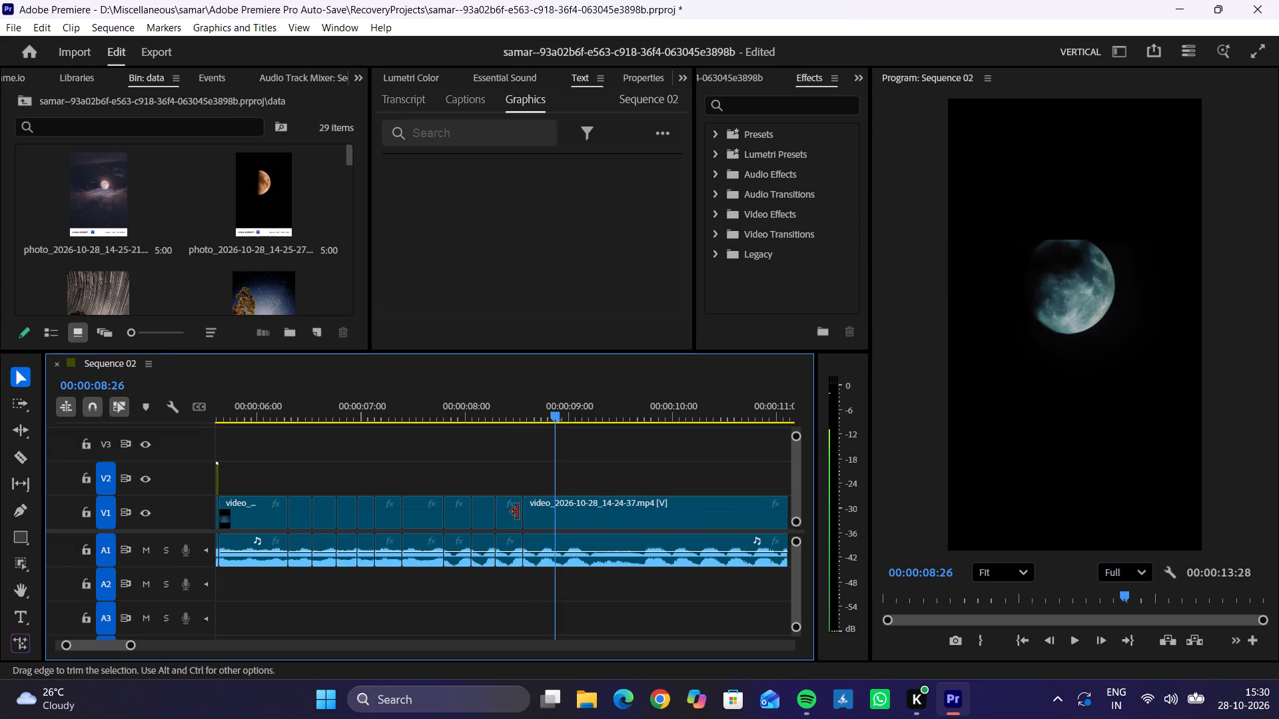
key("Left")
key("Left")
key("Right")
key("ctrl+k")
Split the V1 video and its audio just after 00:00:09:01, where the bluish moon gives way to the lit tower and tree.
key("Right")
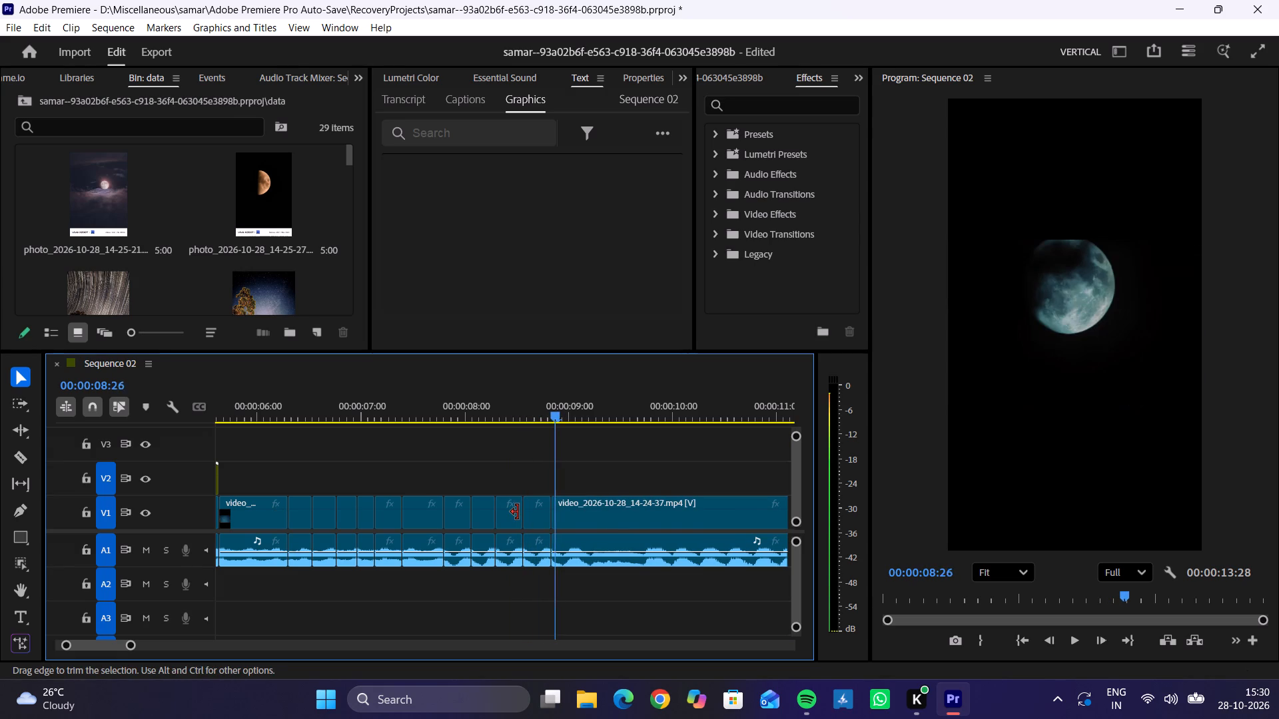
key("Right")
key("Right")
key("Right")
key("Right")
key("Right")
key("Right")
key("Right")
key("Left")
key("Left")
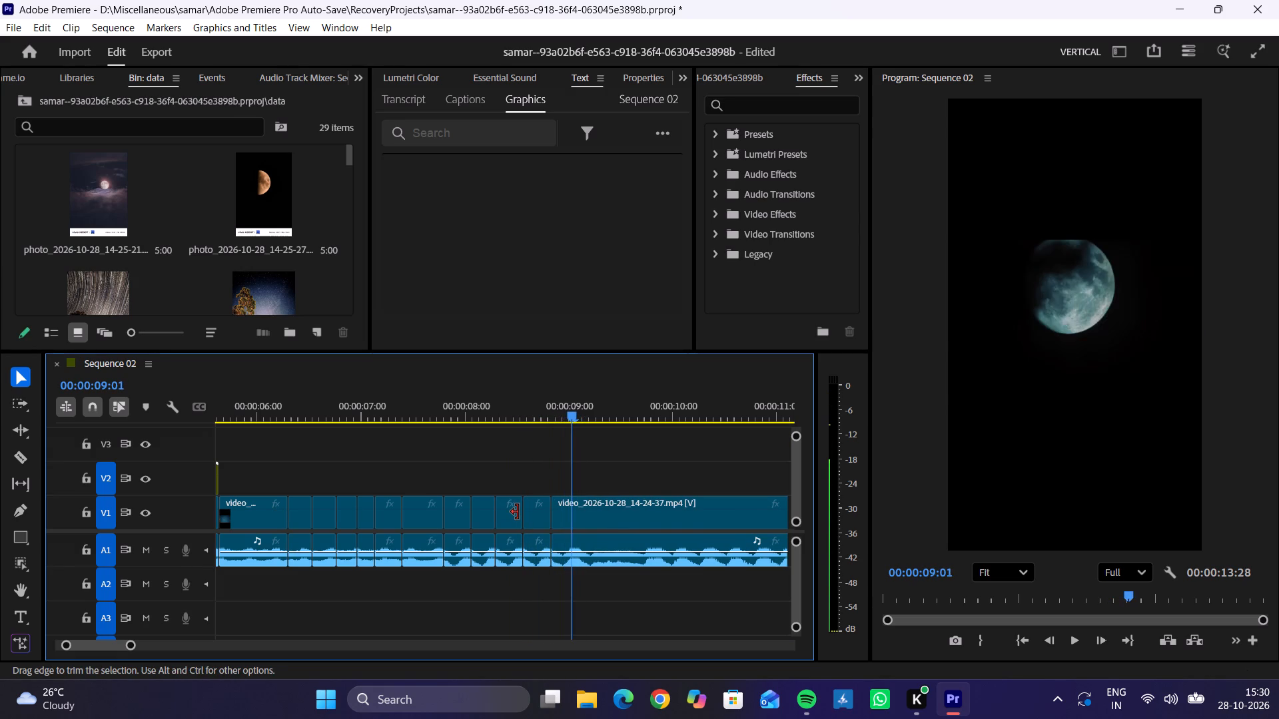
key("Right")
key("ctrl+k")
Split the V1 video and its audio at 00:00:09:23, where the lit tower shot gives way to the star trails.
key("Right")
key("Right")
key("Right")
key("Right")
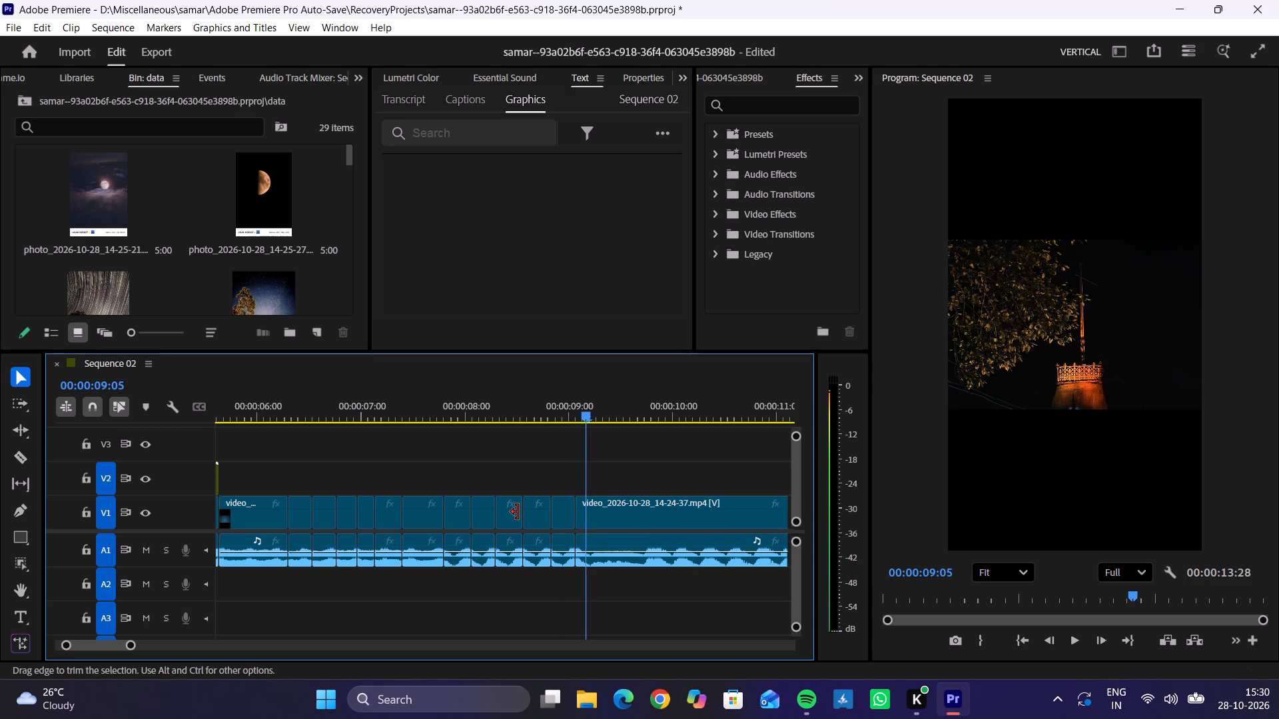
key("Right")
key("Right")
key("Right")
key("Right")
key("Right")
key("Right")
key("Right")
key("Right")
key("Right")
key("Right")
key("Right")
key("Right")
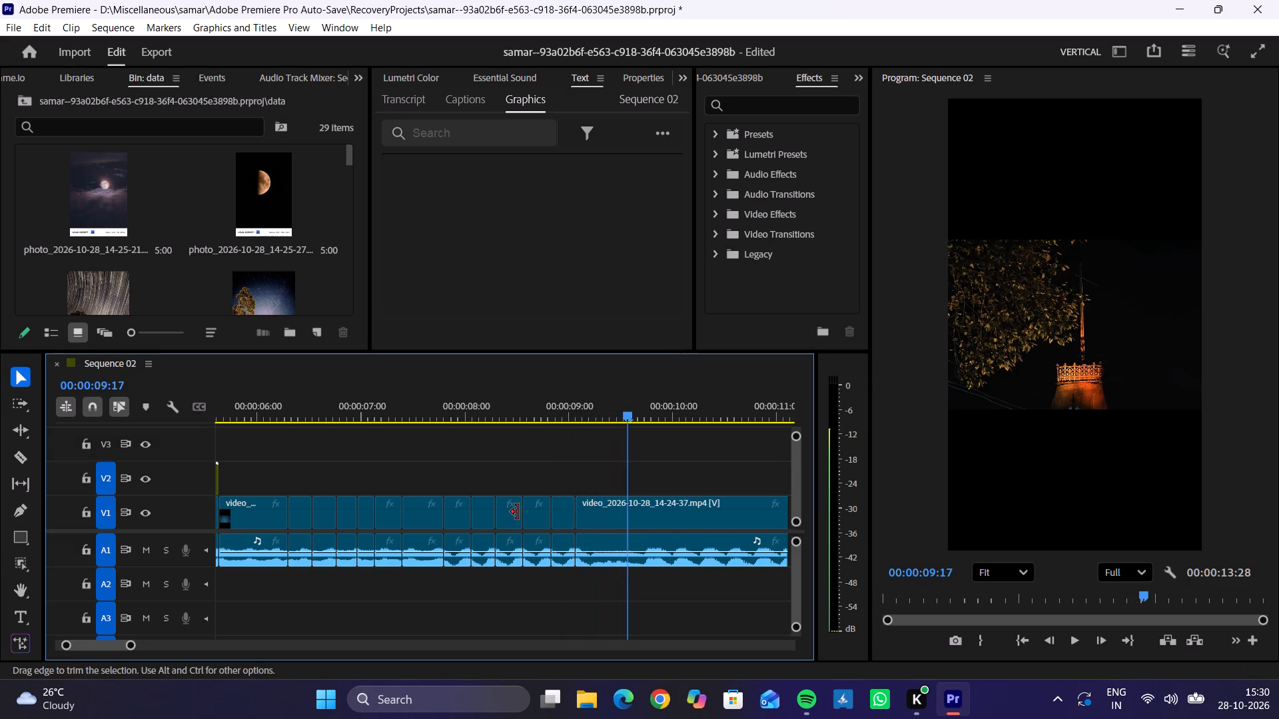
key("Right")
key("Right")
key("Right")
key("Right")
key("Right")
key("Right")
key("Left")
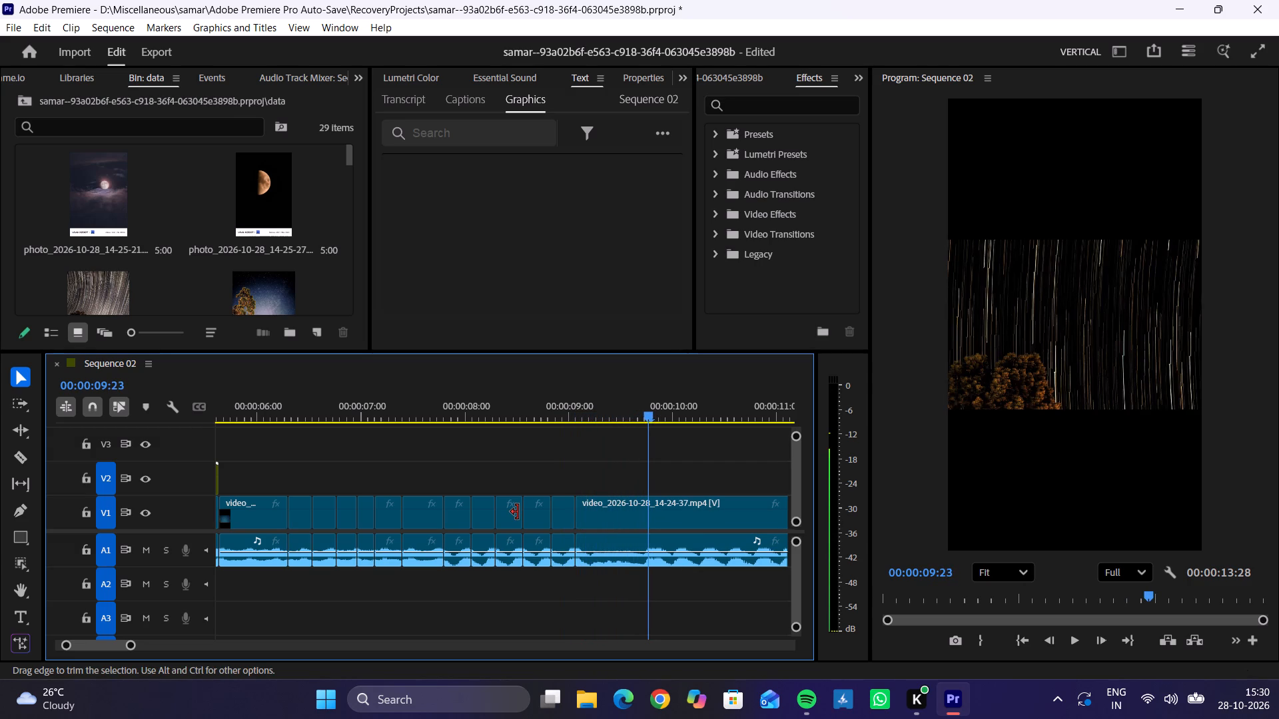
key("Left")
key("Right")
key("ctrl+k")
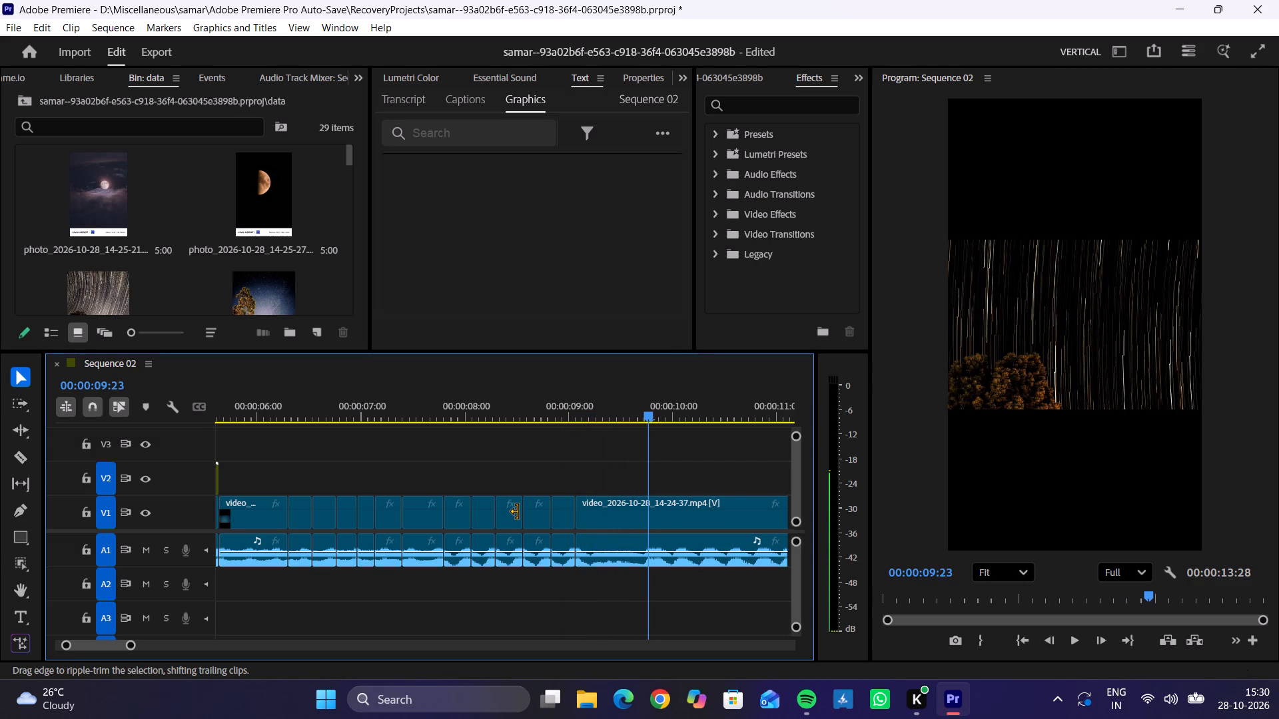
Split the V1 video and its audio at 00:00:10:04, where the star trails give way to the orange moon.
key("Right")
key("Right")
key("Right")
key("Right")
key("Right")
key("Right")
key("Right")
key("Right")
key("Right")
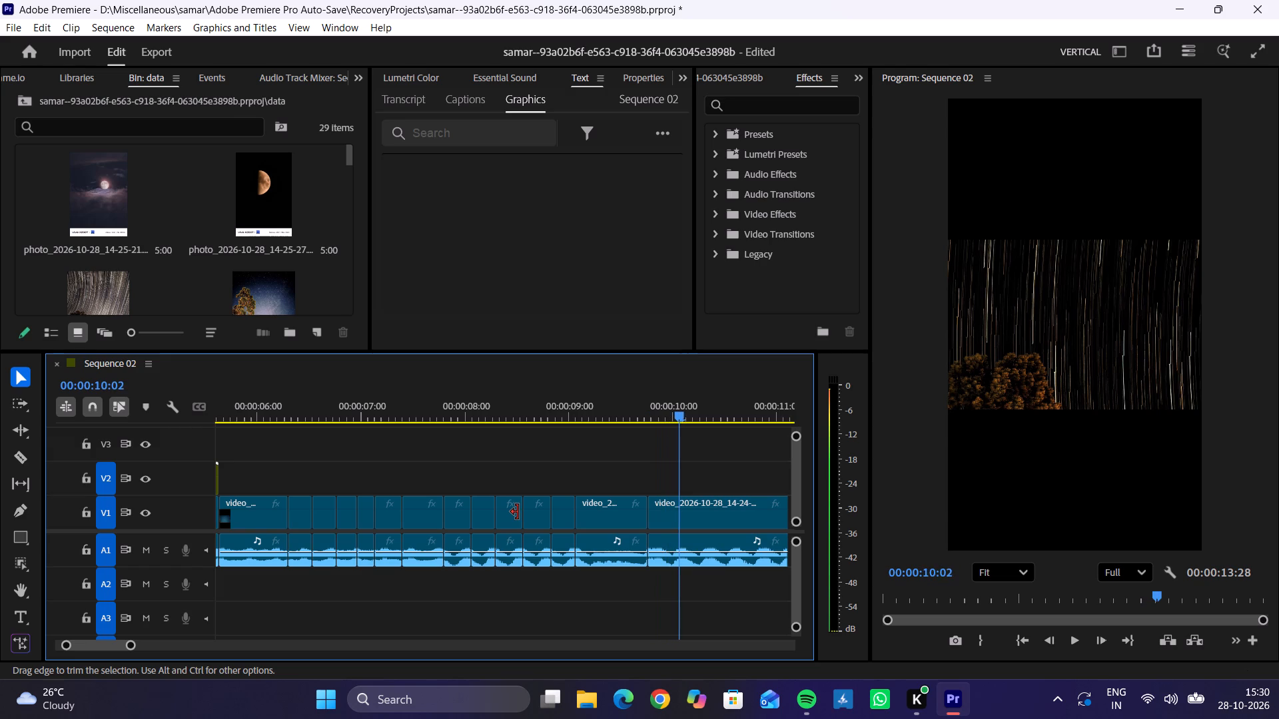
key("Right")
key("Right")
key("Right")
key("Left")
key("Left")
key("Right")
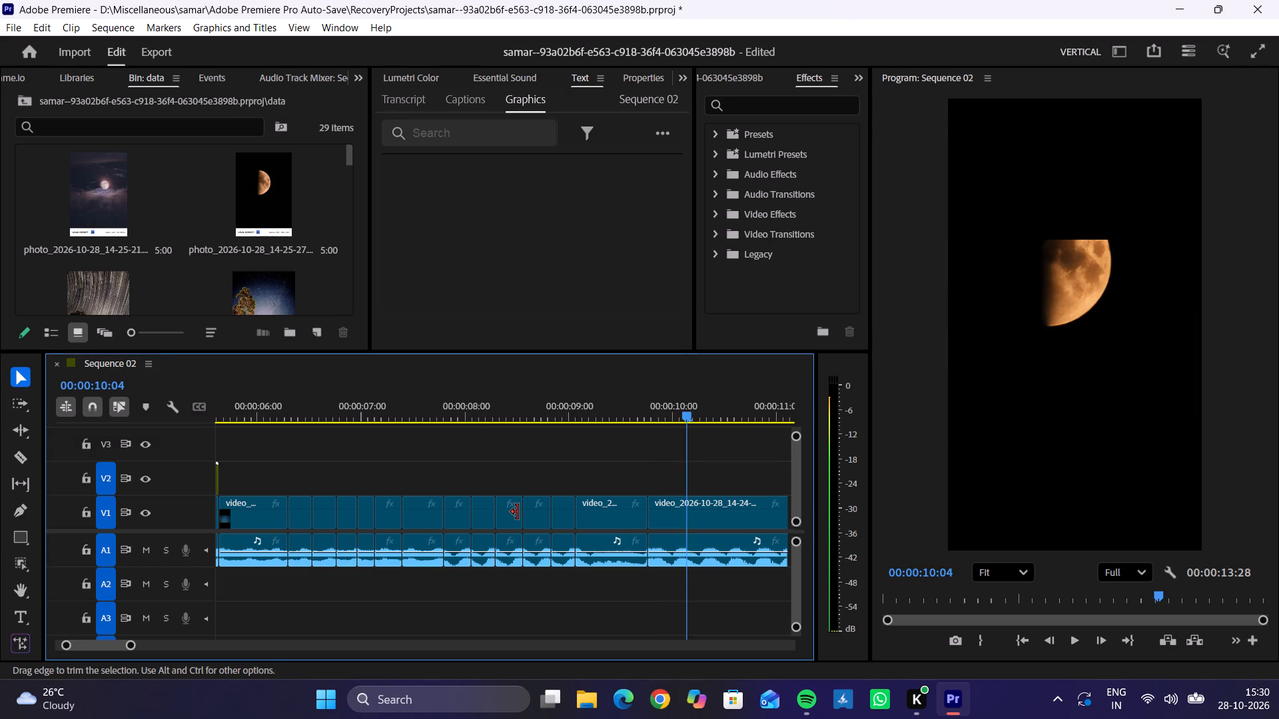
key("ctrl+k")
Split the V1 video and its audio at 00:00:10:11, where the orange moon gives way to the green tree.
key("Right")
key("Right")
key("Right")
key("Right")
key("Right")
key("Right")
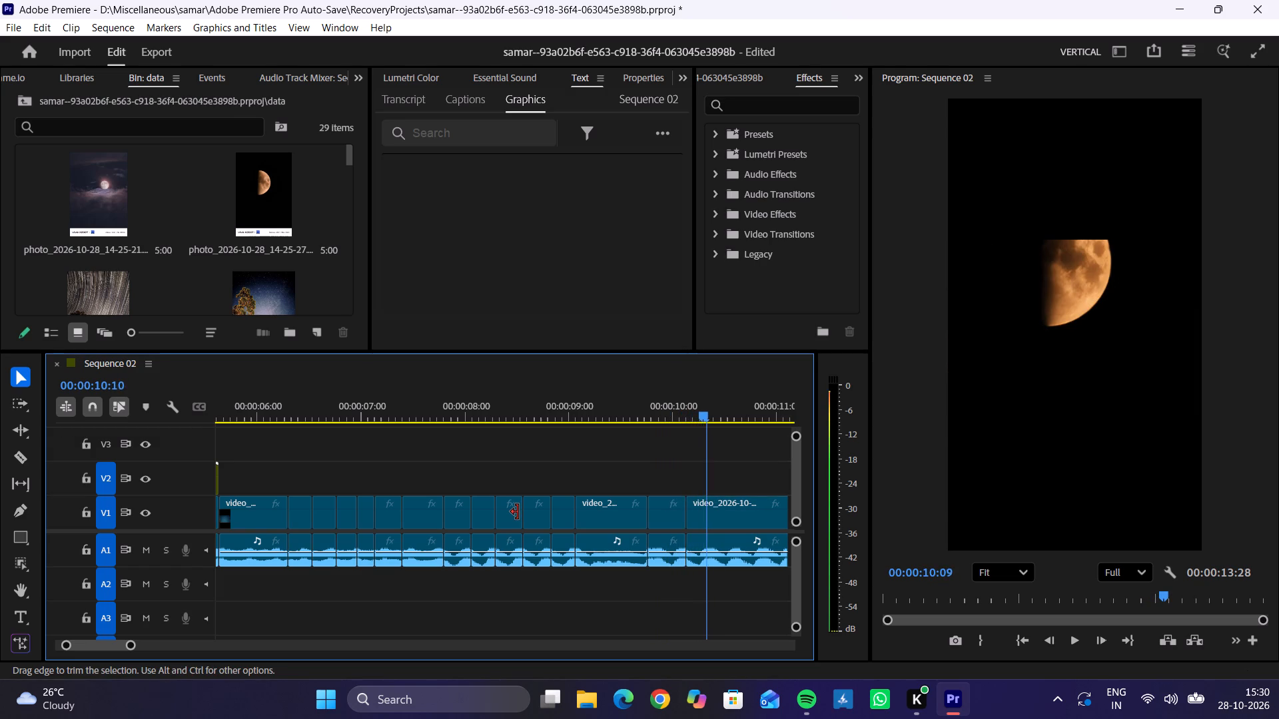
key("Right")
key("Right")
key("Left")
key("Left")
key("Right")
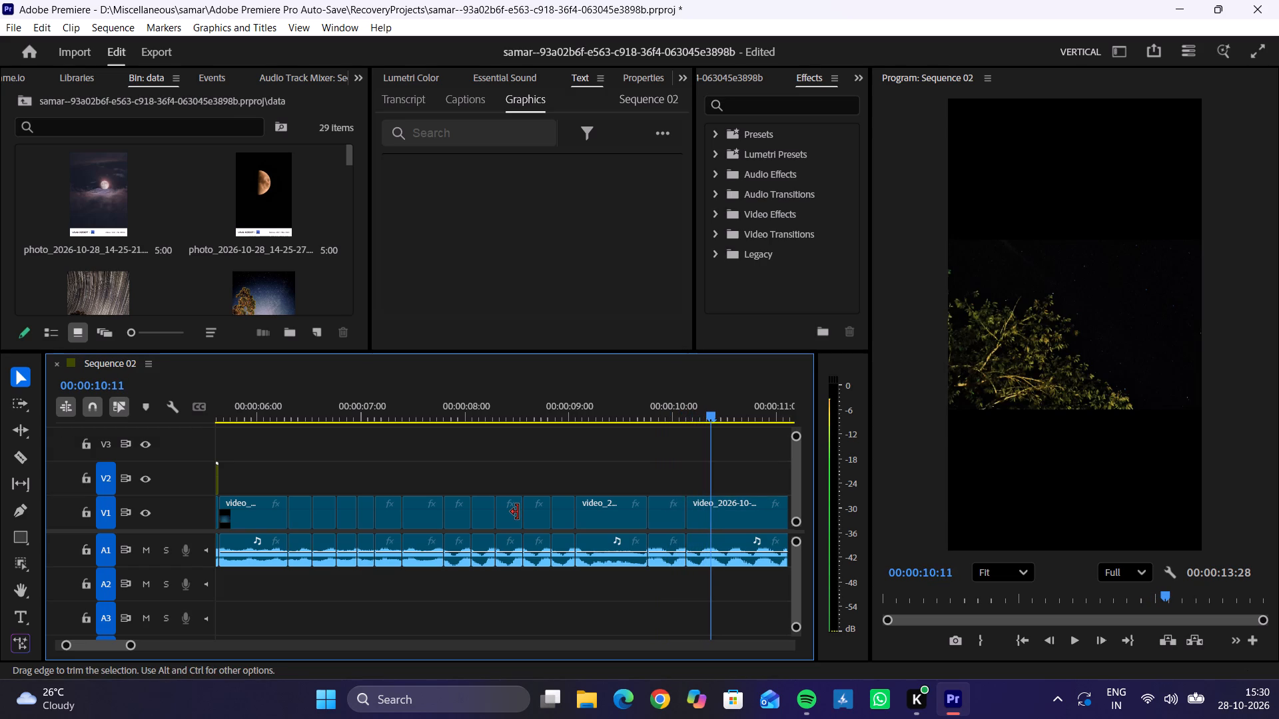
key("ctrl+k")
Split the V1 video and its audio just after 00:00:10:19, where the green tree gives way to the brownish foliage.
key("Right")
key("Right")
key("Right")
key("Right")
key("Right")
key("Right")
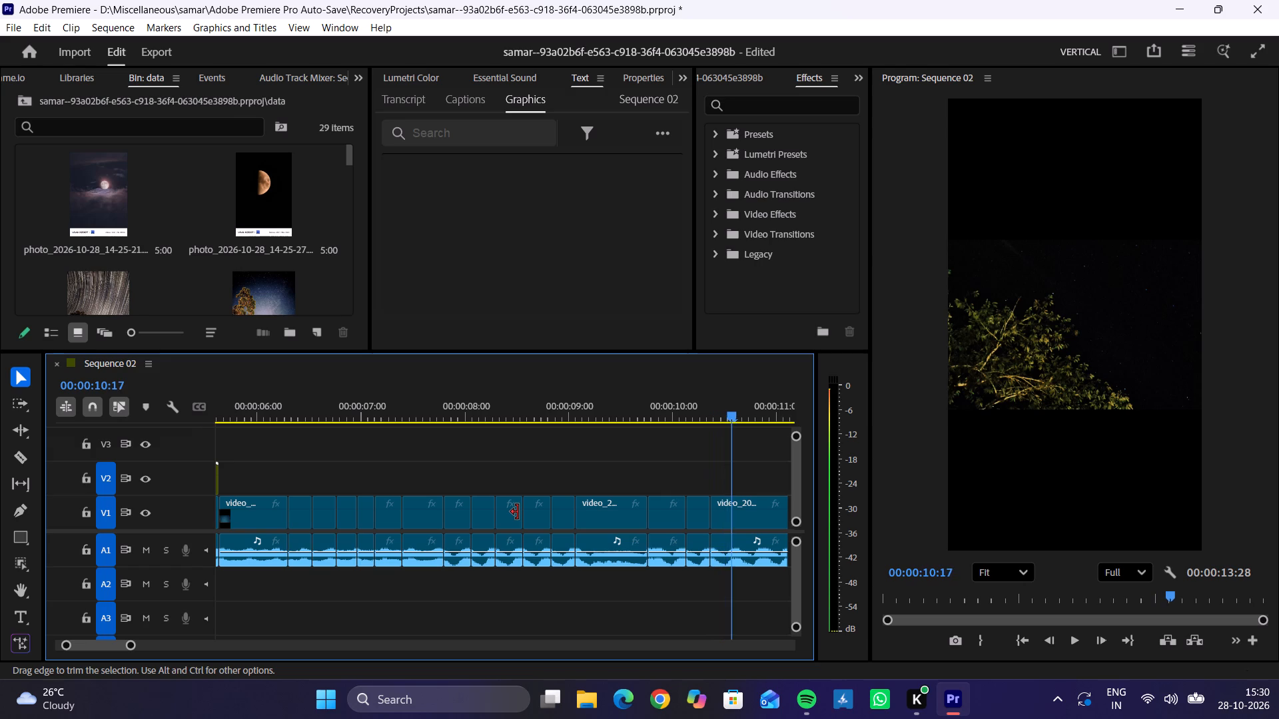
key("Right")
key("Right")
key("Right")
key("Right")
key("Left")
key("Left")
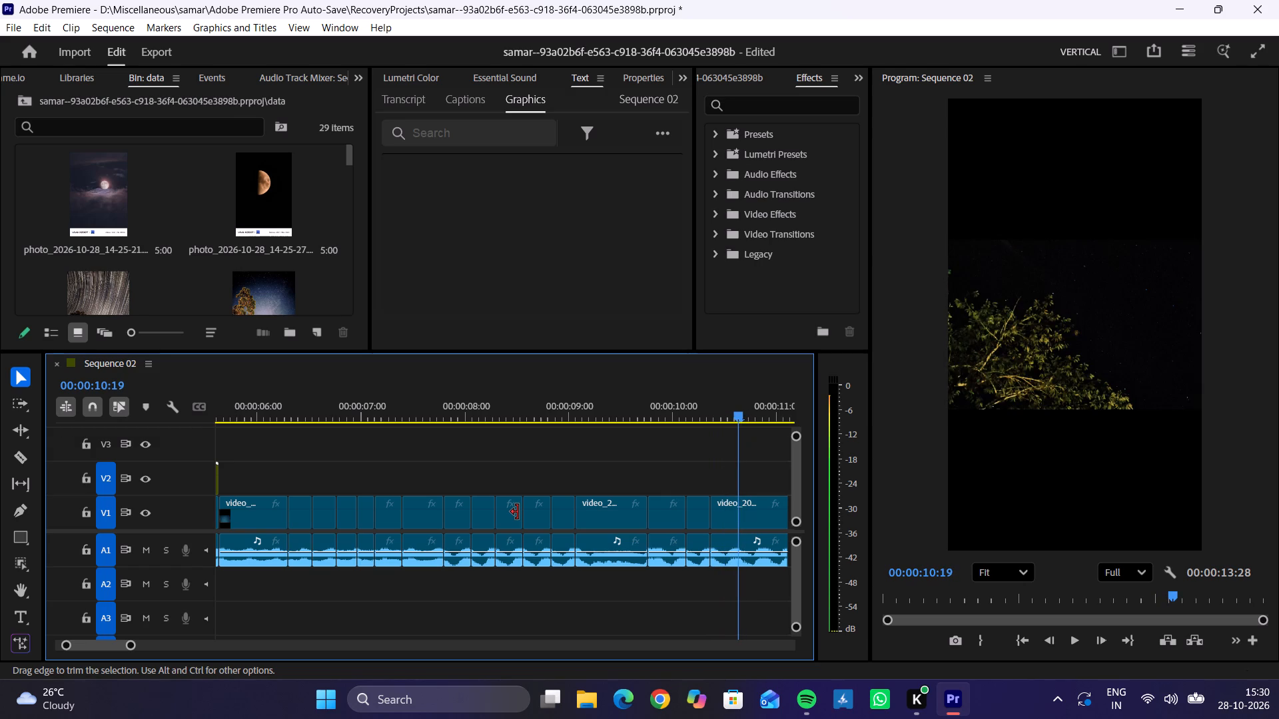
key("Right")
key("ctrl+k")
Split the V1 video and its audio at 00:00:10:28, where the brownish foliage gives way to the very dark tree shot.
key("Right")
key("Right")
key("Right")
key("Right")
key("Right")
key("Right")
key("Right")
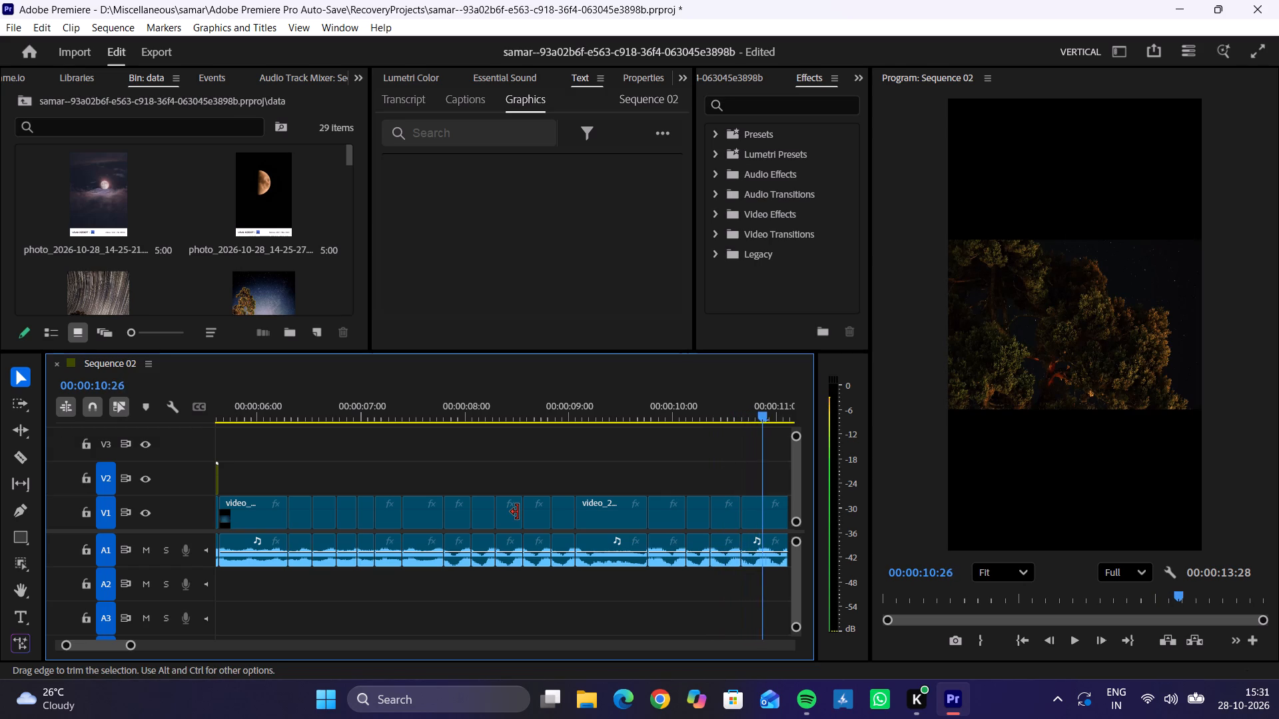
key("Right")
key("Left")
key("Left")
key("Right")
key("Right")
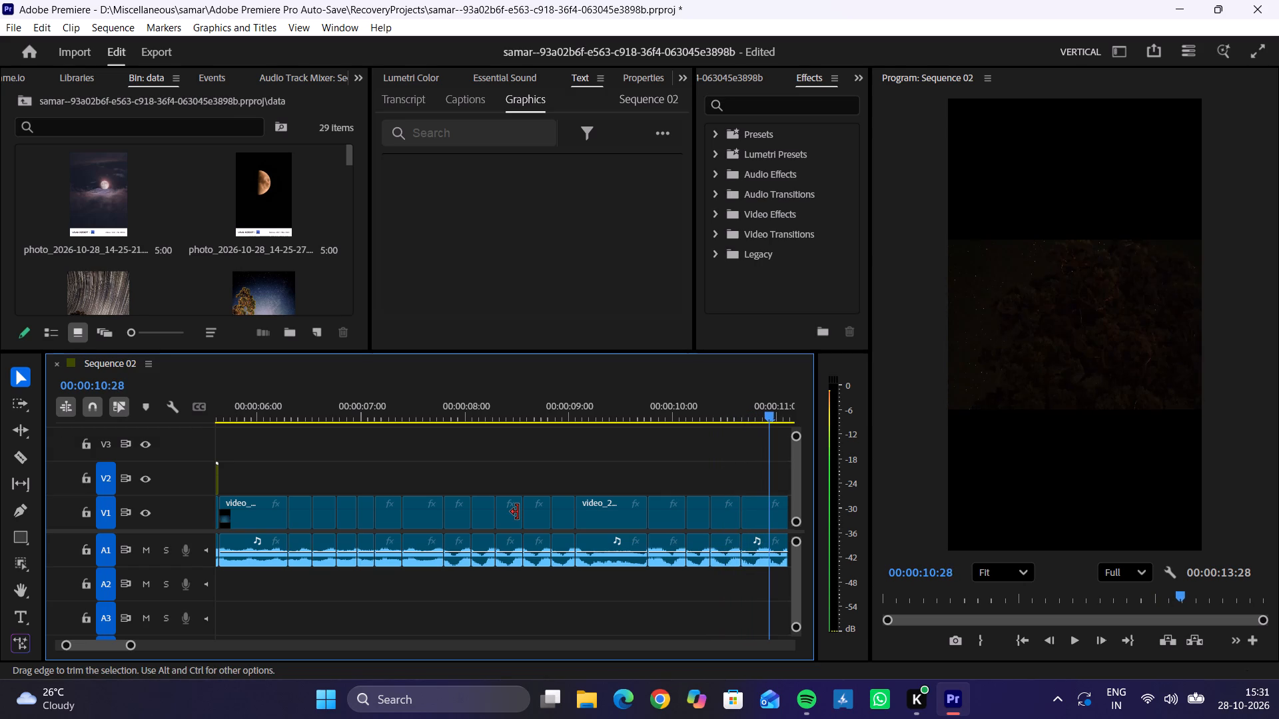
key("Left")
key("Right")
key("ctrl+k")
Split the V1 video and its audio at 00:00:11:05, where the dark foliage gives way to the treetop under a dim sky.
key("Right")
key("Right")
key("Right")
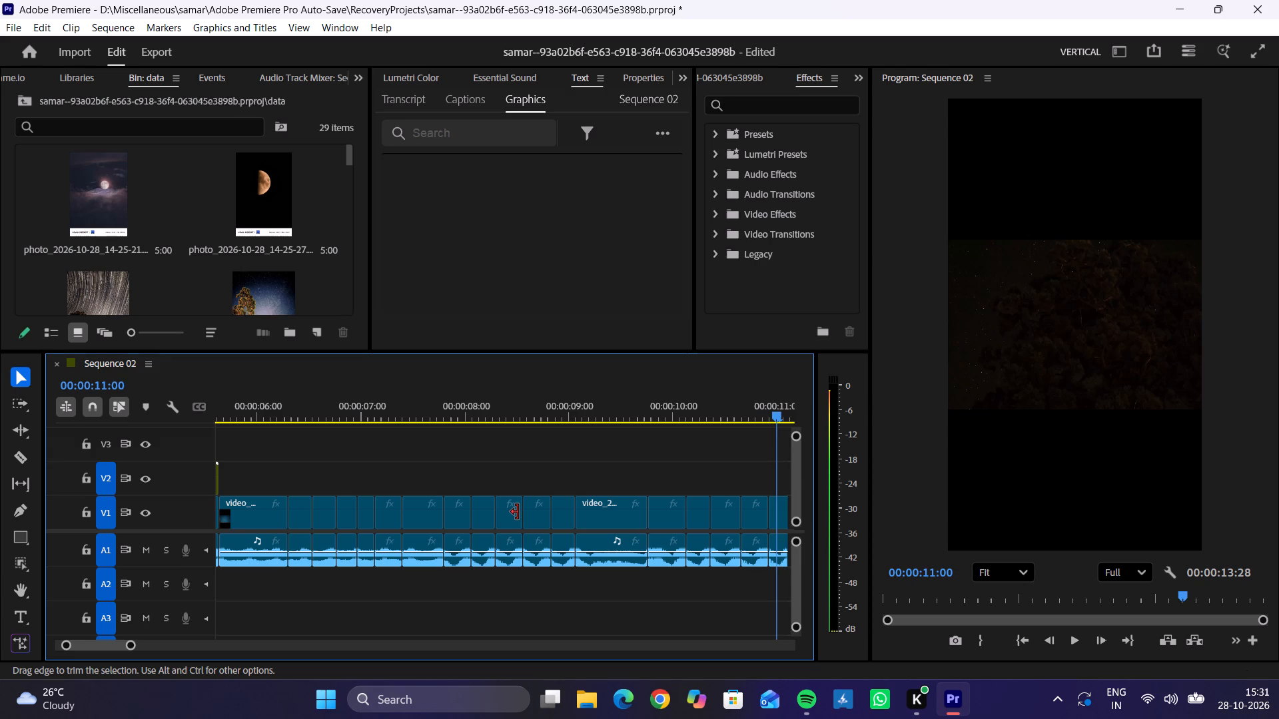
key("Right")
key("Right")
key("Right")
key("Right")
key("Right")
key("Right")
key("Left")
key("Left")
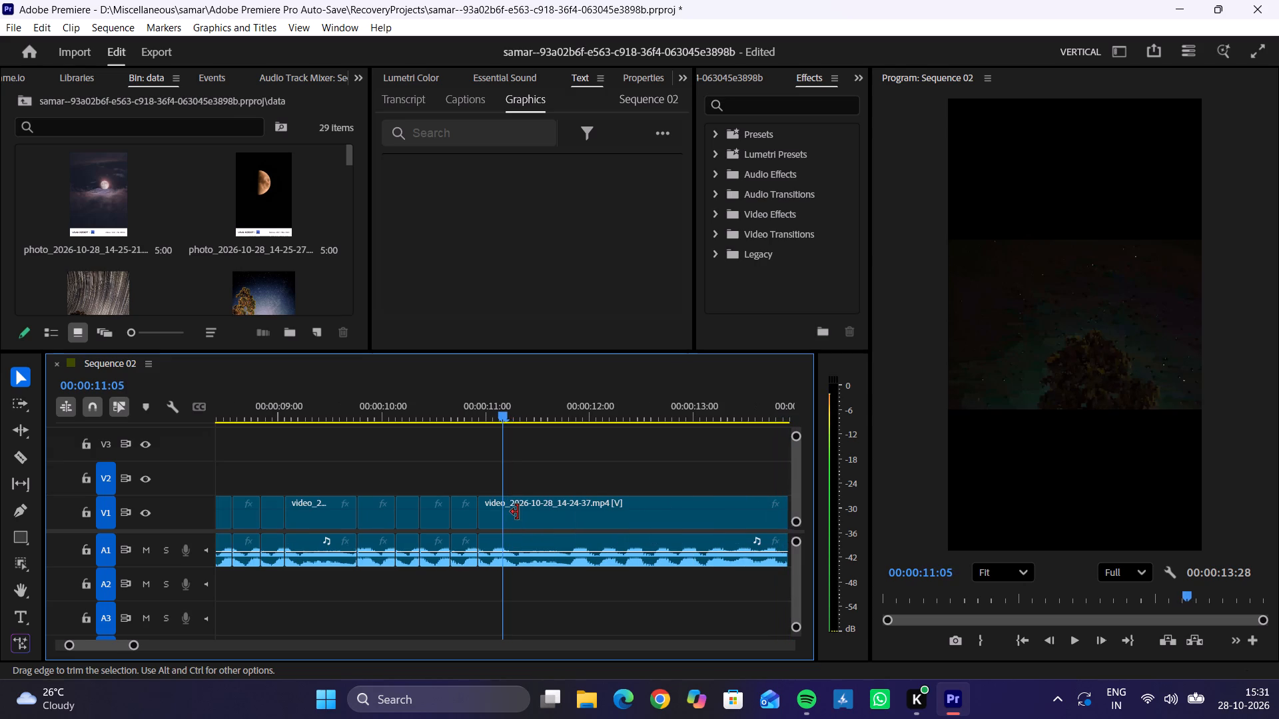
key("Left")
key("Right")
key("ctrl+k")
Split the V1 video and its audio just before 00:00:11:27, where the dim treetop gives way to the orange-lit foliage.
key("Right")
key("Right")
key("Right")
key("Right")
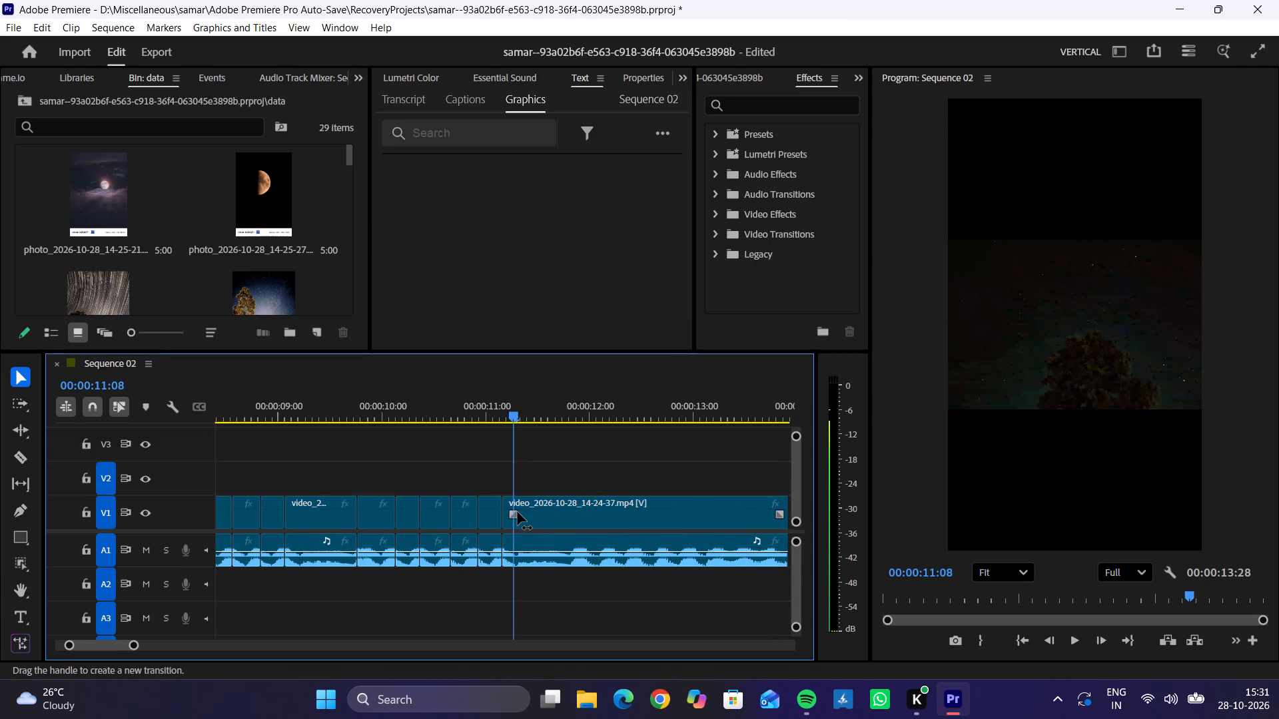
key("Right")
key("Right")
key("Right")
key("Right")
key("Right")
key("Right")
key("Right")
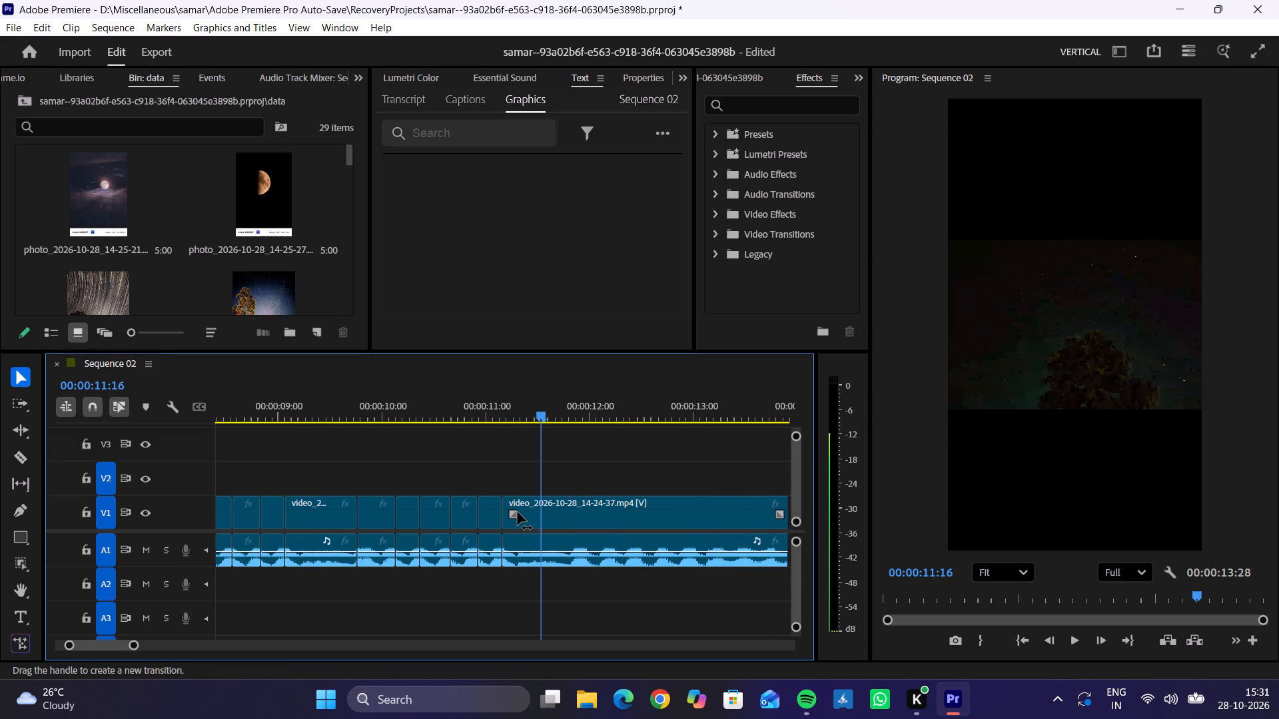
key("Right")
key("Right")
key("Right")
key("Right")
key("Right")
key("Right")
key("Right")
key("Right")
key("Right")
key("Right")
key("Right")
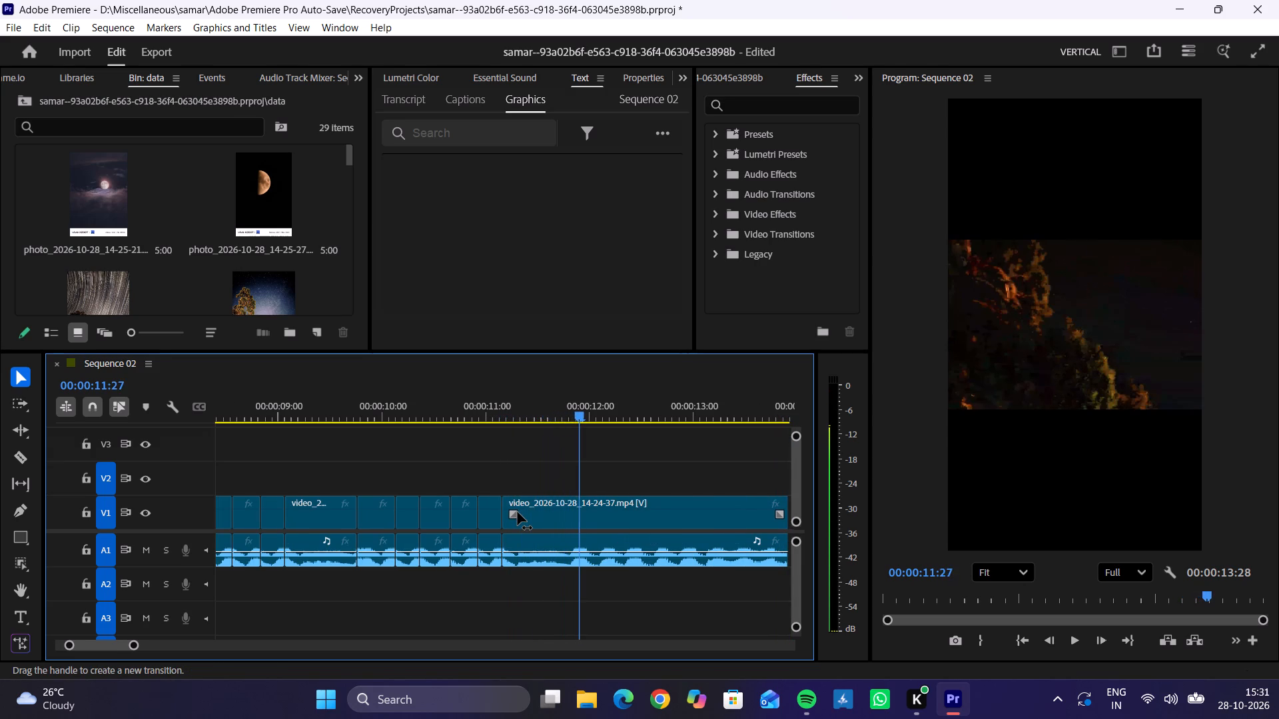
key("Left")
key("Left")
key("Right")
key("ctrl+k")
Split the V1 video and its audio just before 00:00:12:08, where the orange-lit foliage gives way to distant city lights.
key("Right")
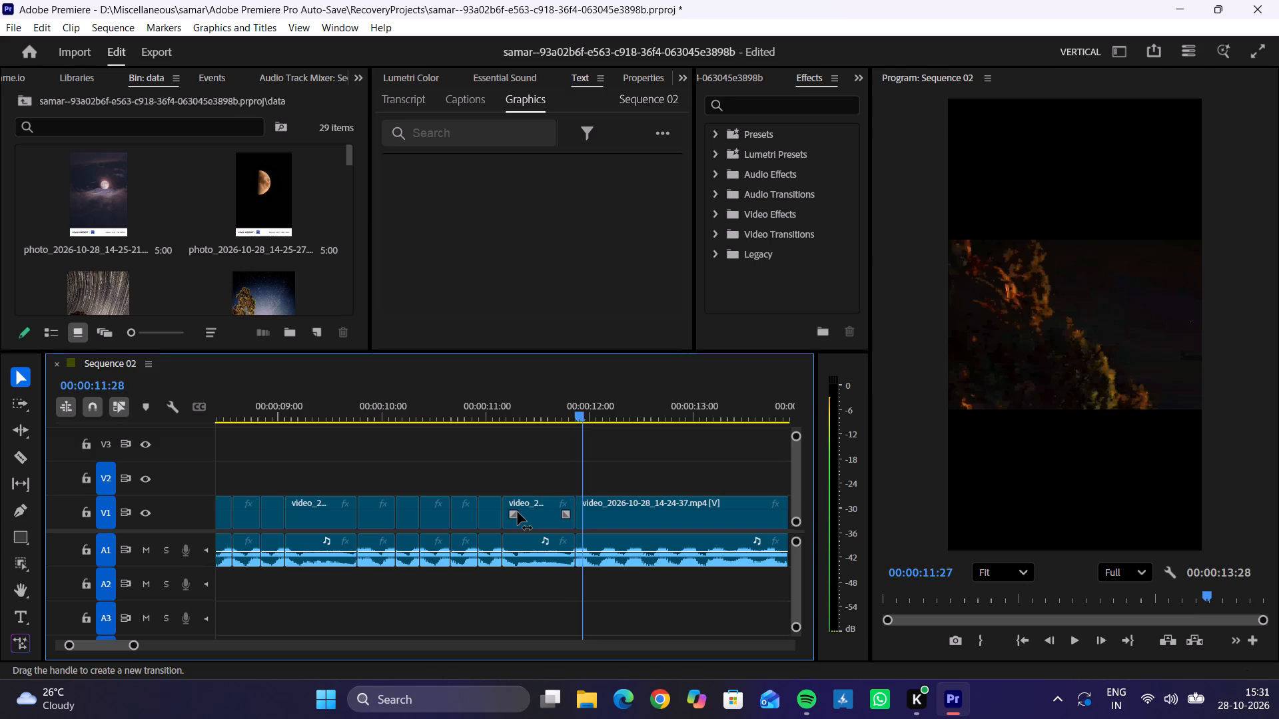
key("Right")
key("Right")
key("Right")
key("Right")
key("Right")
key("Right")
key("Right")
key("Right")
key("Right")
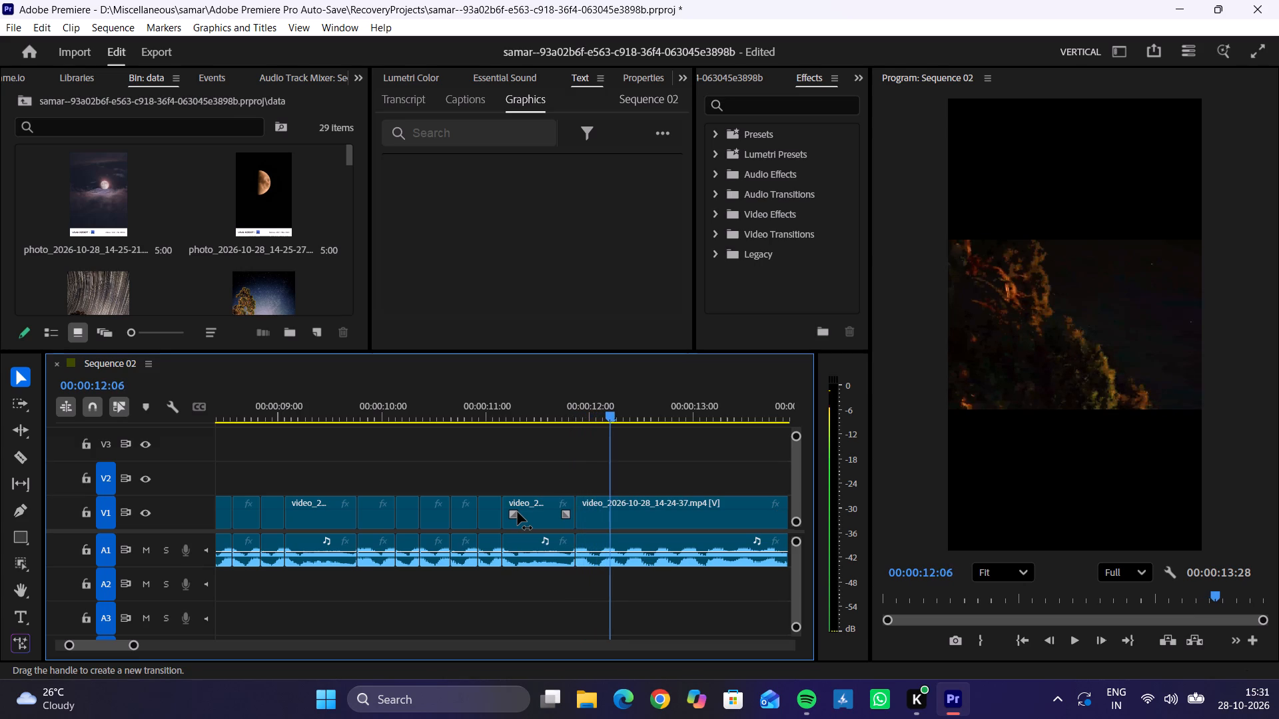
key("Right")
key("Left")
key("Right")
key("ctrl+k")
Split the V1 video and its audio at 00:00:12:14, where the city lights give way to the tree against blue sky.
key("Right")
key("Right")
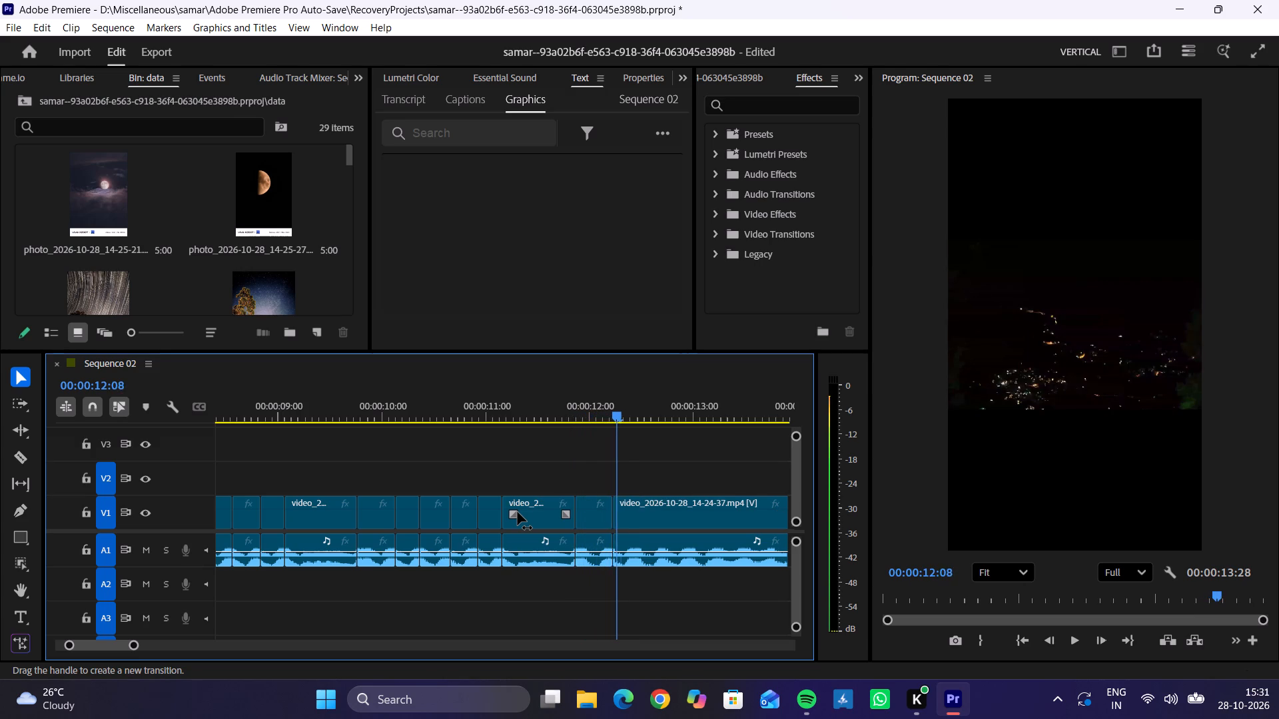
key("Right")
key("Right")
key("Right")
key("Right")
key("Right")
key("Left")
key("Right")
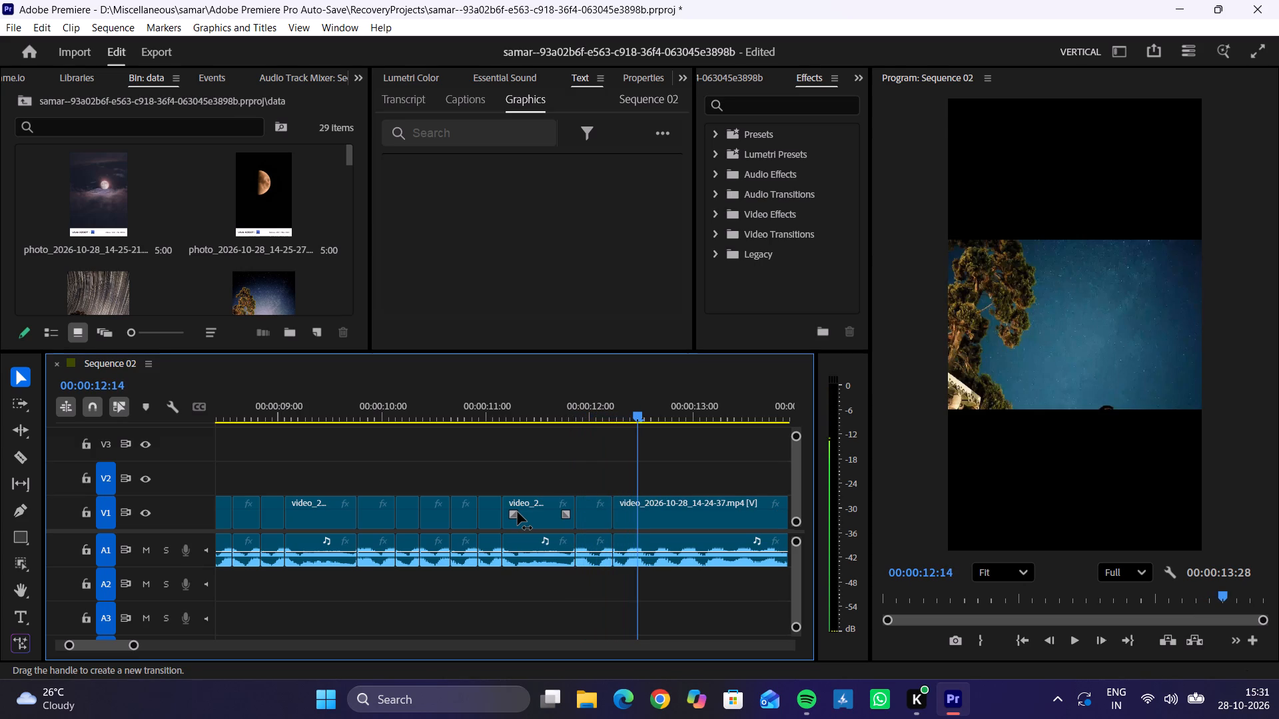
key("ctrl+k")
Split the V1 video and its audio just after 00:00:12:22, where the blue sky shot gives way to the crescent moon.
key("Right")
key("Right")
key("Right")
key("Right")
key("Right")
key("Right")
key("Right")
key("Right")
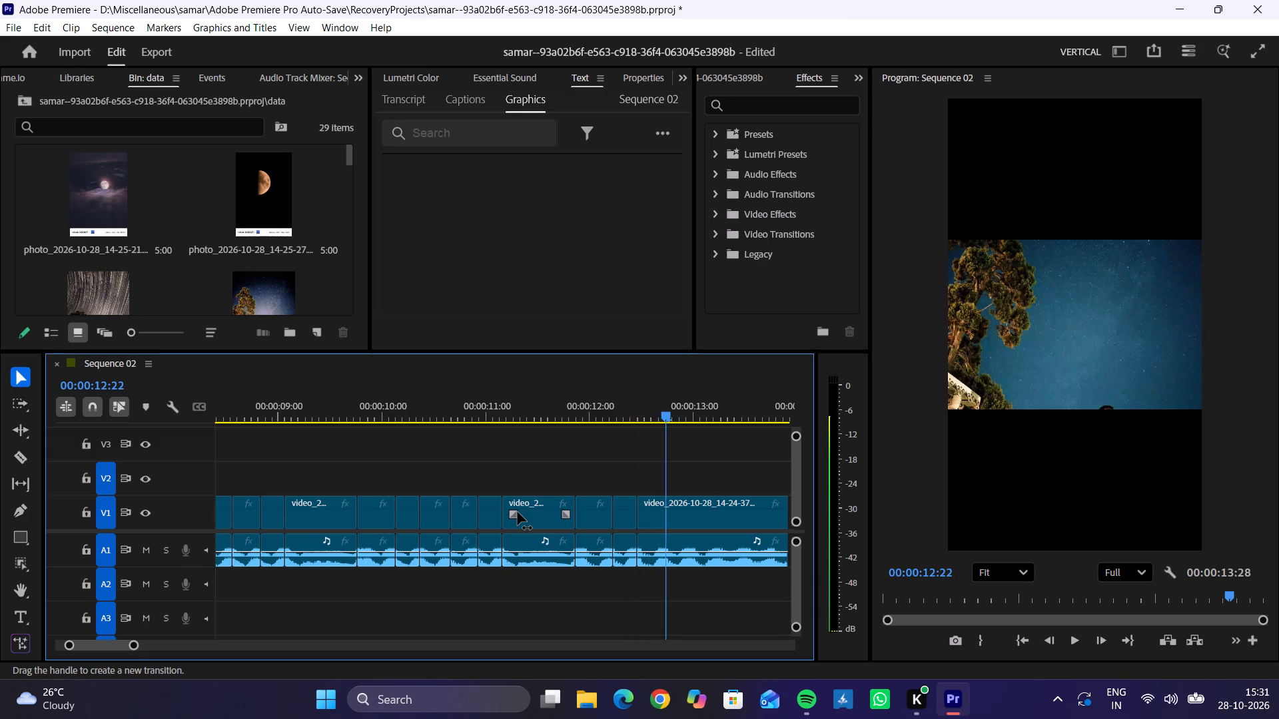
key("Right")
key("Left")
key("Right")
key("ctrl+k")
Split the V1 video and its audio at 00:00:12:29, where the crescent moon gives way to the Milky Way and tree.
key("Right")
key("Right")
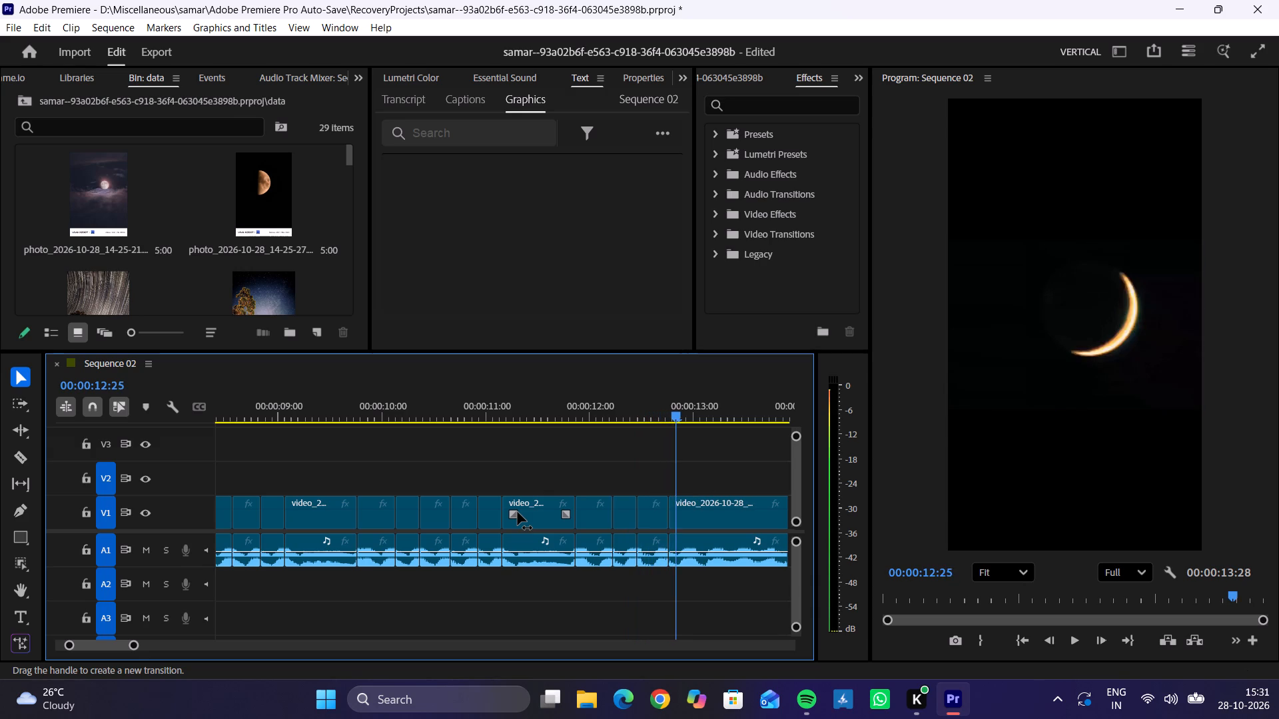
key("Right")
key("Right")
key("Right")
key("Right")
key("Right")
key("Left")
key("Left")
key("Right")
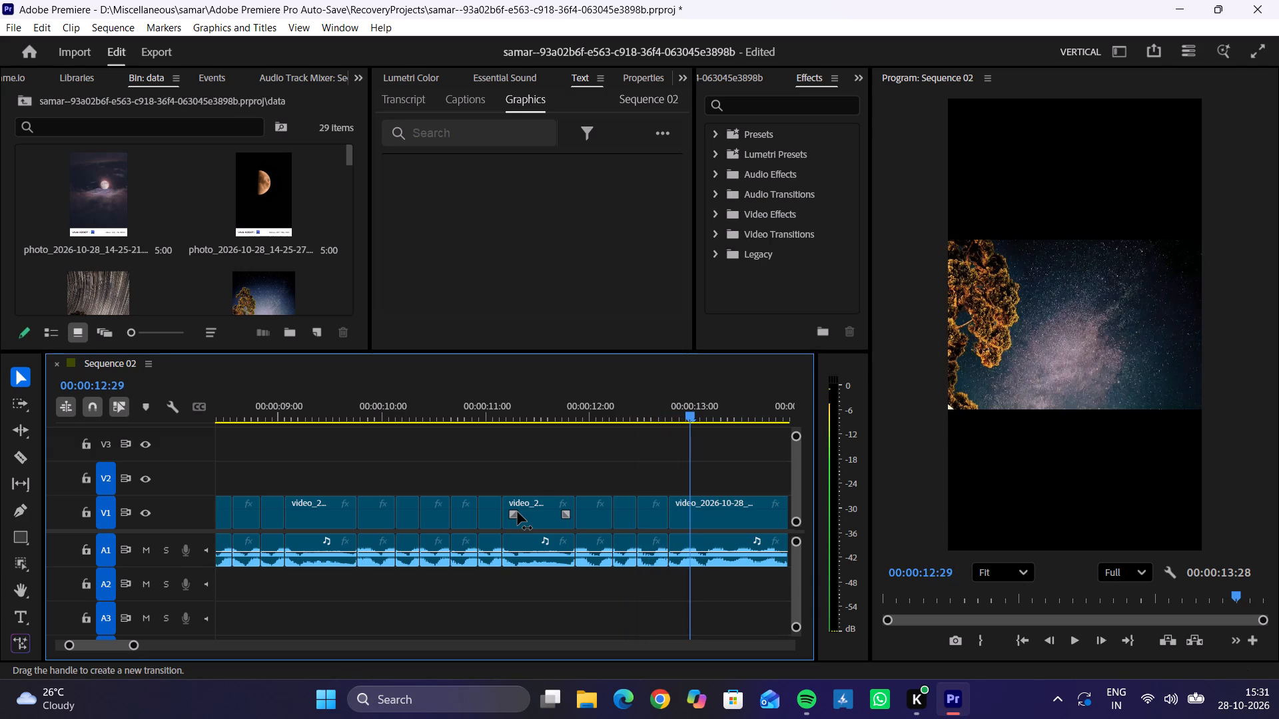
key("ctrl+k")
Split the V1 video and its audio at 00:00:13:08, where the Milky Way shot gives way to the star trails.
key("Right")
key("Right")
key("Right")
key("Right")
key("Right")
key("Right")
key("Right")
key("Right")
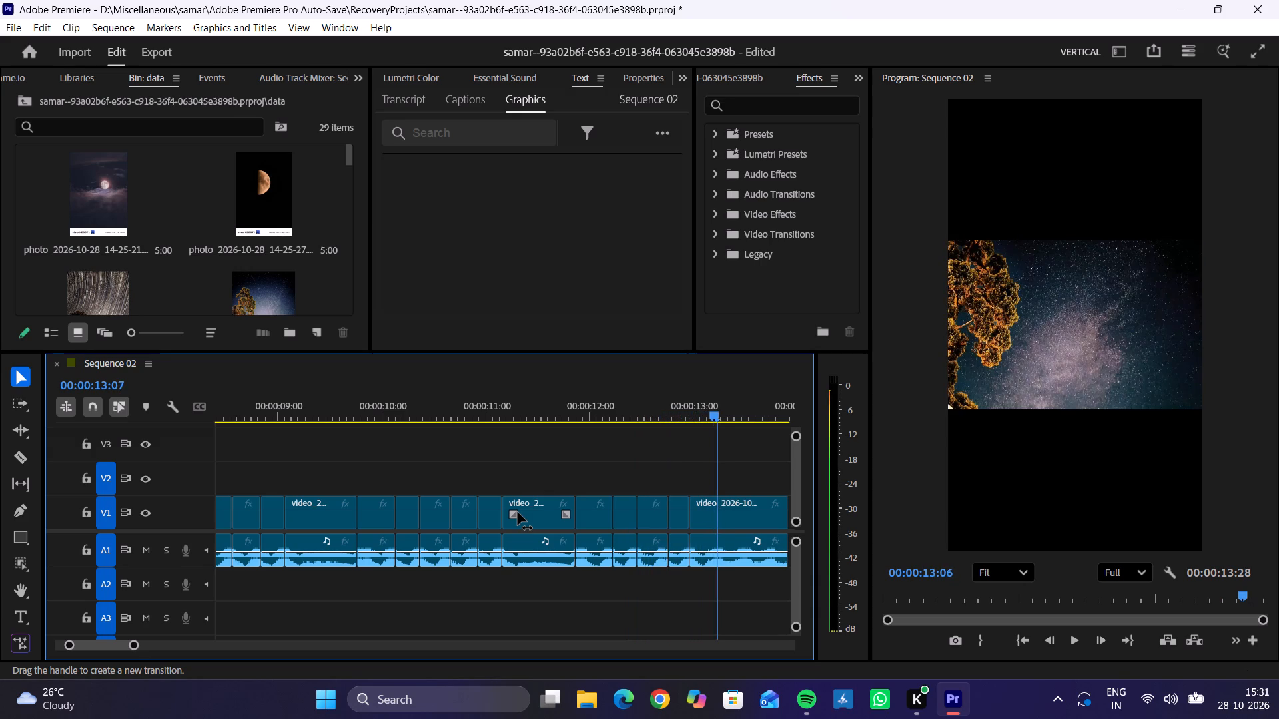
key("Right")
key("Right")
key("Left")
key("Left")
key("Right")
key("ctrl+k")
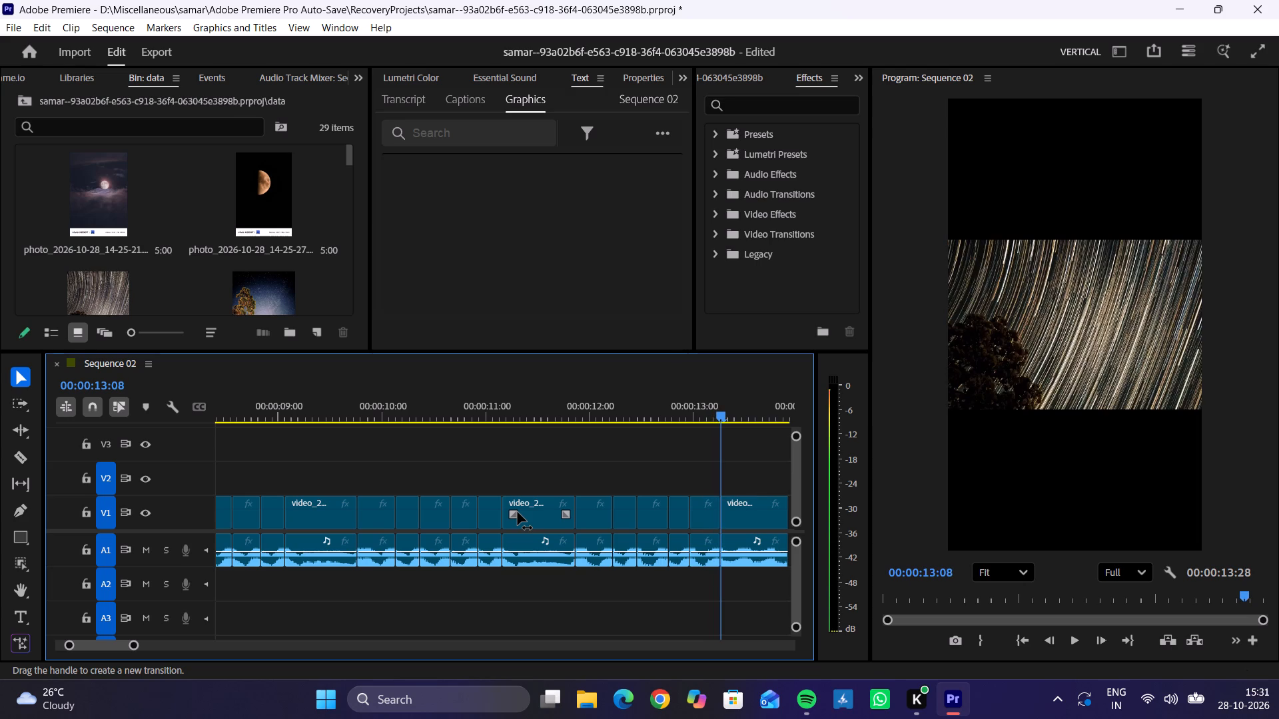
Check the star trails shot frame by frame from 00:00:13:08 to the sequence end for further shot changes.
key("Right")
key("Right")
key("Right")
key("Right")
key("Right")
key("Right")
key("Right")
key("Right")
key("Right")
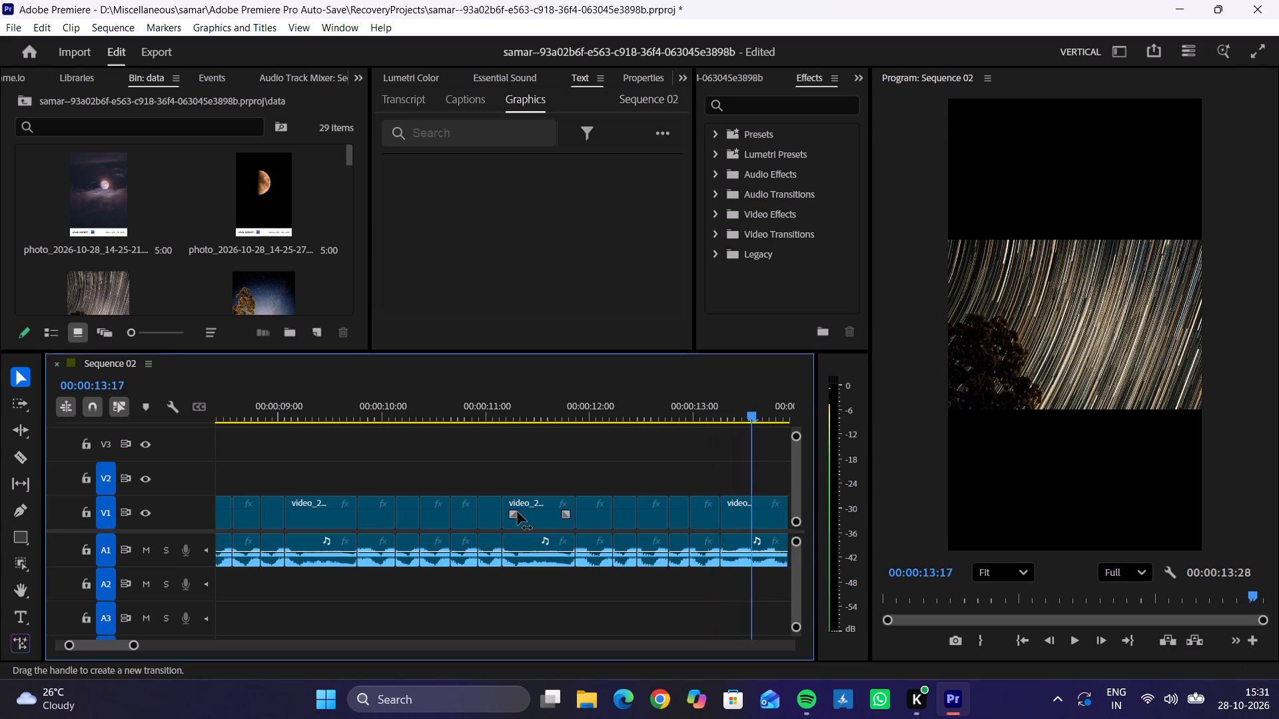
key("Right")
key("Right")
key("Right")
key("Right")
key("Right")
key("Right")
key("Right")
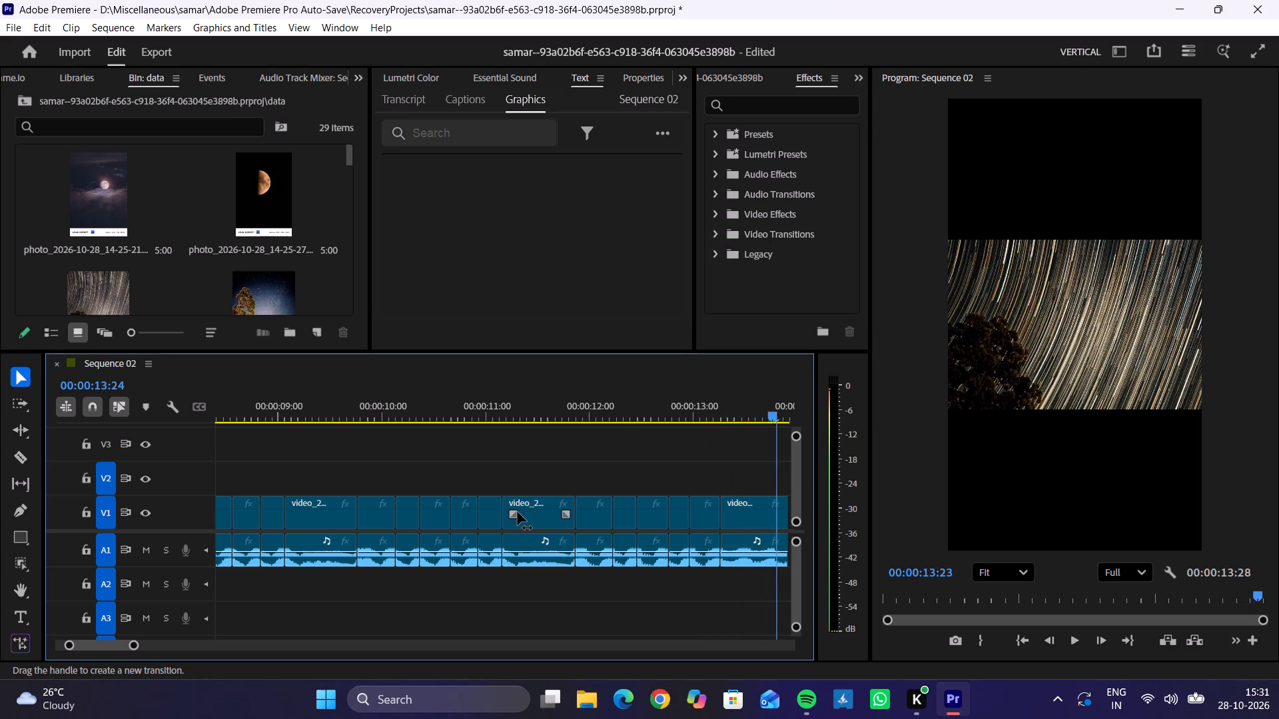
key("Right")
key("Right")
key("Right")
key("Right")
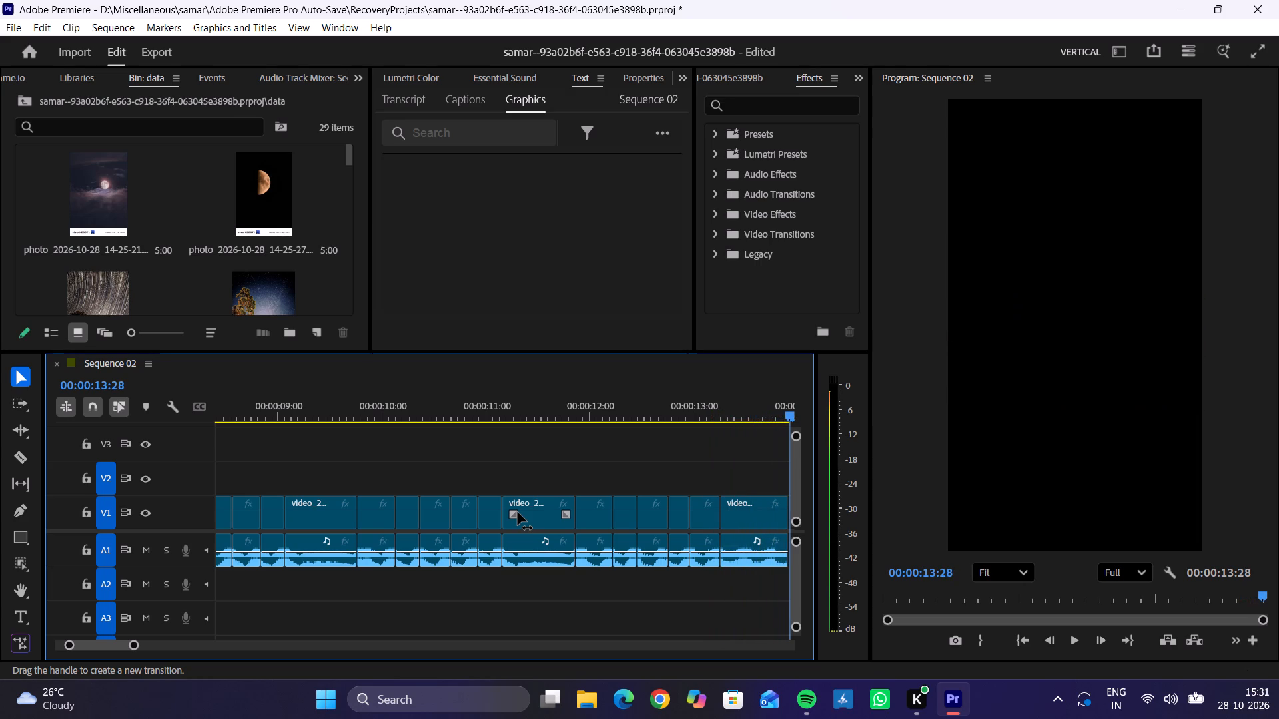
key("Right")
key("Right")
key("Right")
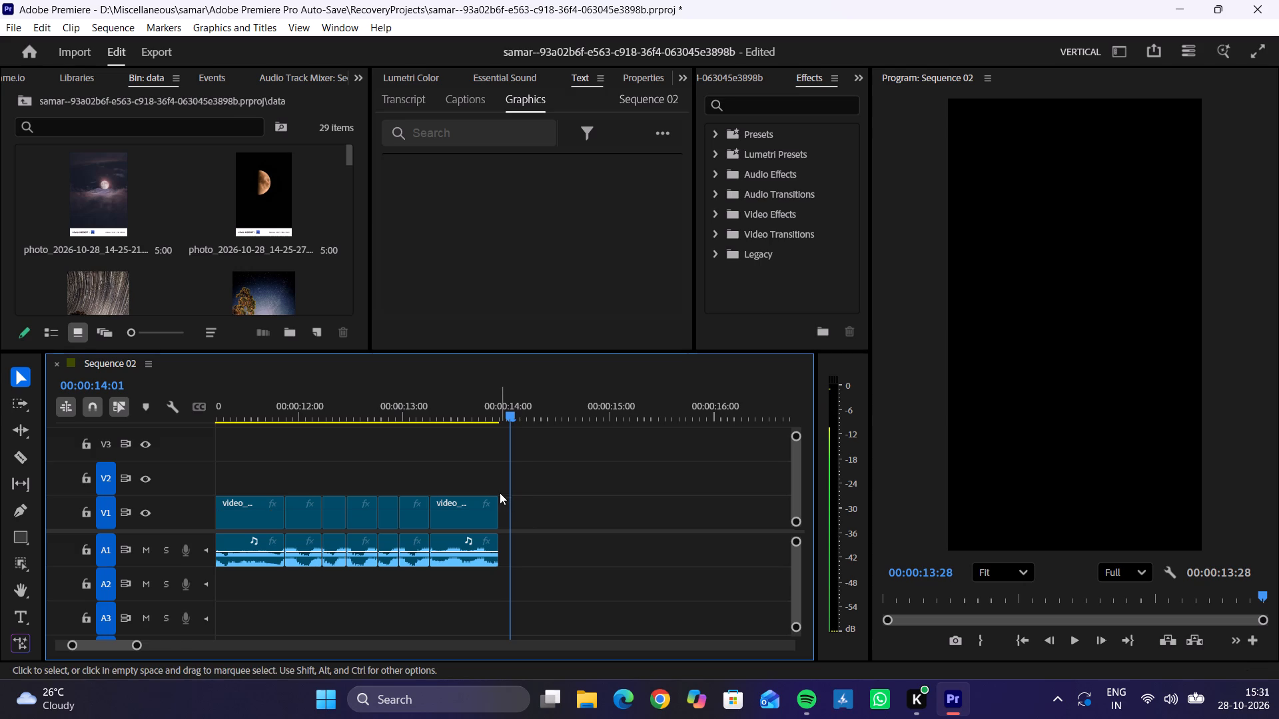
Place the clock tower photo photo_2026-10-28_14-25-56.jpg from the data bin on V3 at the start of Sequence 02.
scroll(500, 491, "right", 11)
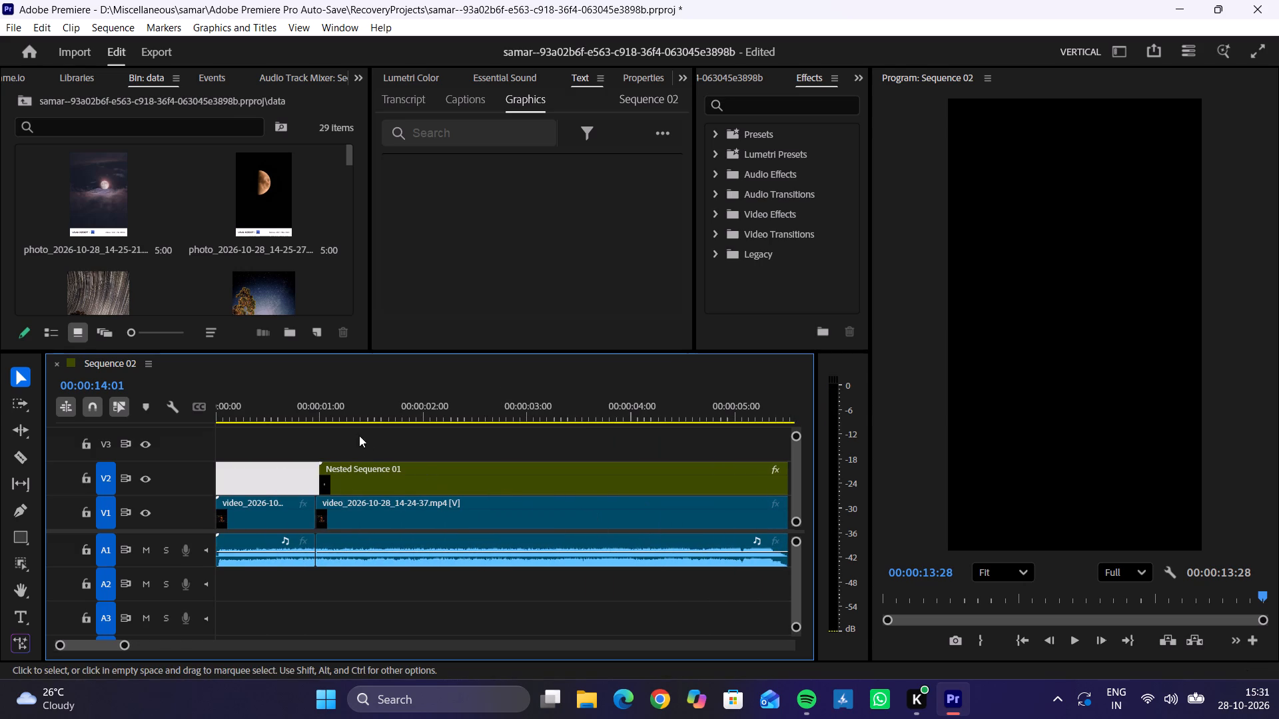
left_click_drag(340, 411, 266, 407)
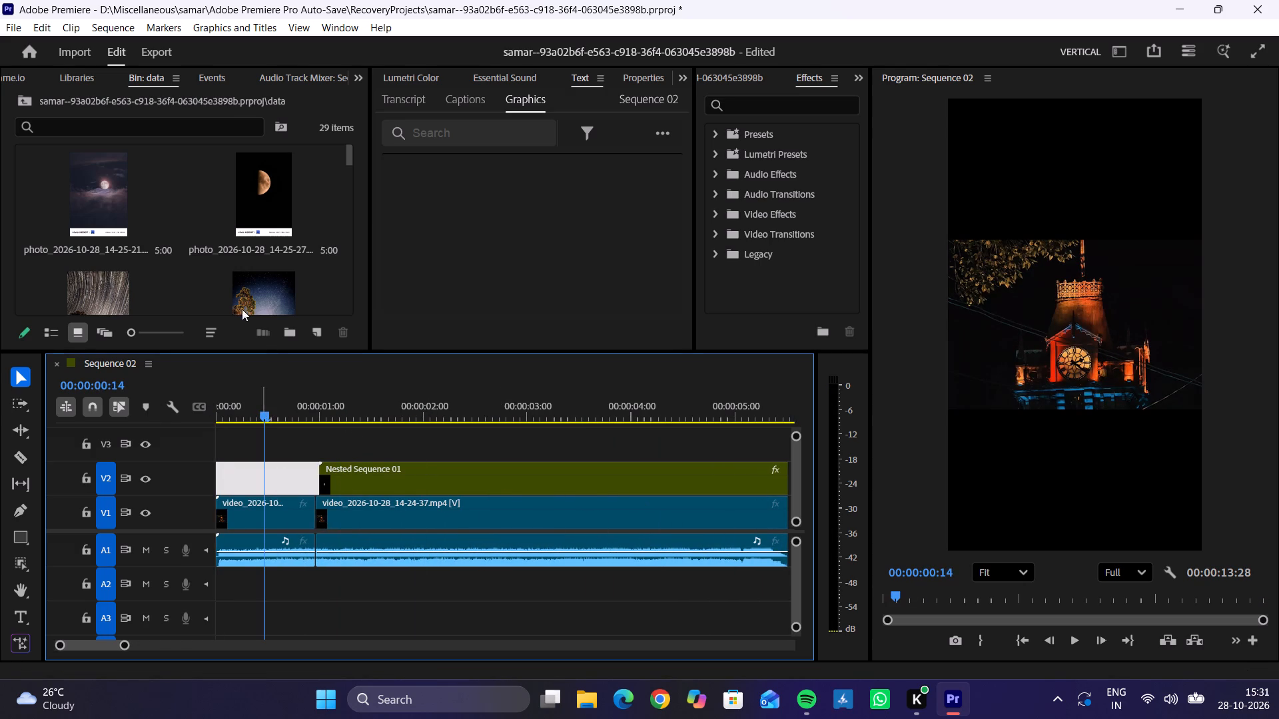
left_click_drag(346, 154, 347, 180)
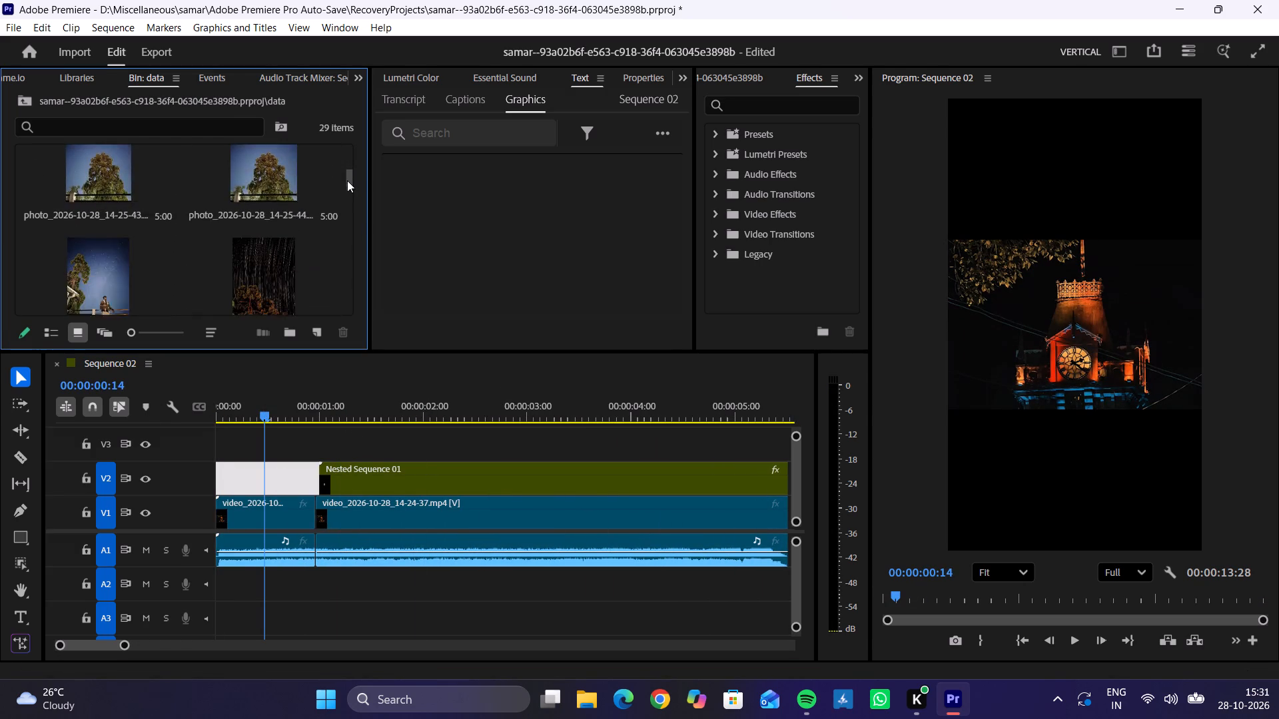
left_click_drag(347, 180, 357, 232)
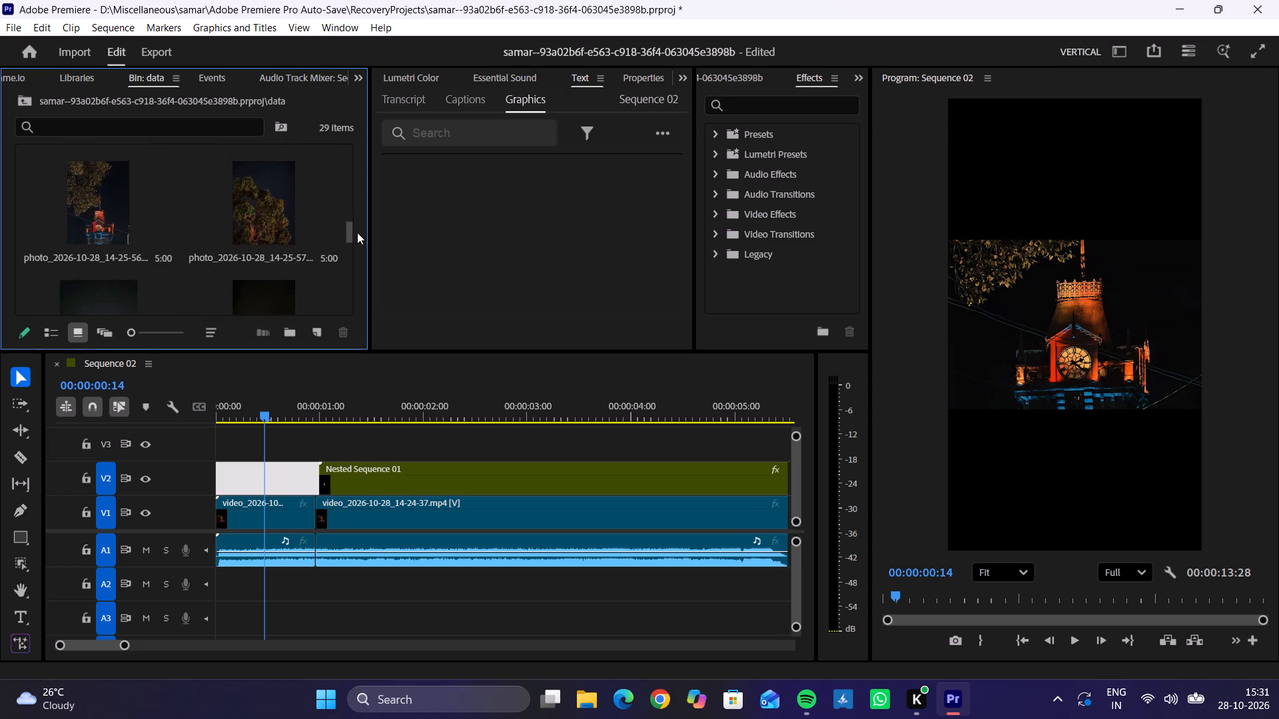
left_click_drag(357, 232, 376, 297)
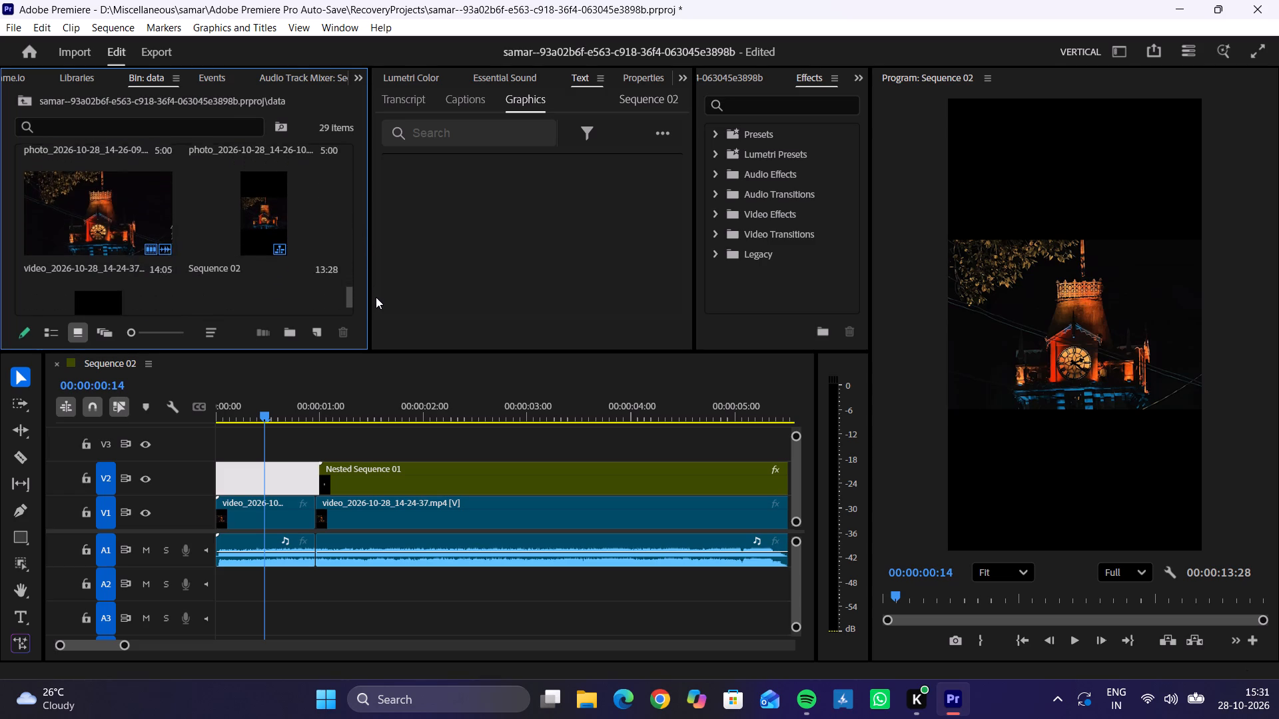
left_click_drag(376, 297, 376, 299)
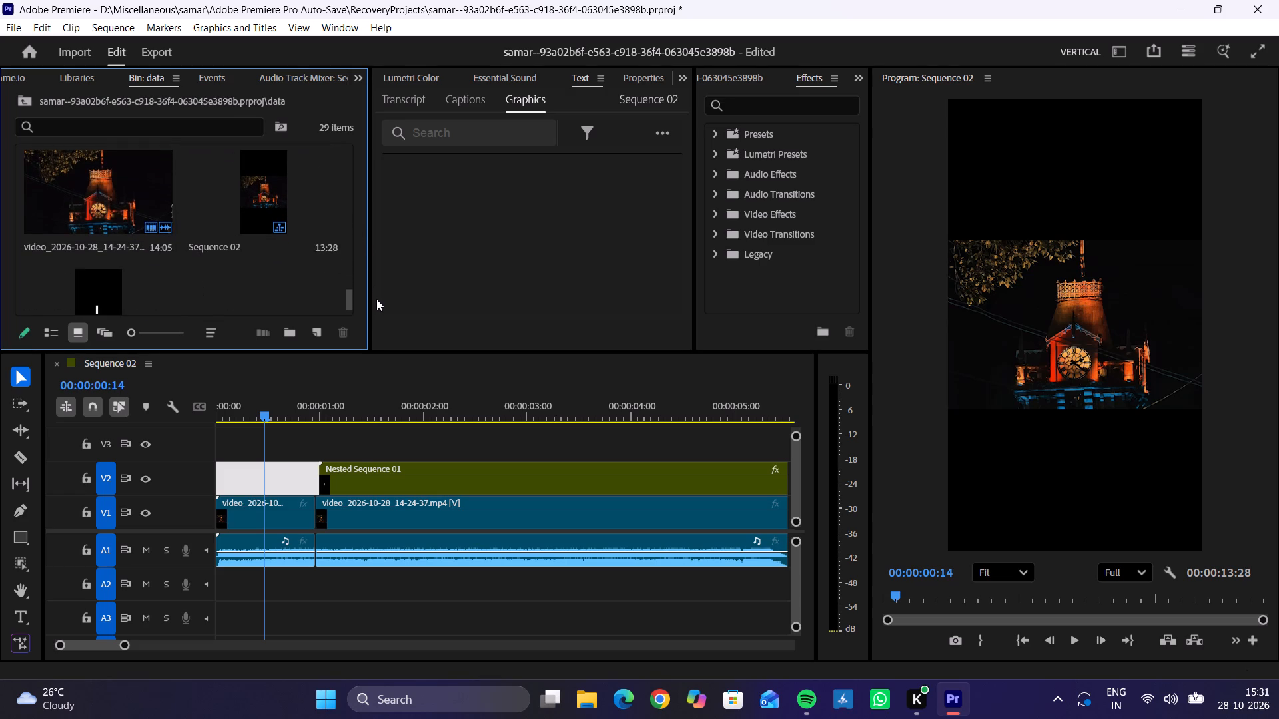
left_click_drag(376, 299, 375, 252)
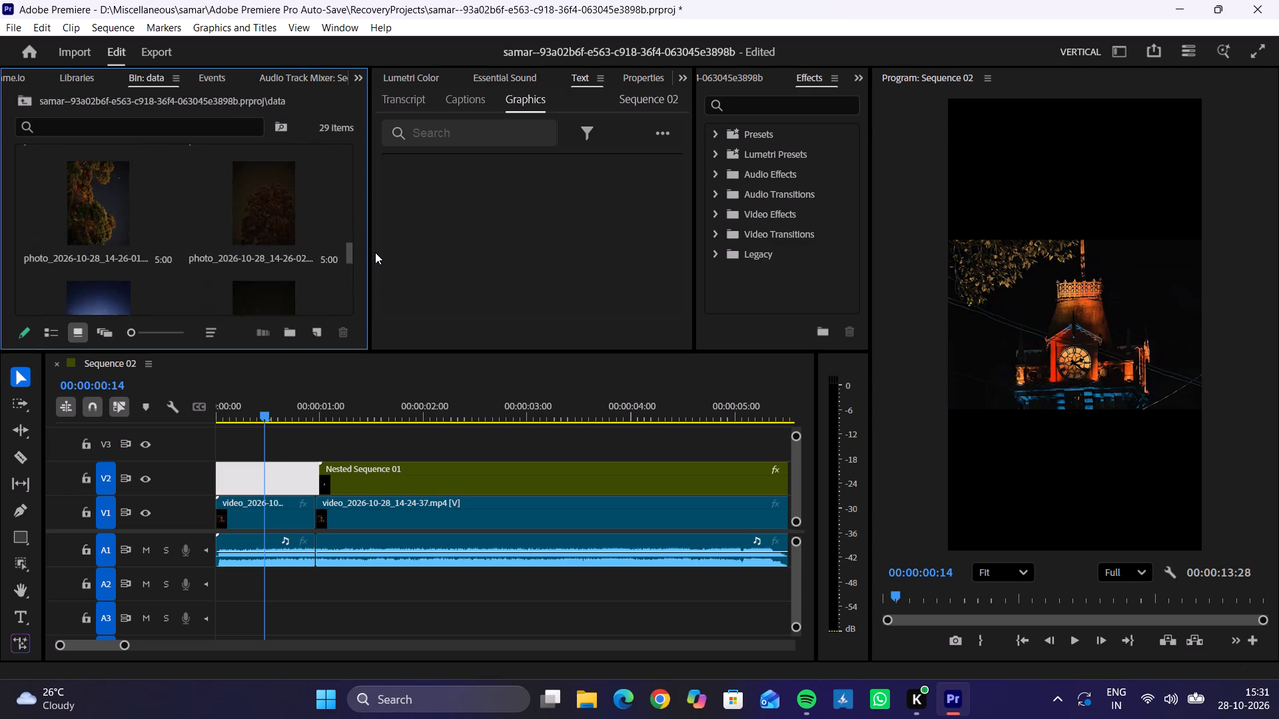
left_click_drag(375, 252, 382, 228)
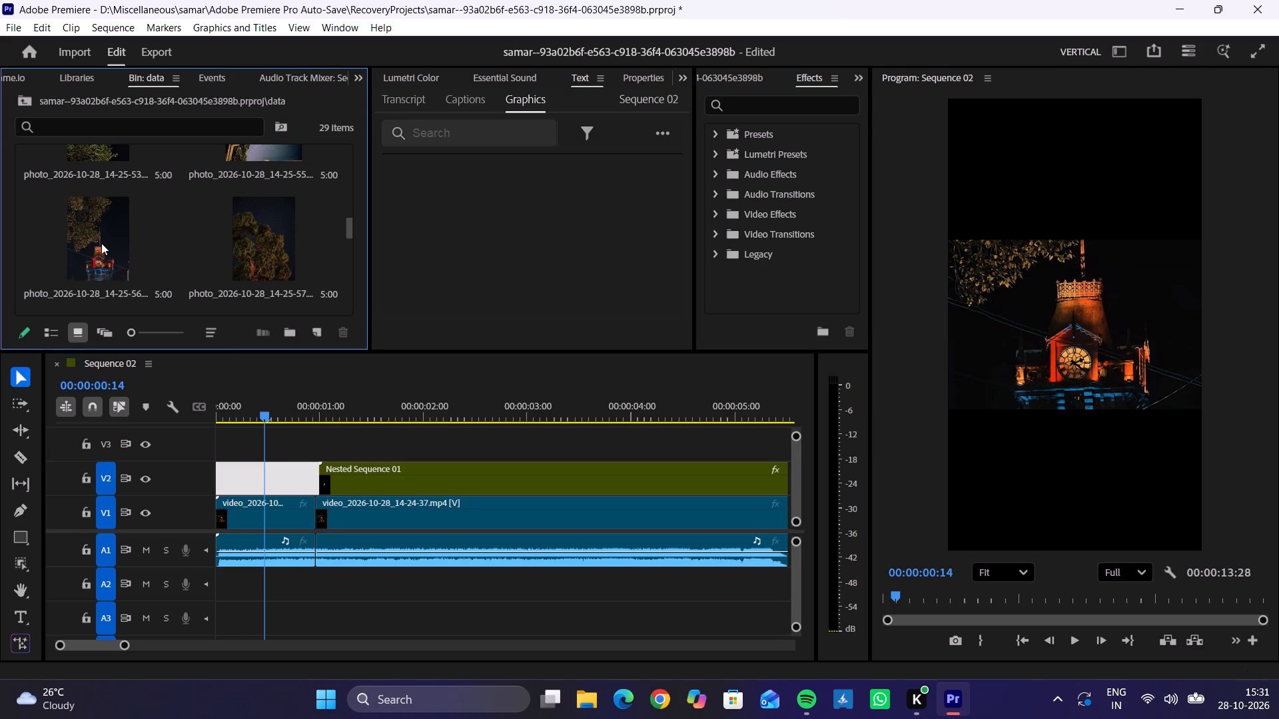
left_click_drag(101, 243, 240, 515)
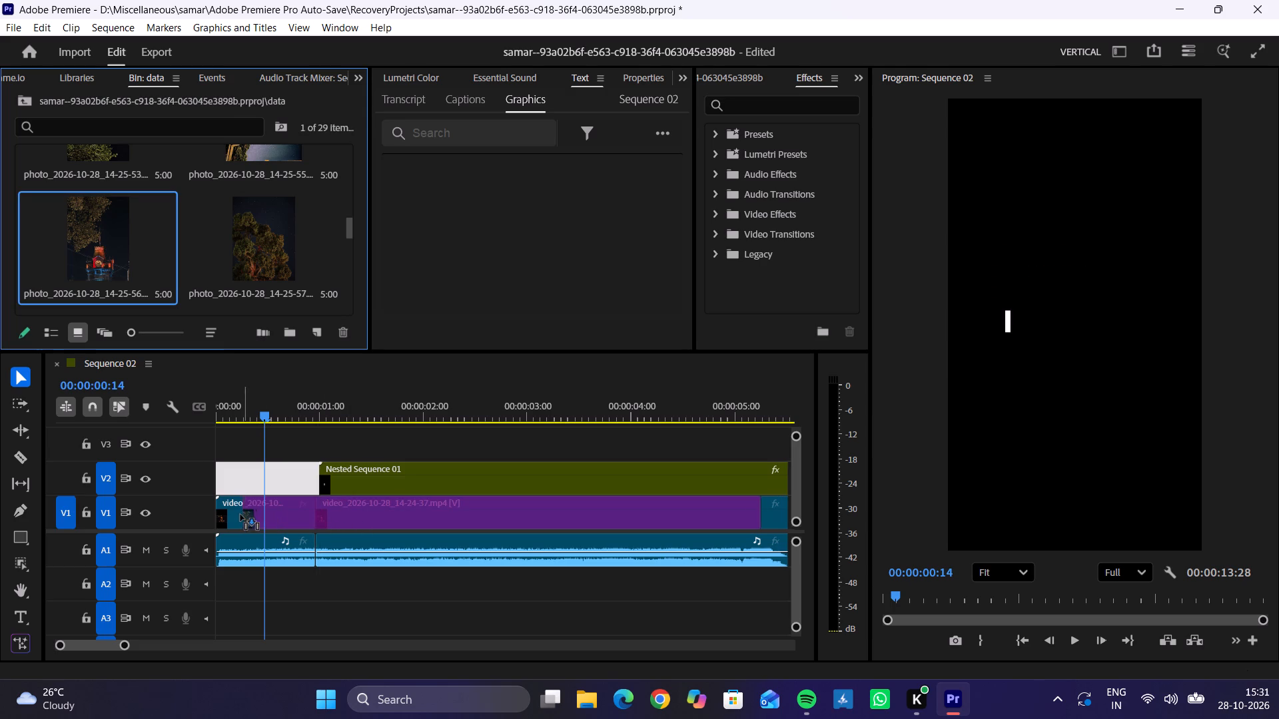
left_click_drag(240, 515, 213, 519)
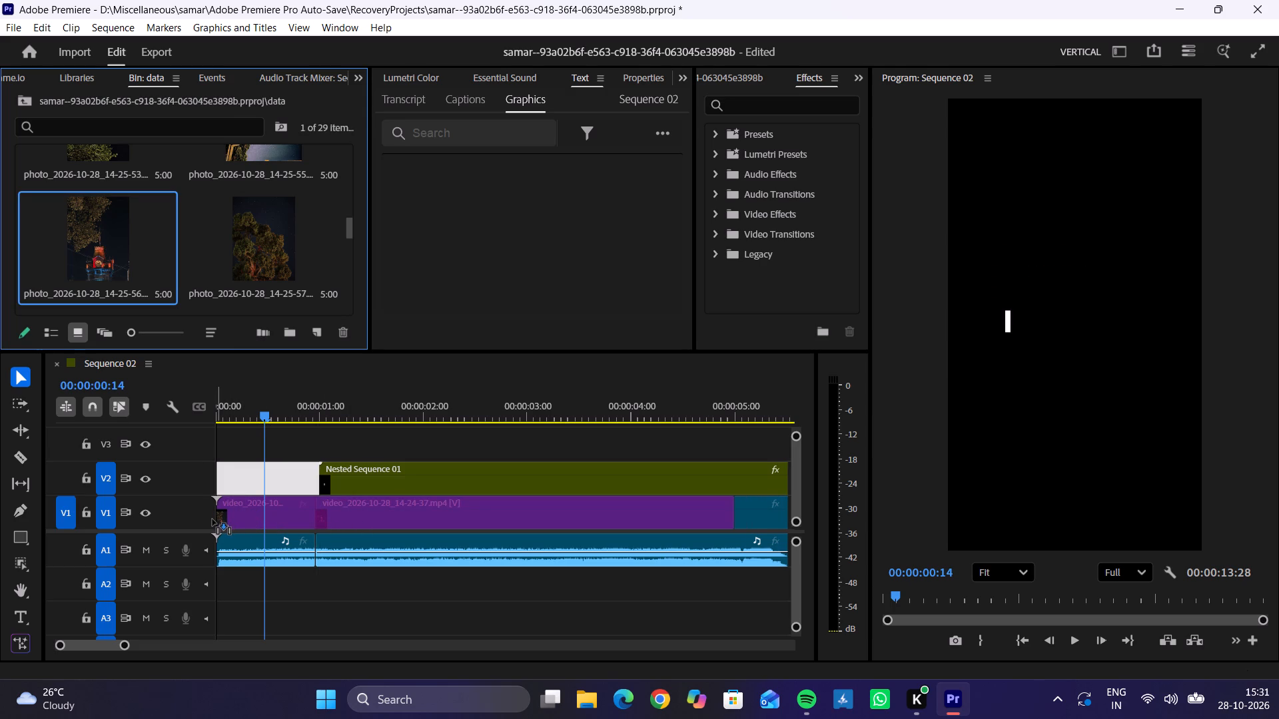
left_click_drag(213, 519, 216, 449)
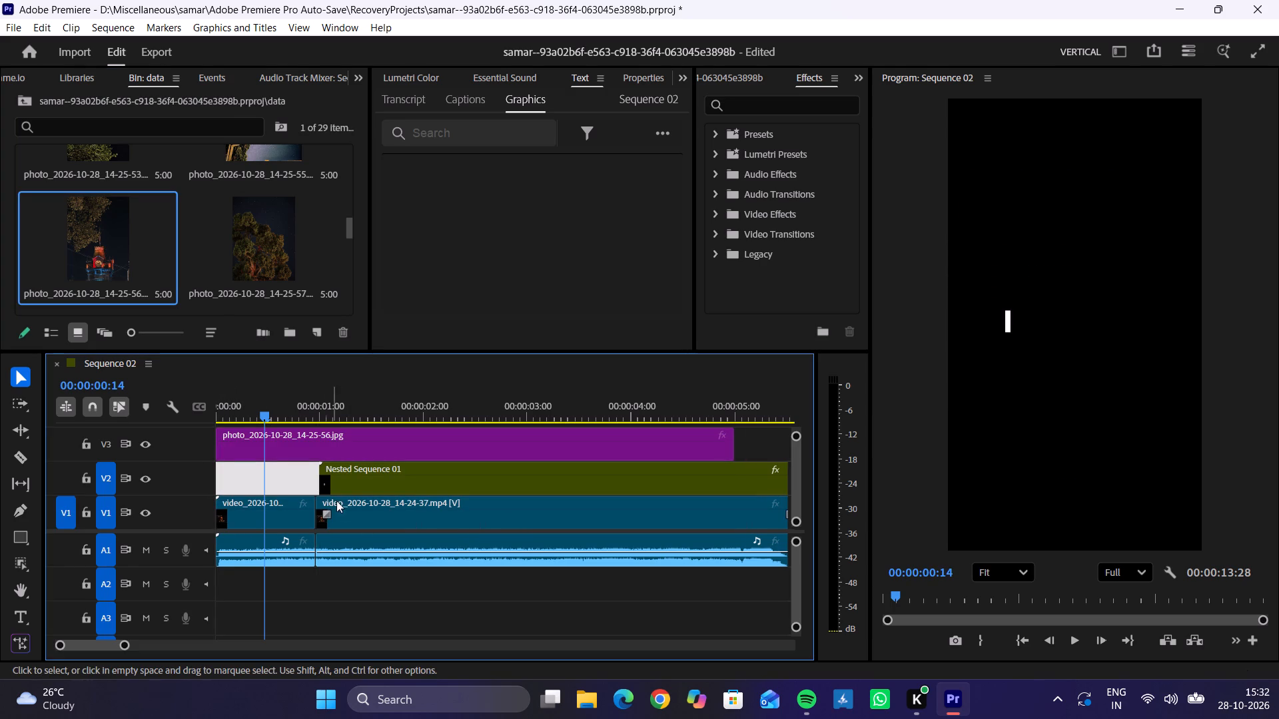
Rearrange the tracks so the clock tower photo sits on V2 and Nested Sequence 01 sits above it on V3, keeping their timing.
left_click_drag(368, 481, 366, 438)
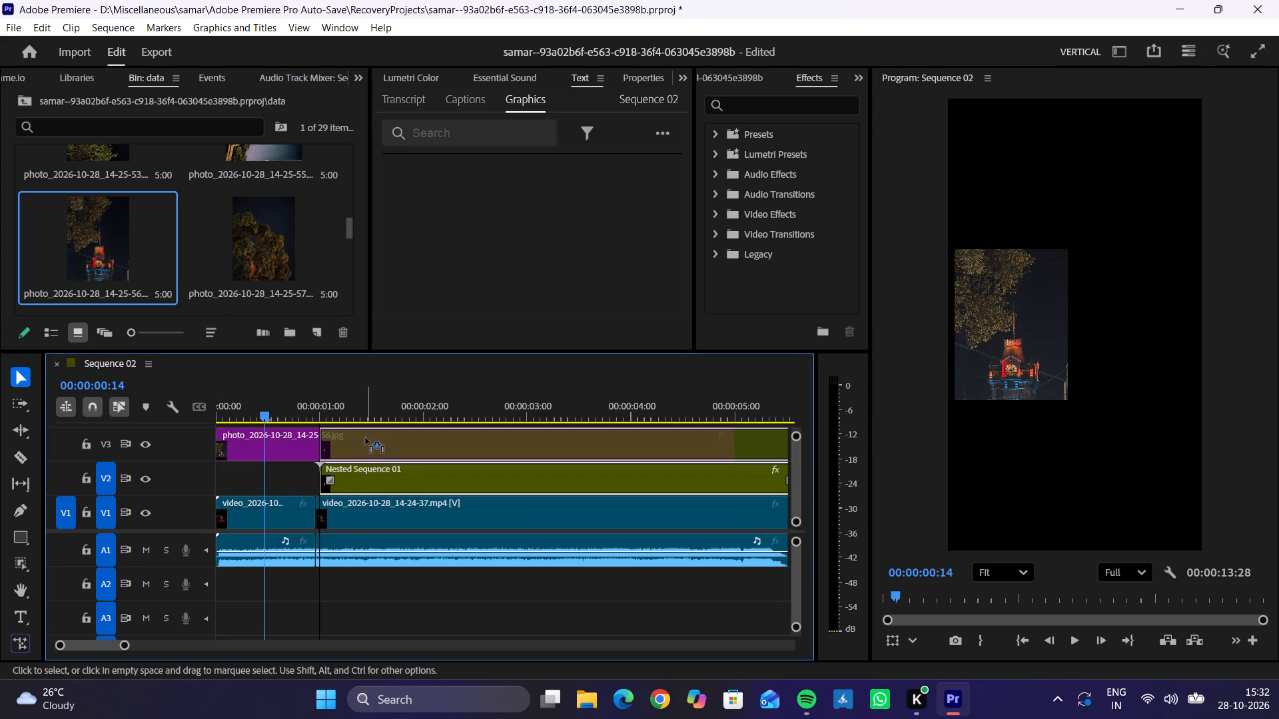
left_click_drag(366, 438, 364, 428)
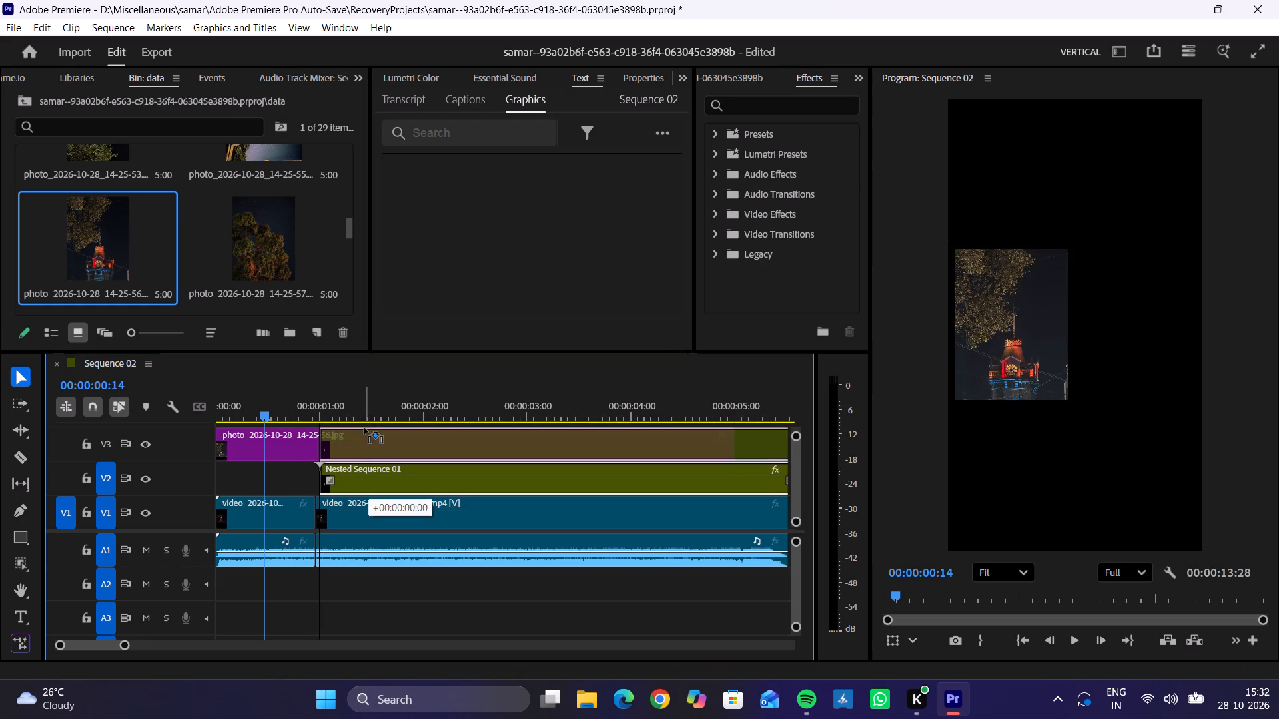
left_click_drag(364, 428, 364, 425)
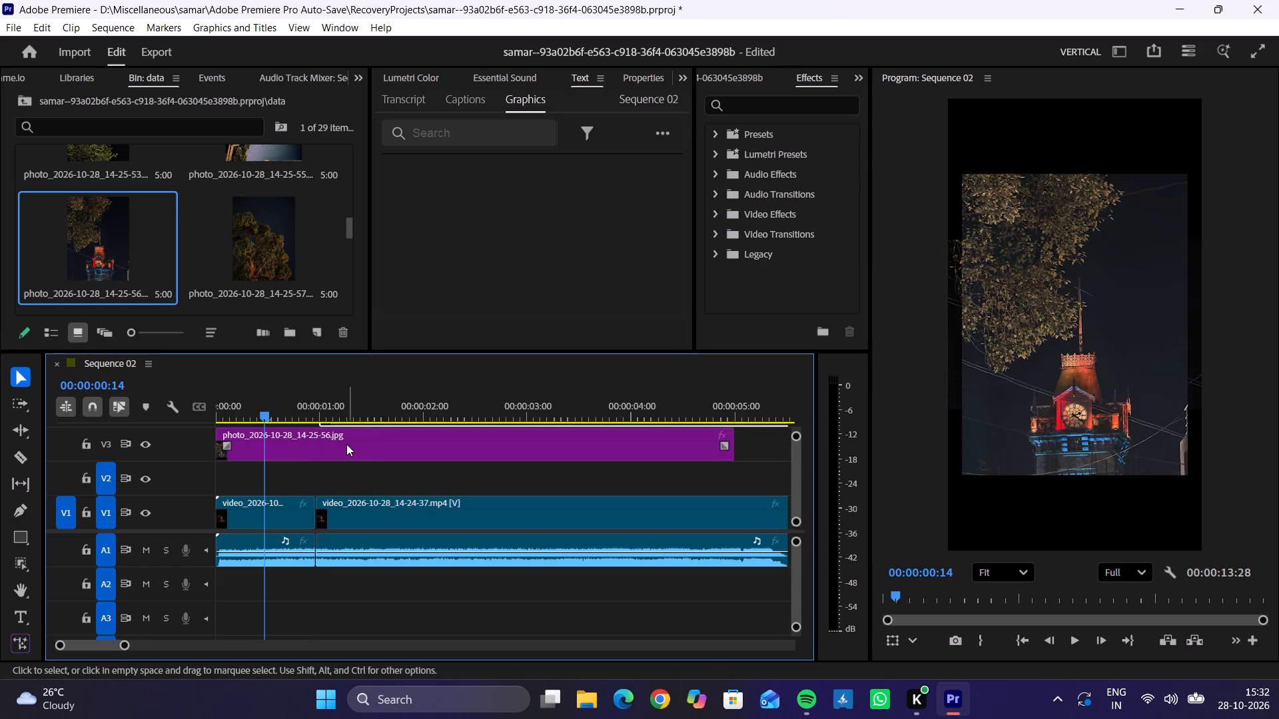
left_click_drag(346, 444, 346, 479)
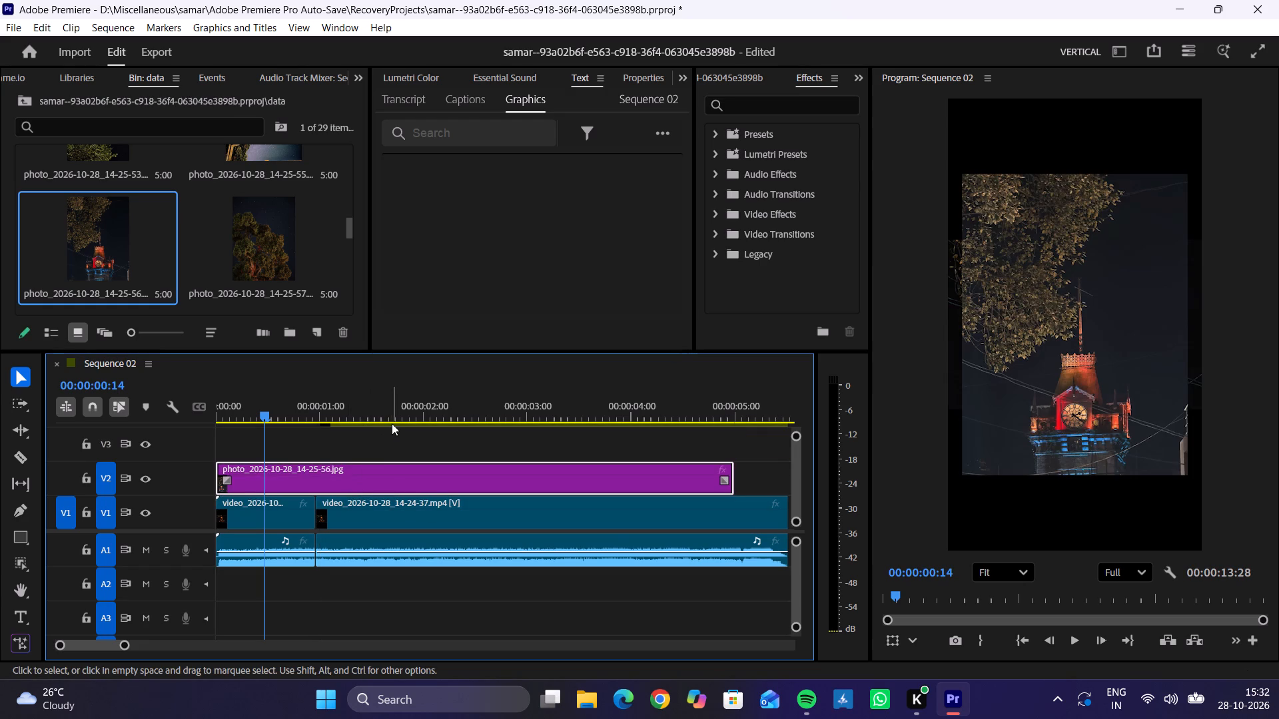
left_click_drag(392, 423, 393, 442)
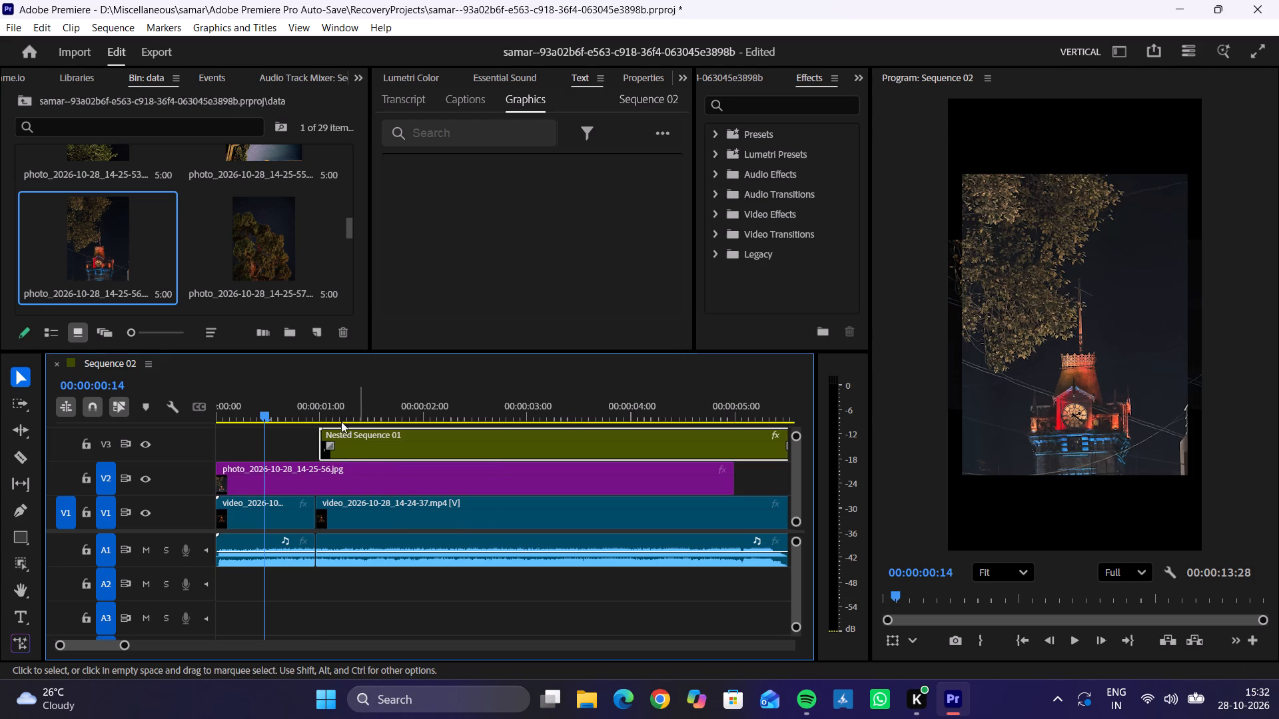
Reframe the clock tower photo on V2 to fill the vertical frame, with scale 211 and position 506, 582.
left_click_drag(276, 409, 425, 404)
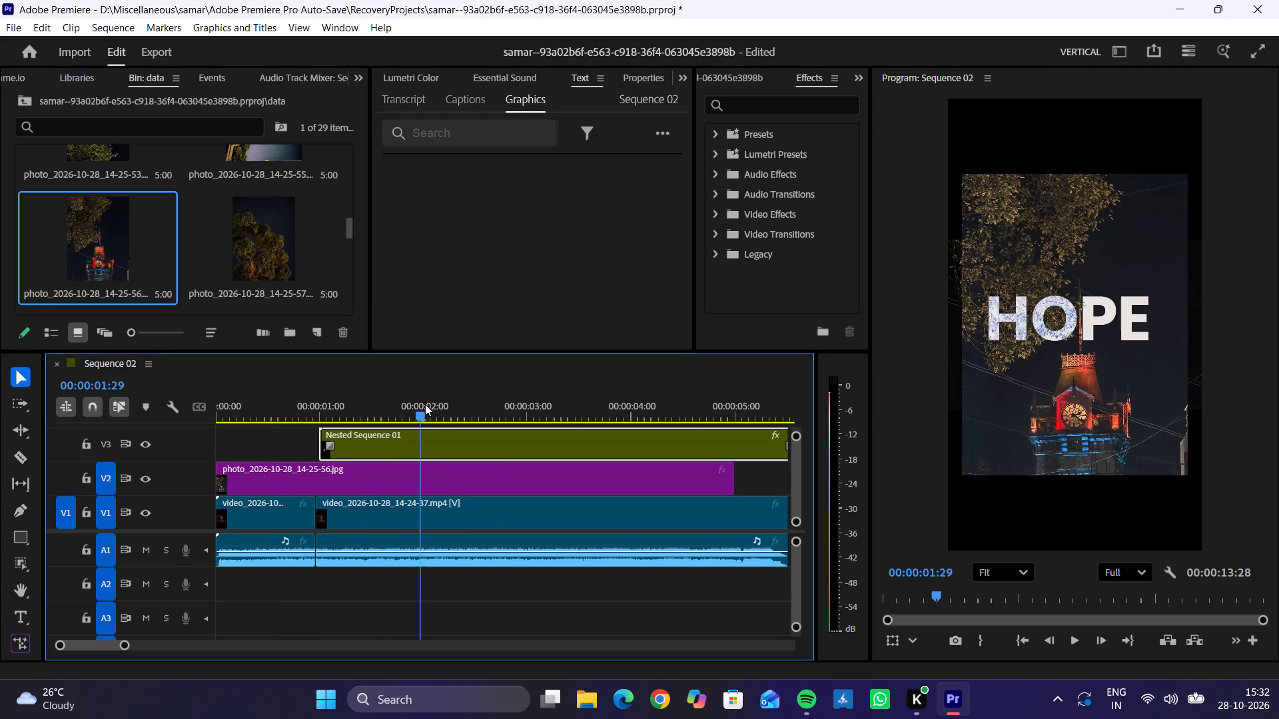
left_click_drag(425, 404, 331, 421)
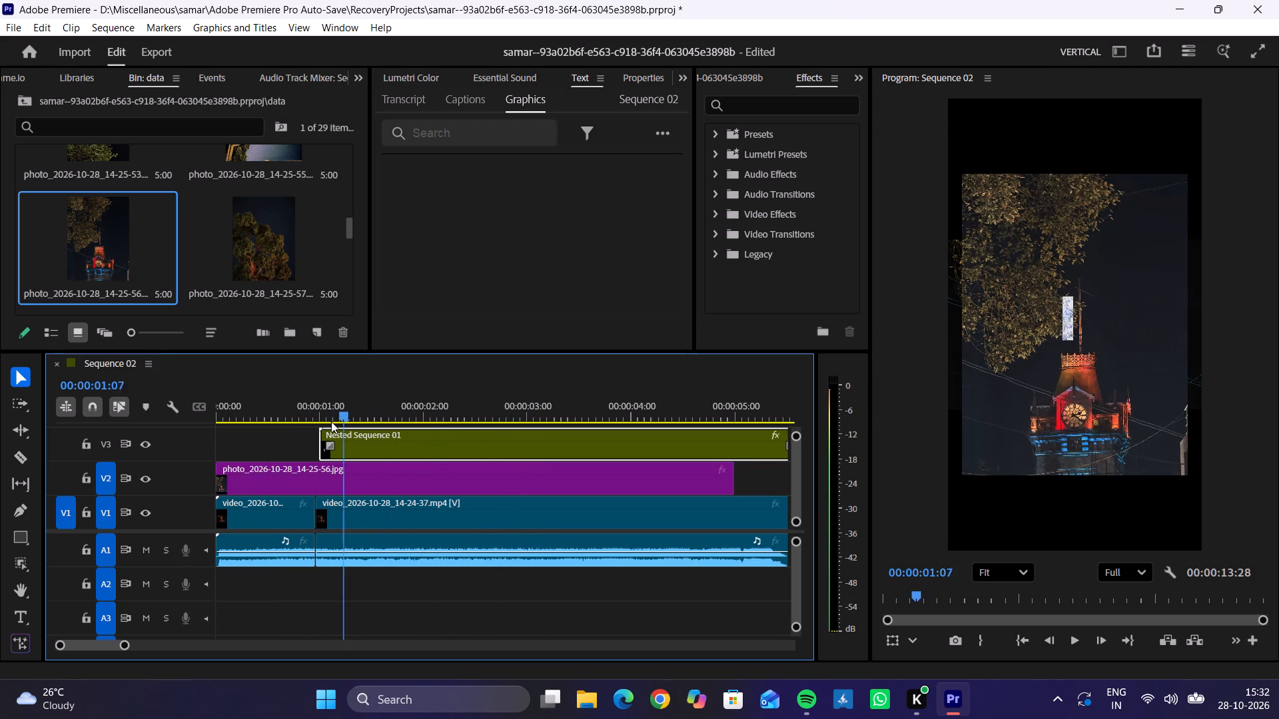
left_click_drag(331, 421, 317, 411)
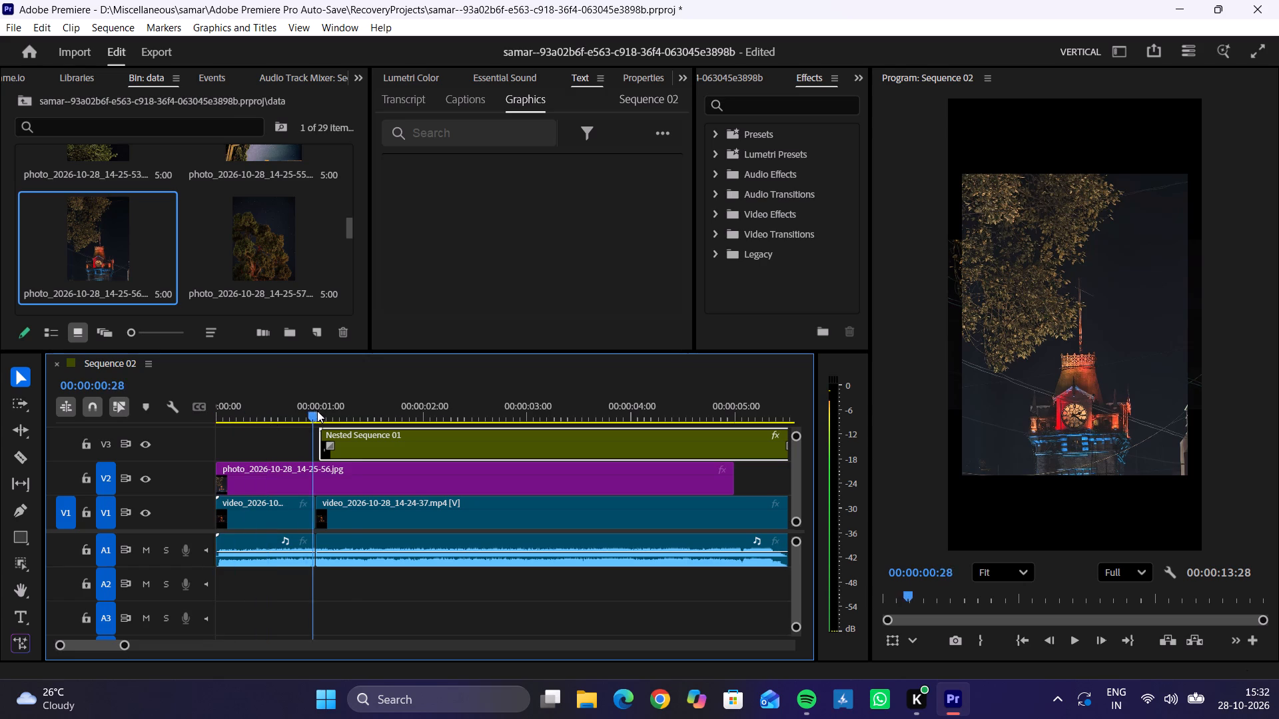
left_click_drag(317, 411, 353, 409)
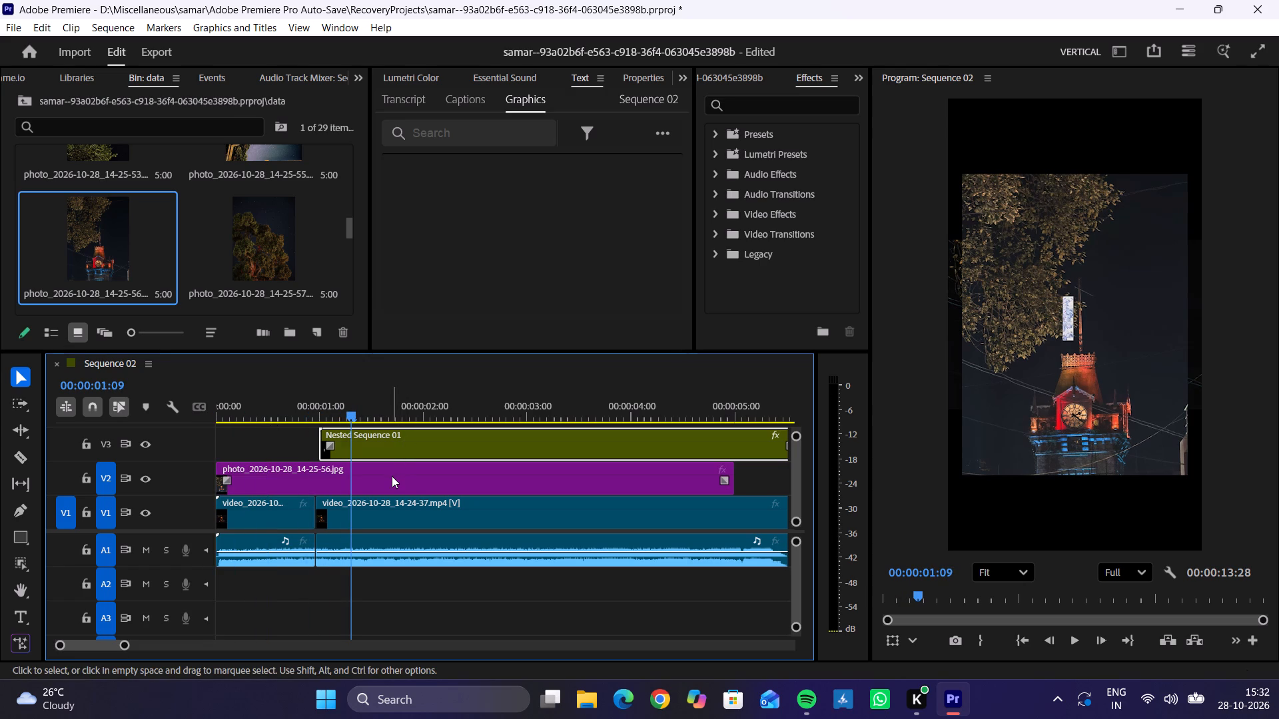
left_click(392, 476)
scroll(427, 79, "right", 5)
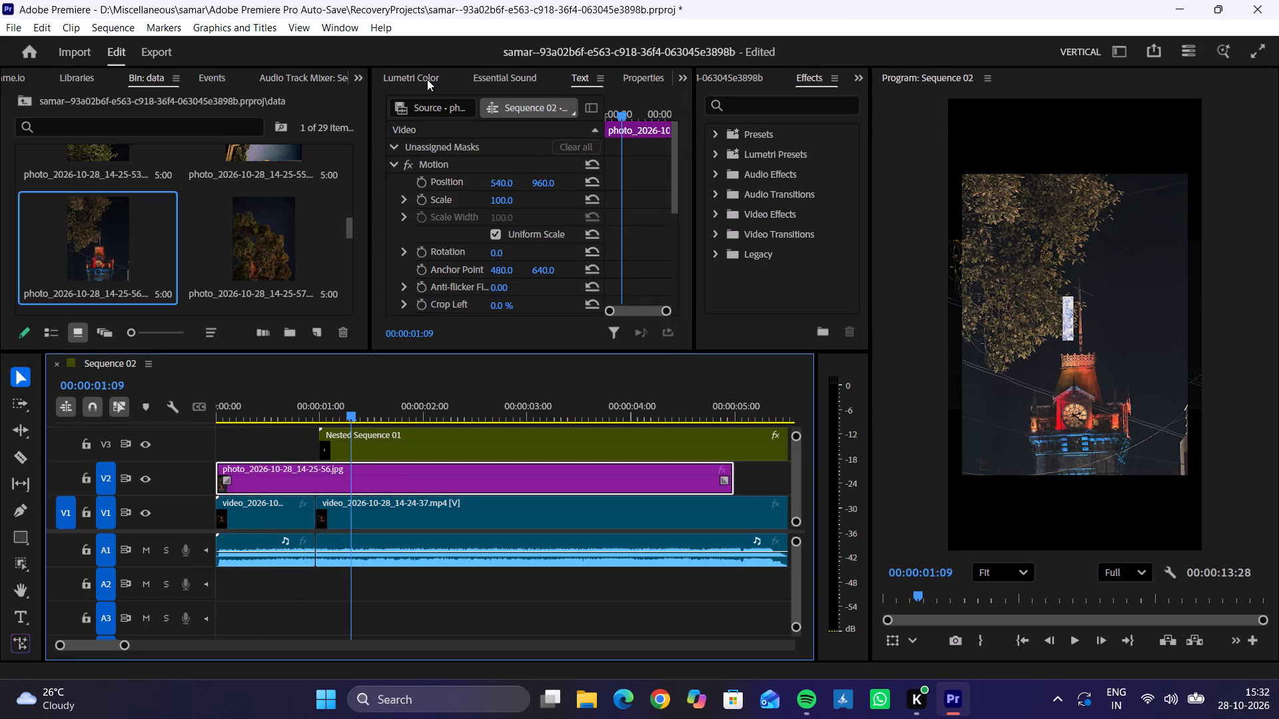
left_click_drag(502, 200, 544, 200)
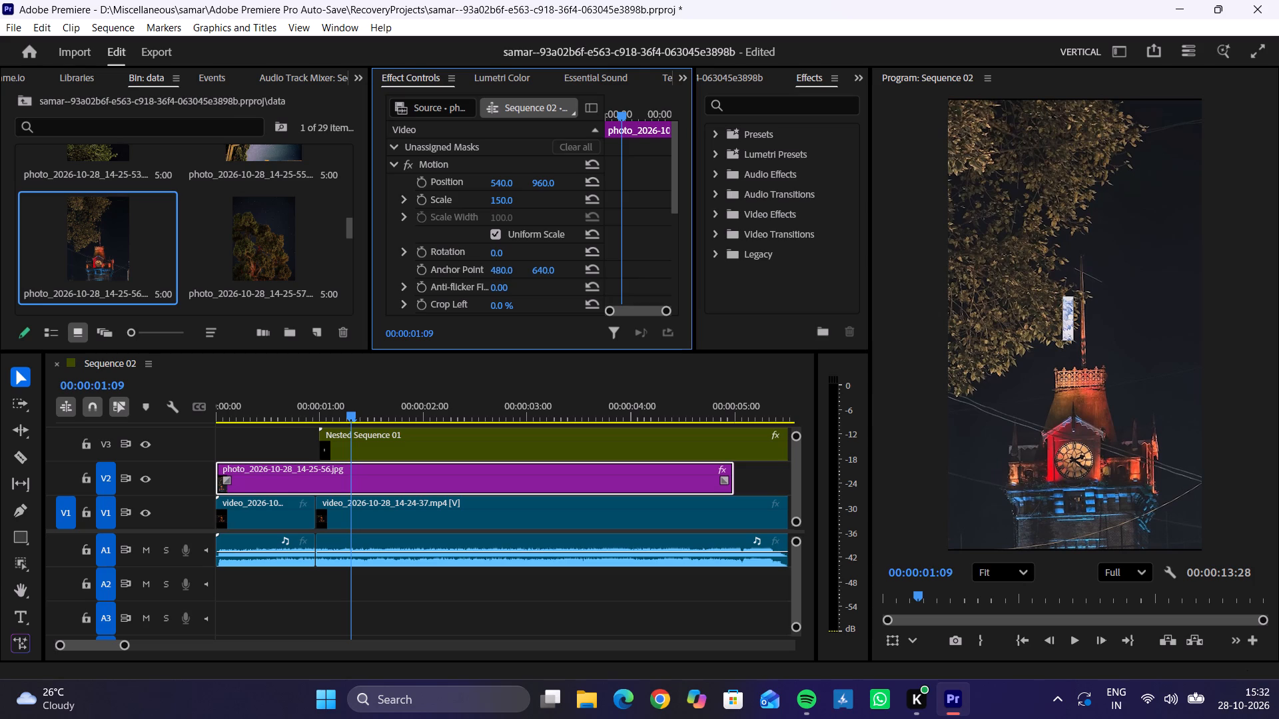
left_click_drag(544, 200, 575, 202)
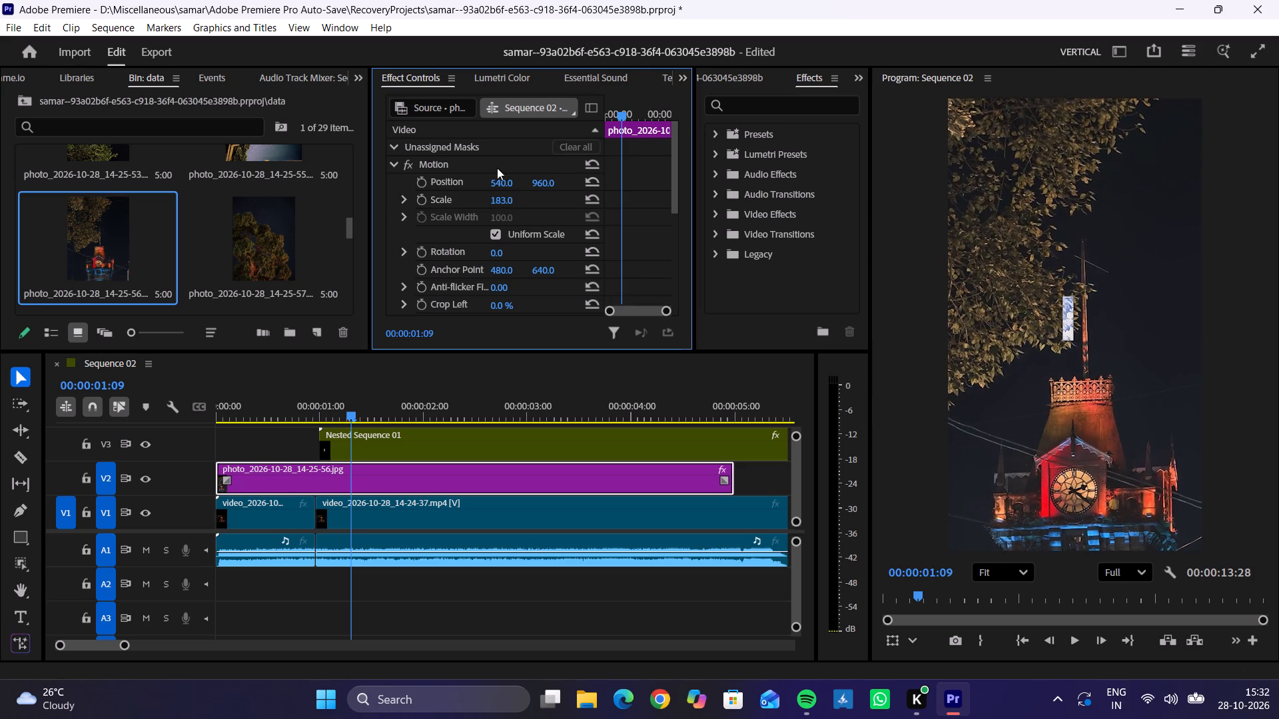
left_click_drag(505, 180, 470, 161)
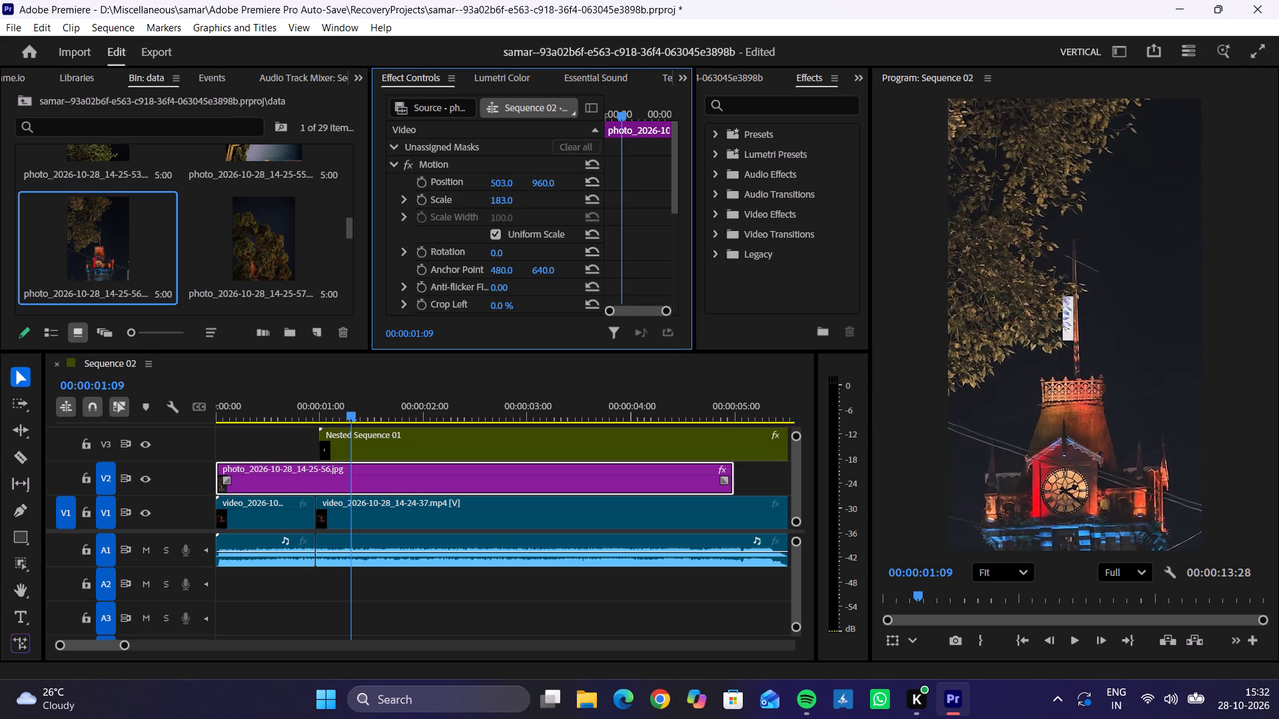
left_click_drag(470, 161, 471, 159)
left_click_drag(541, 183, 205, 157)
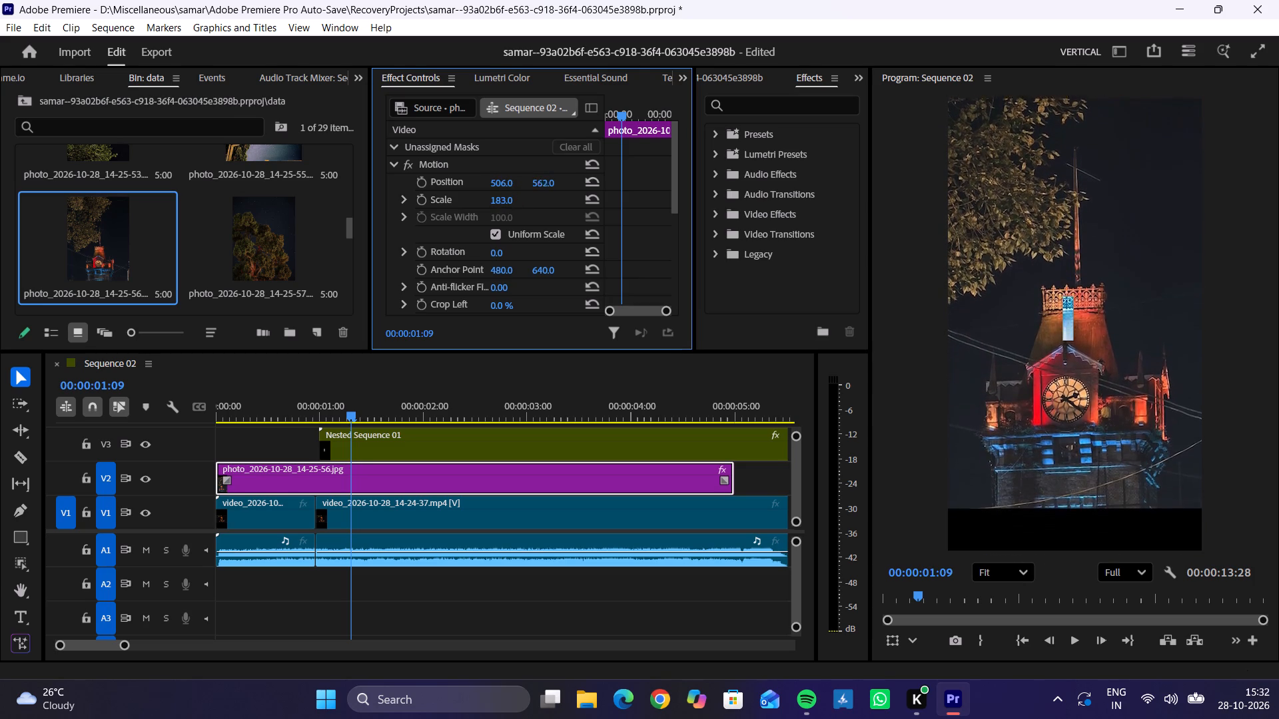
left_click_drag(205, 157, 223, 182)
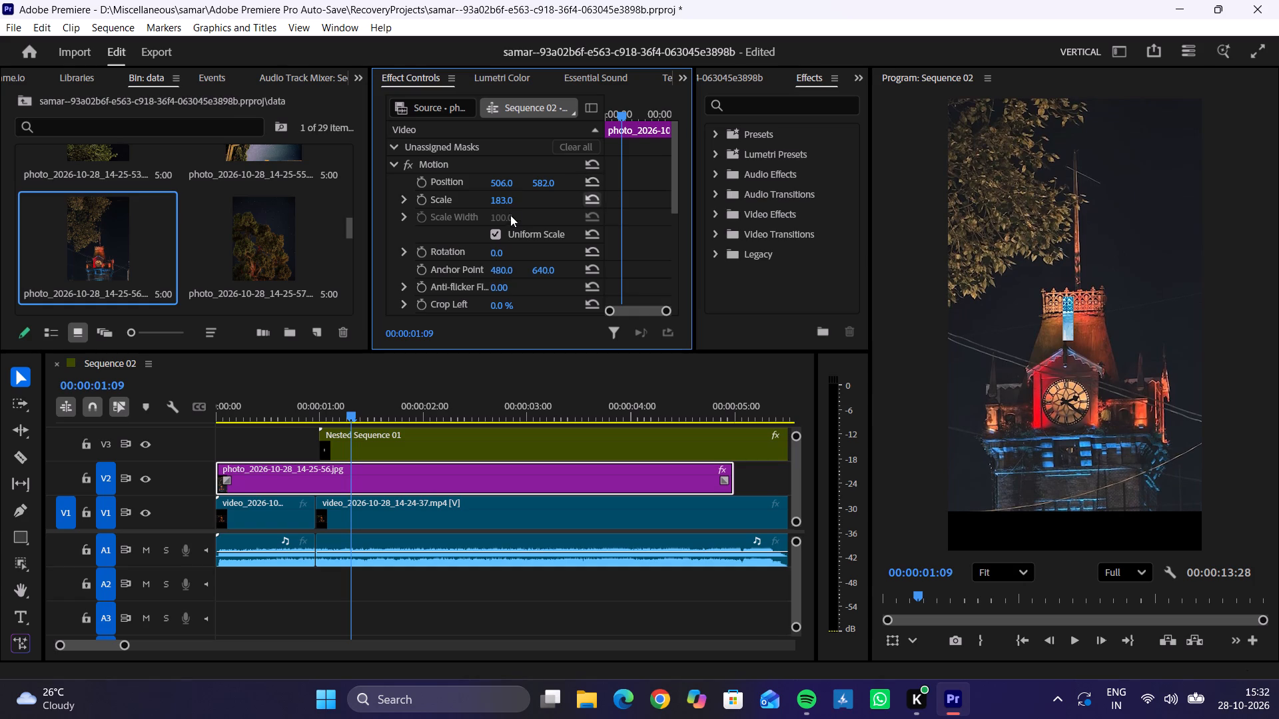
left_click_drag(504, 198, 527, 196)
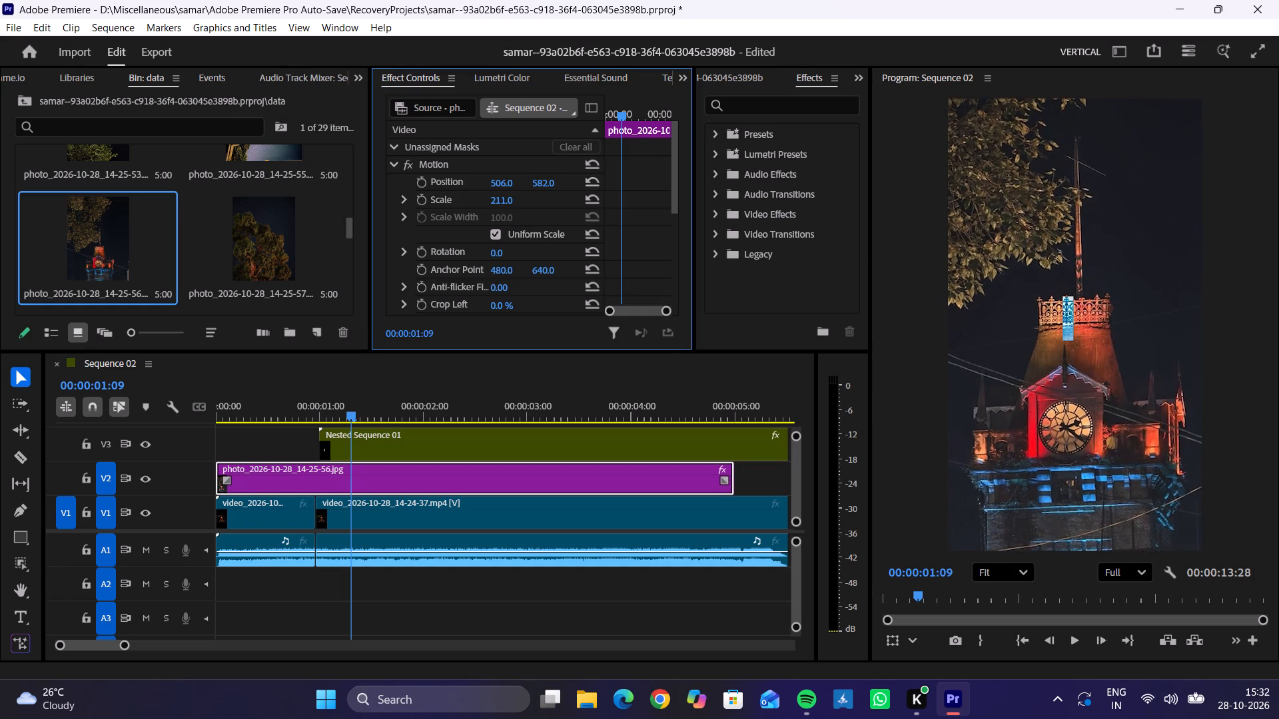
left_click_drag(527, 196, 527, 196)
Play back the opening of Sequence 02 to review the nested text over the enlarged clock tower photo.
key("space")
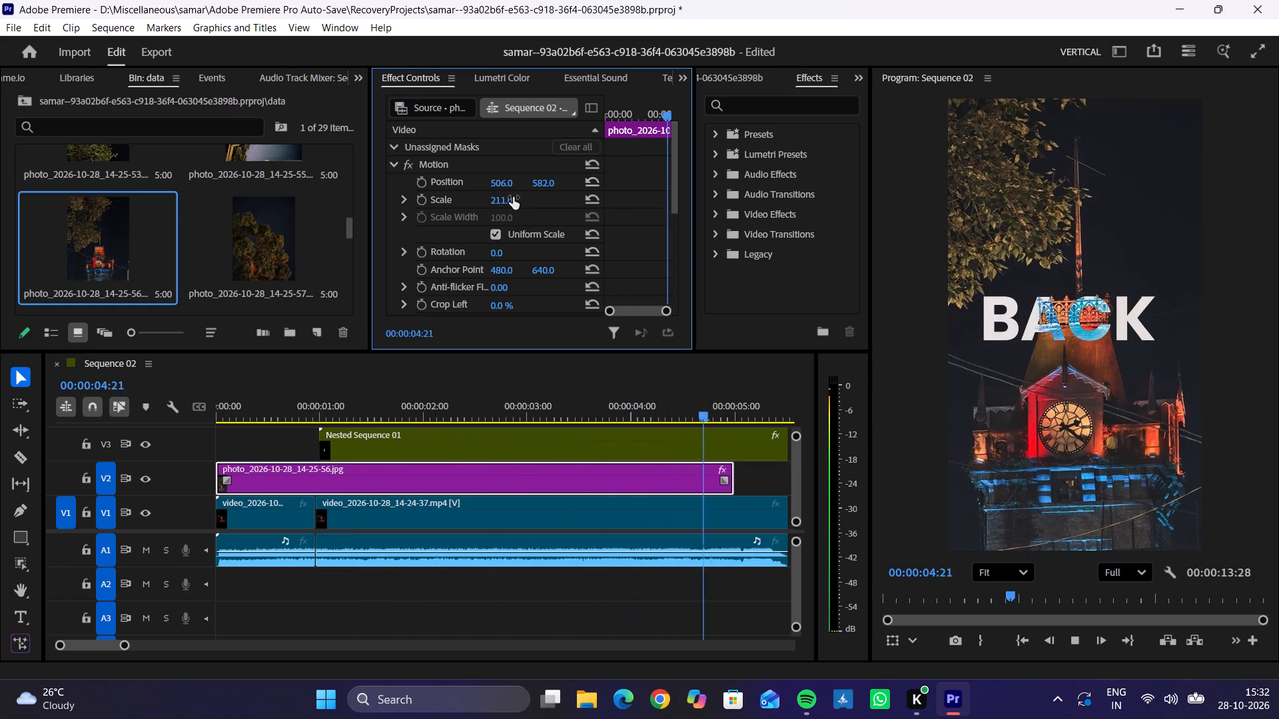
key("space")
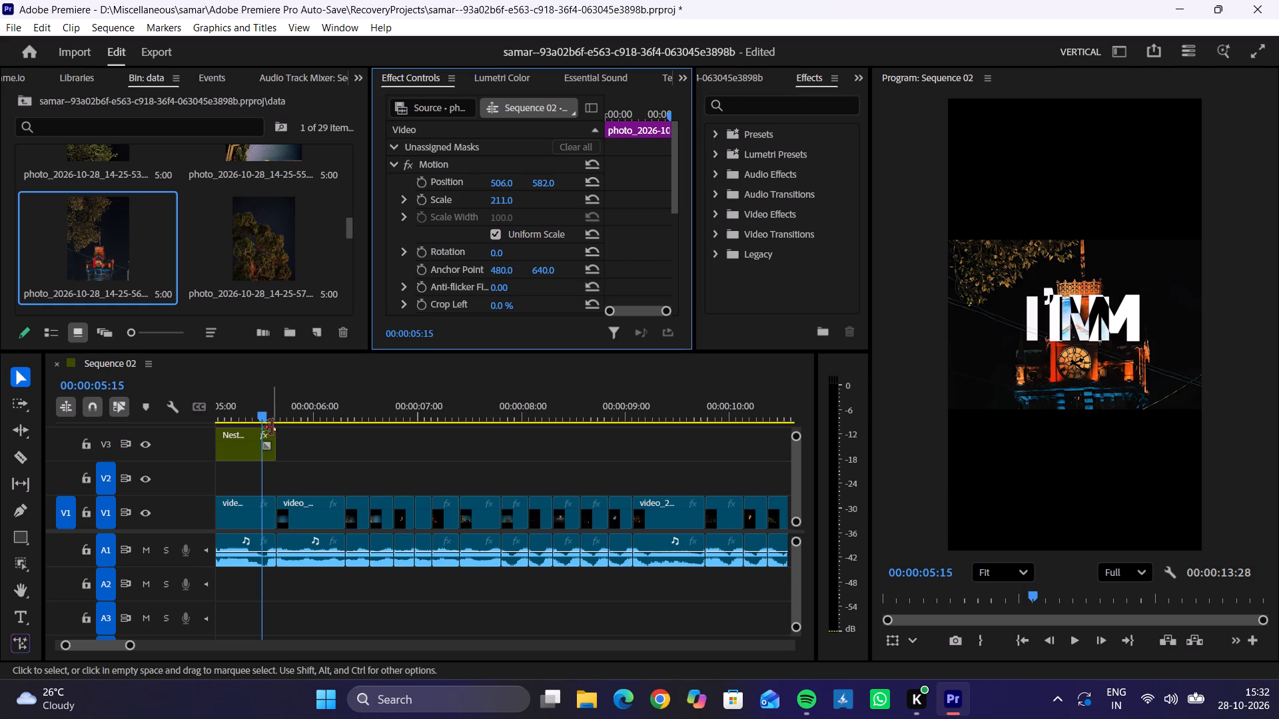
key("space")
key("space")
left_click_drag(302, 403, 190, 410)
key("space")
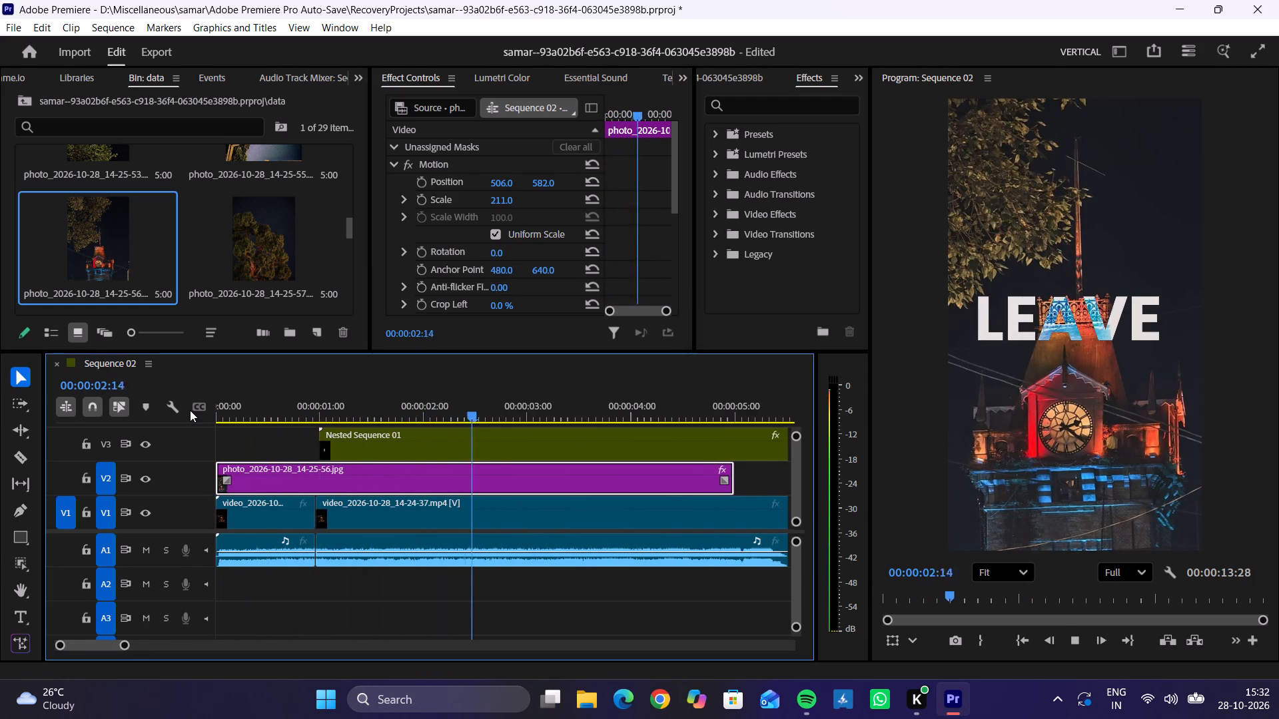
key("space")
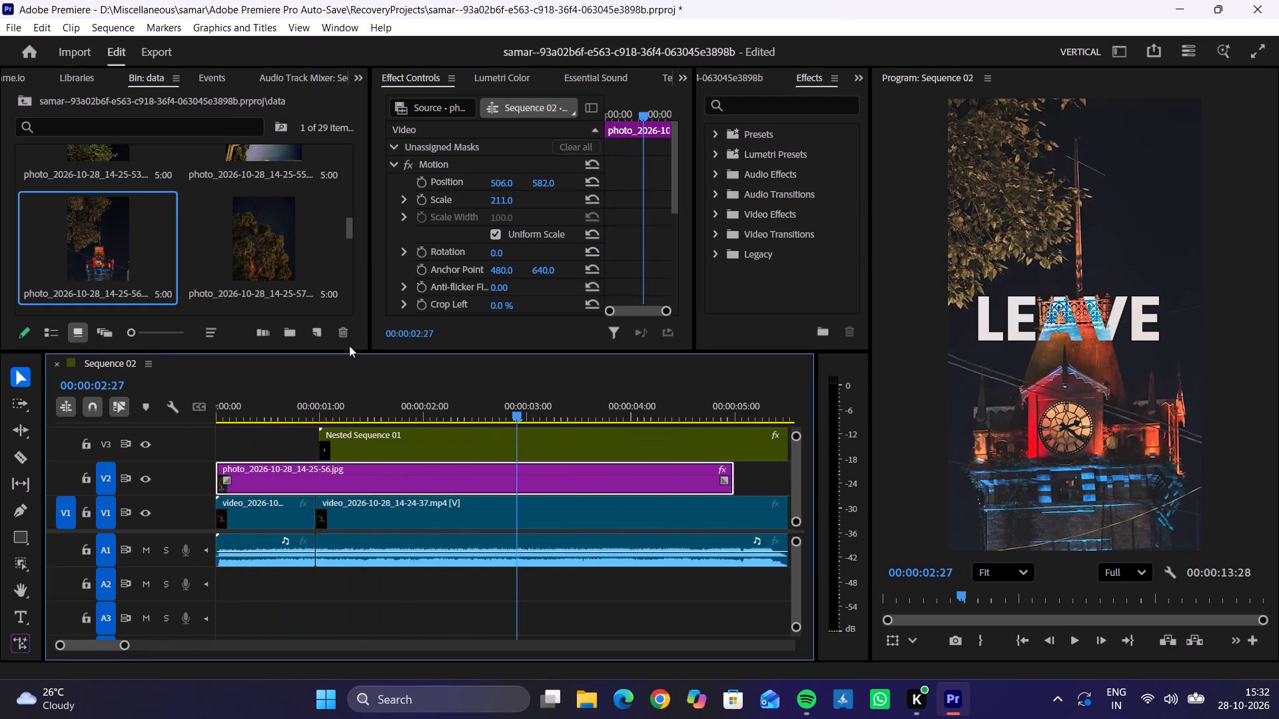
Refine the clock tower photo's framing on V2 with scale 216 and vertical position 553.
left_click(506, 199)
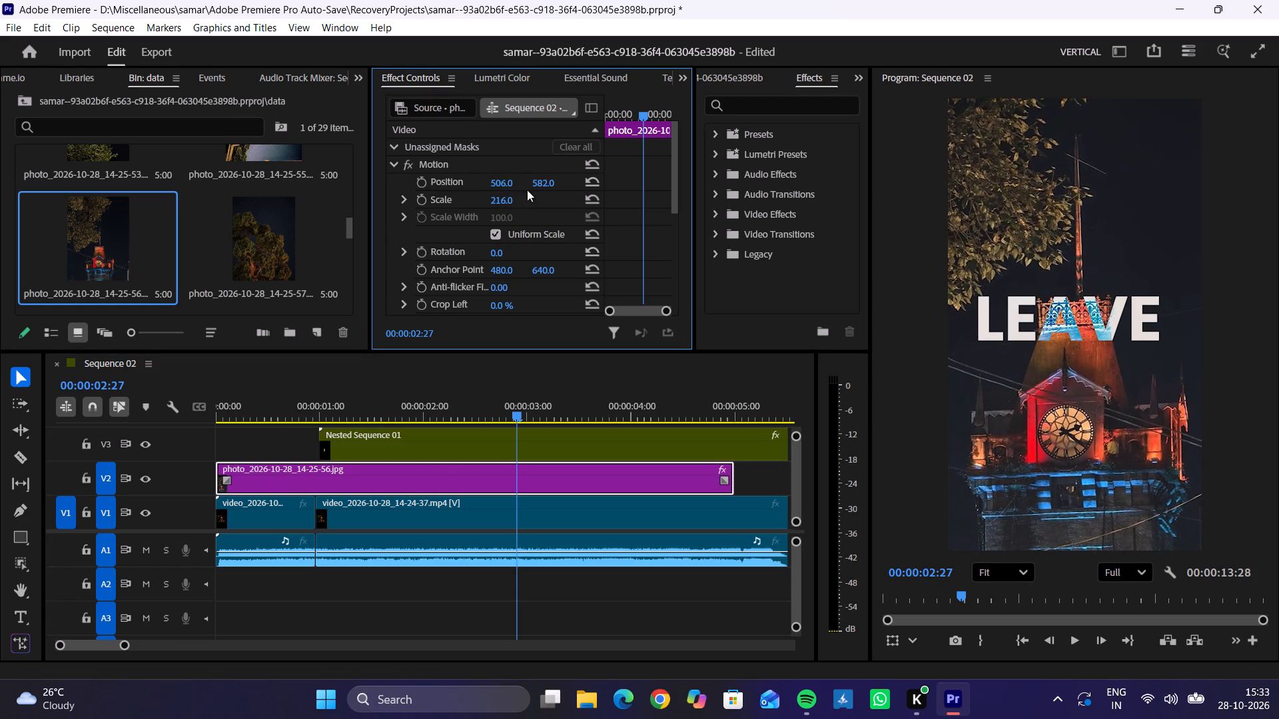
left_click_drag(538, 182, 512, 178)
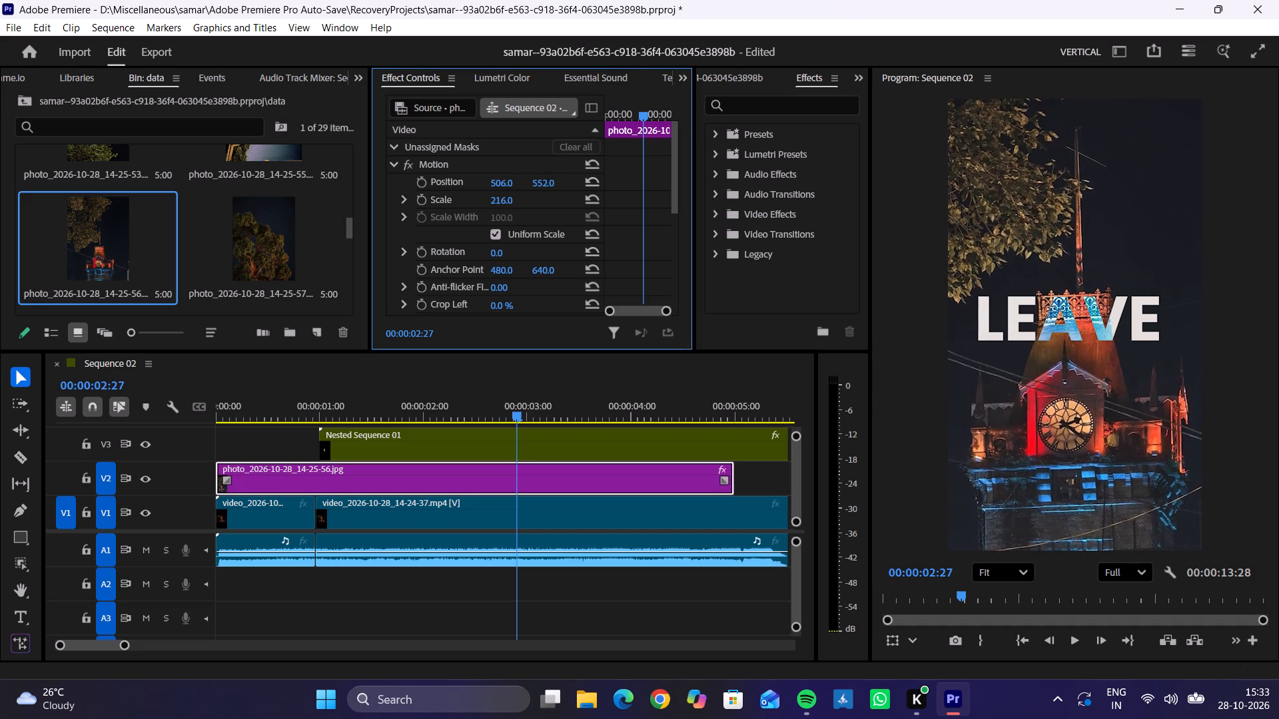
left_click_drag(512, 178, 512, 177)
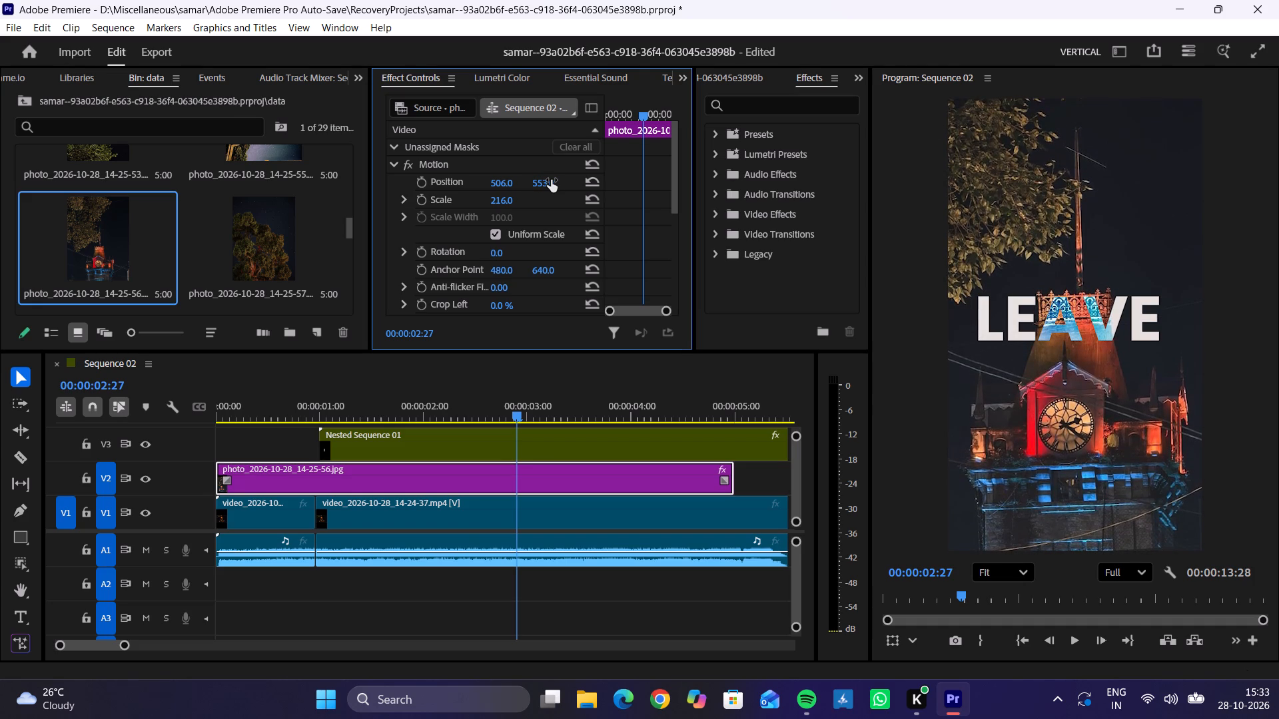
Lower Nested Sequence 01 on V3 over the clock tower by setting its vertical position to 994.
left_click(445, 429)
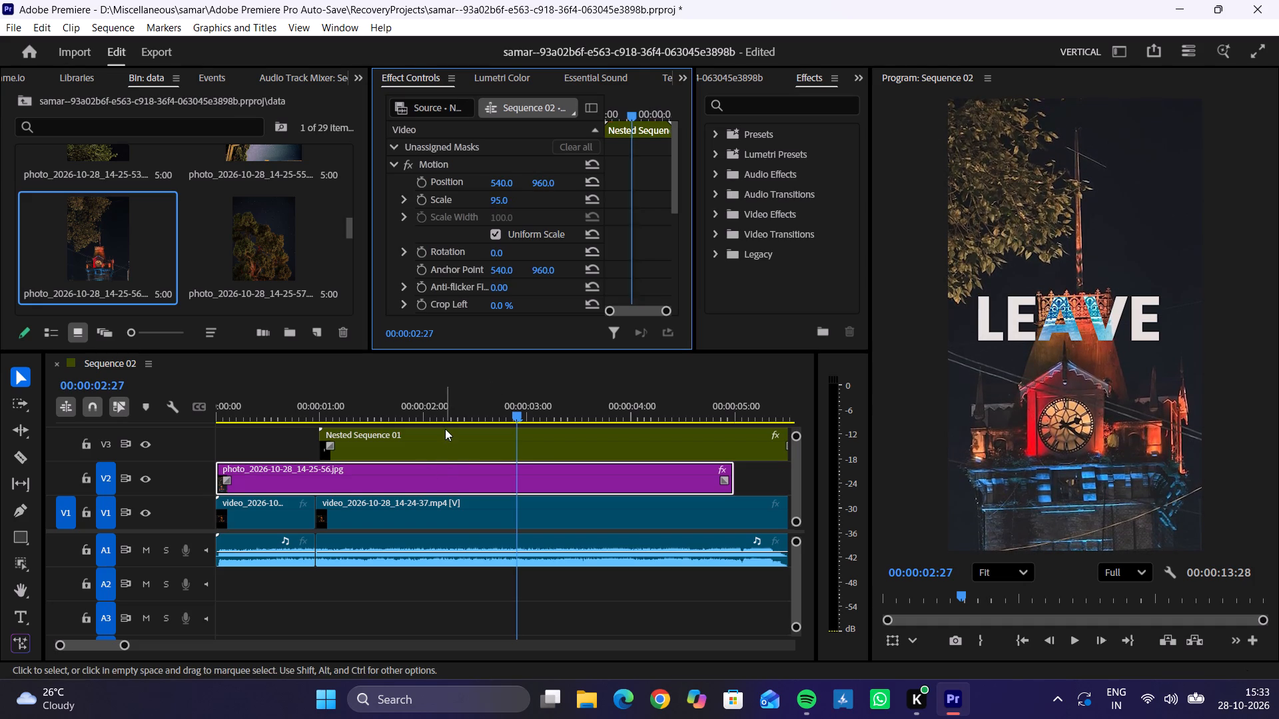
left_click_drag(534, 183, 548, 182)
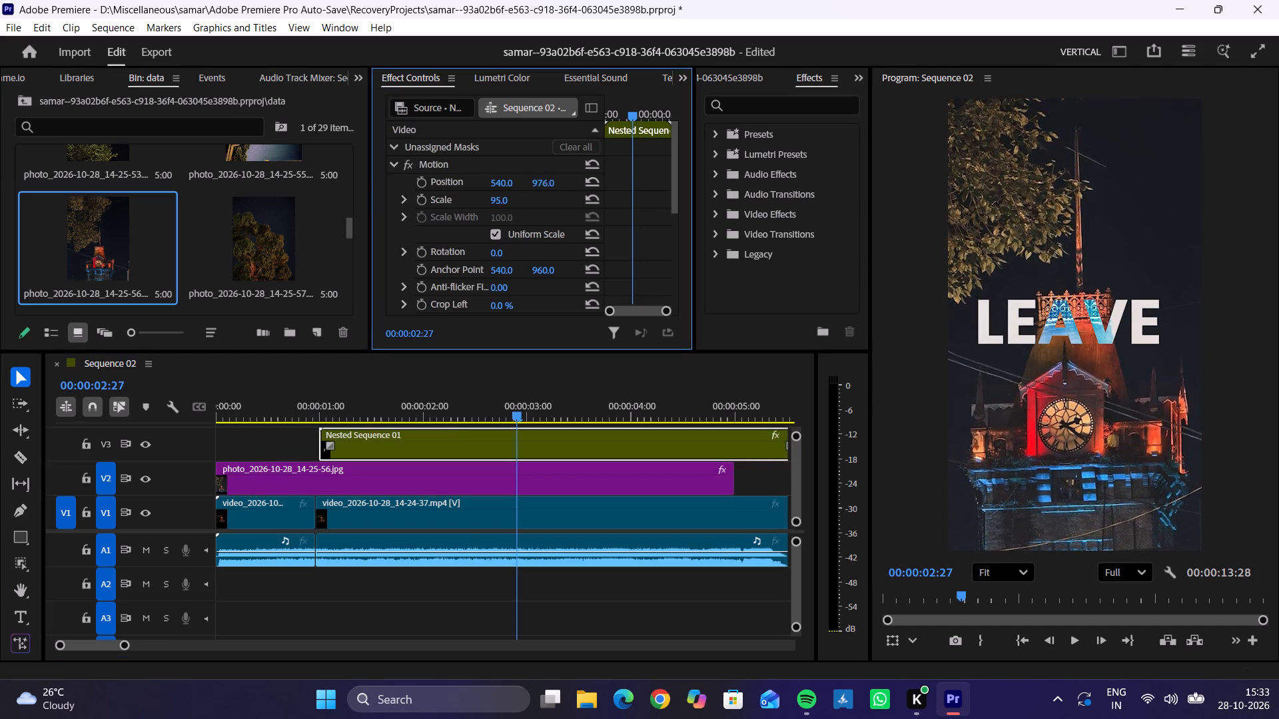
left_click_drag(548, 182, 592, 180)
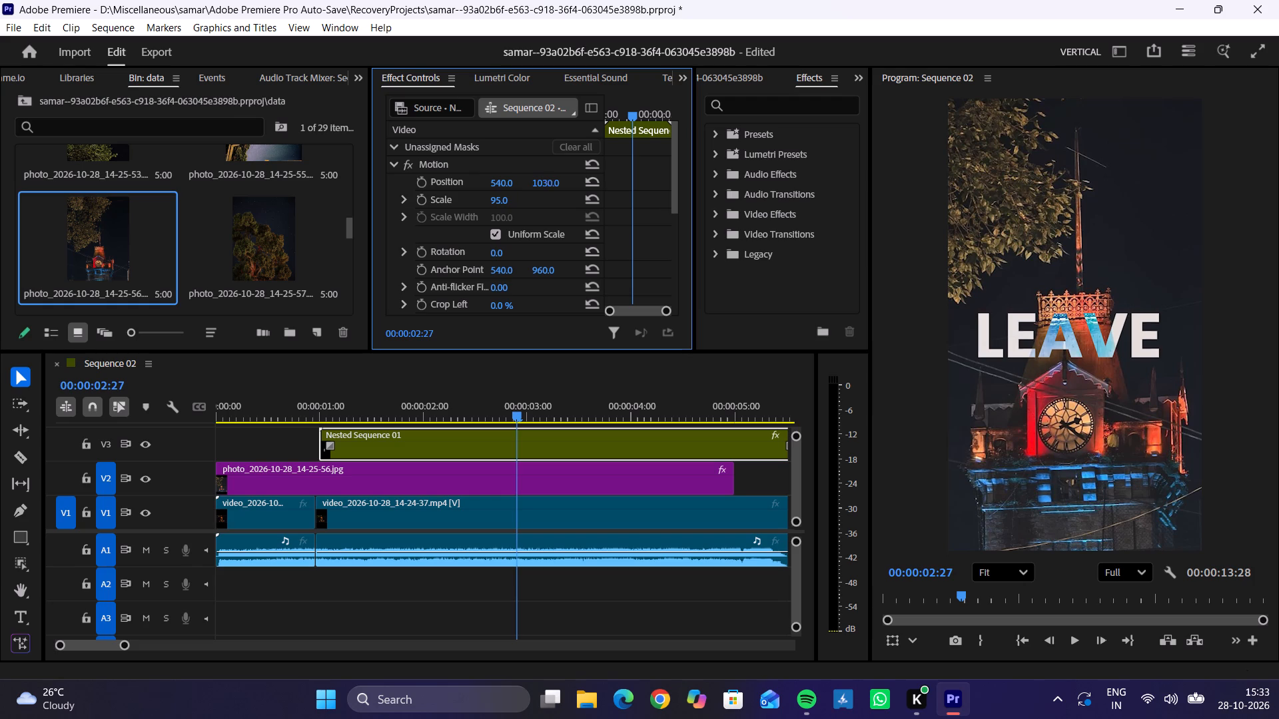
left_click_drag(592, 180, 560, 177)
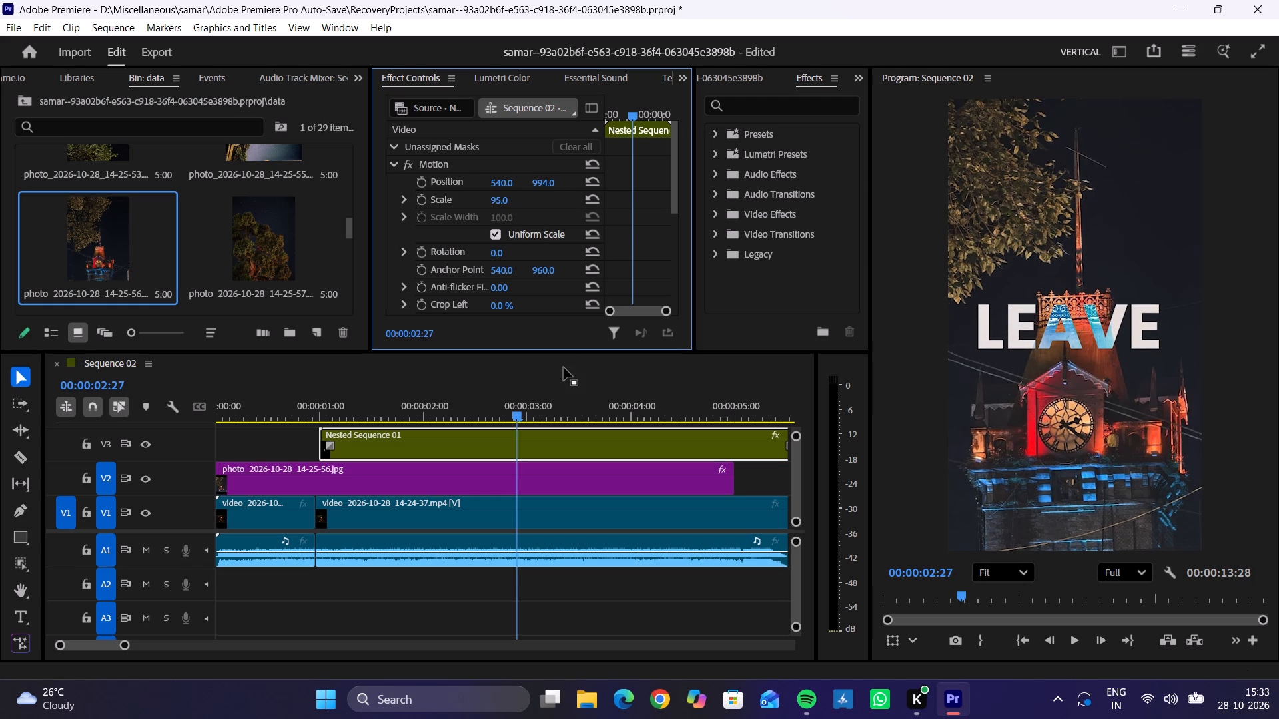
Extend the clock tower photo on V2 so it ends together with Nested Sequence 01 at the video cut.
left_click_drag(406, 407, 165, 492)
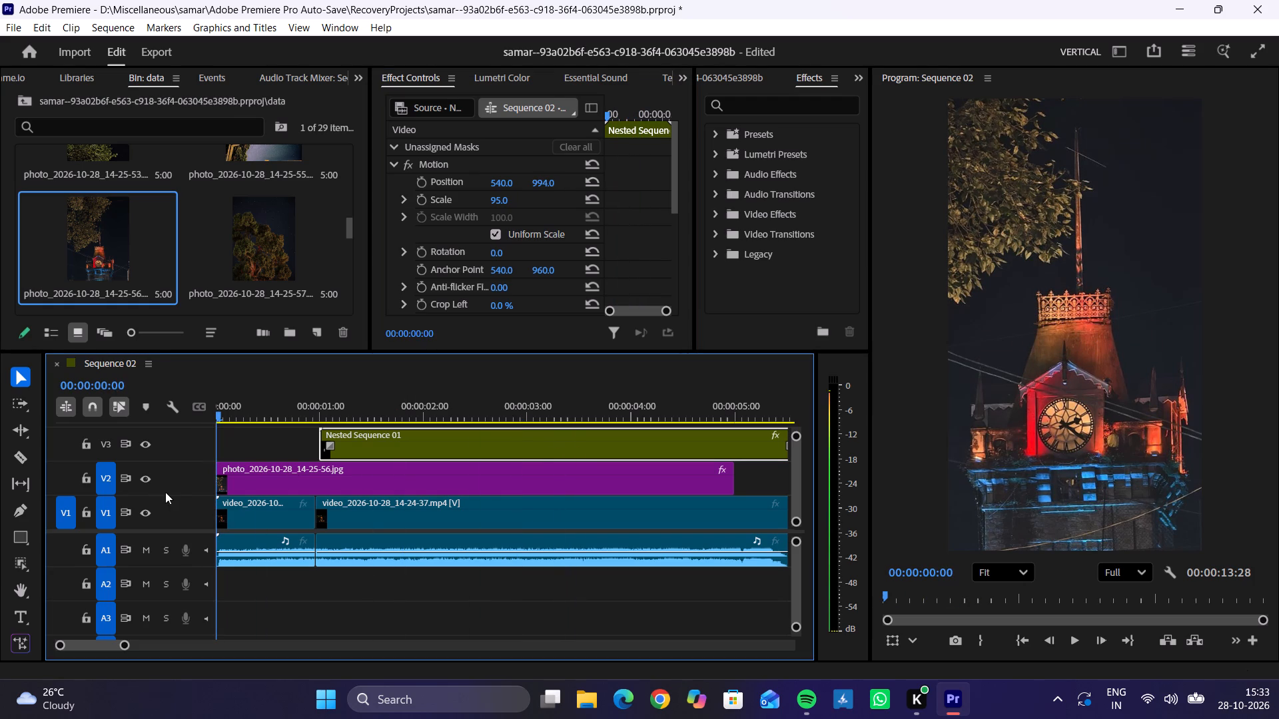
left_click_drag(165, 492, 166, 492)
left_click_drag(735, 478, 401, 504)
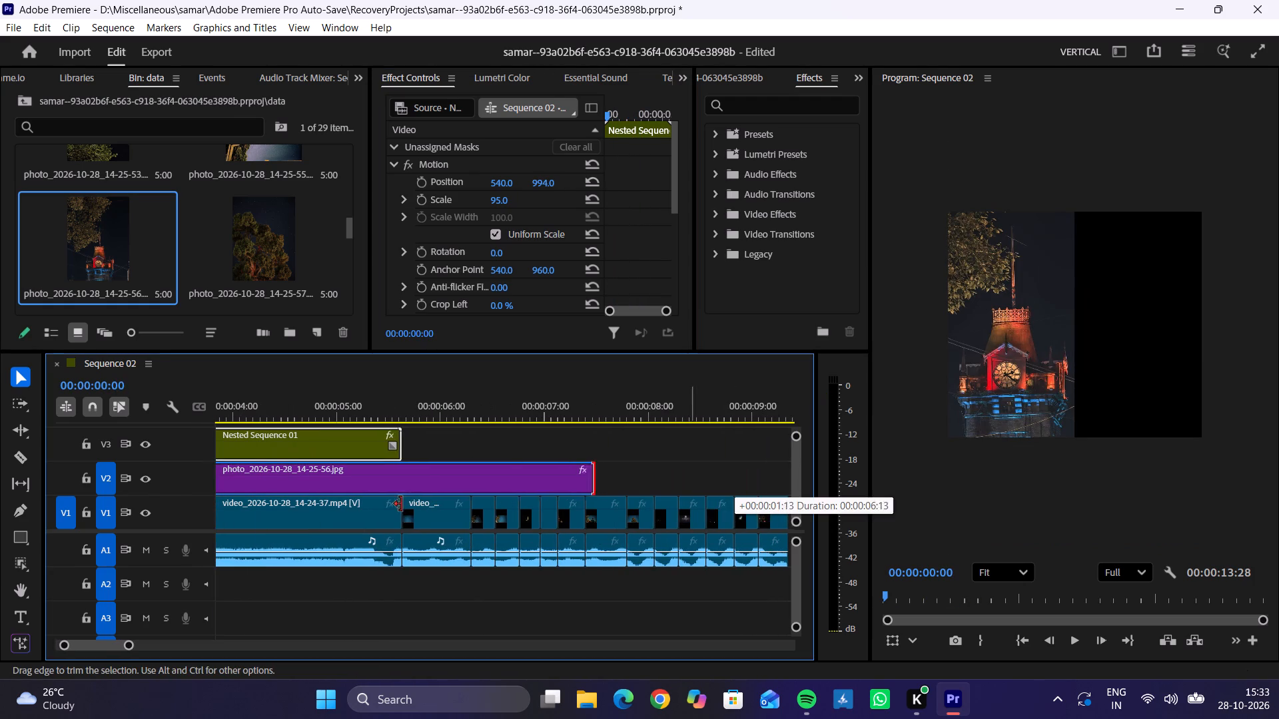
left_click_drag(401, 504, 405, 487)
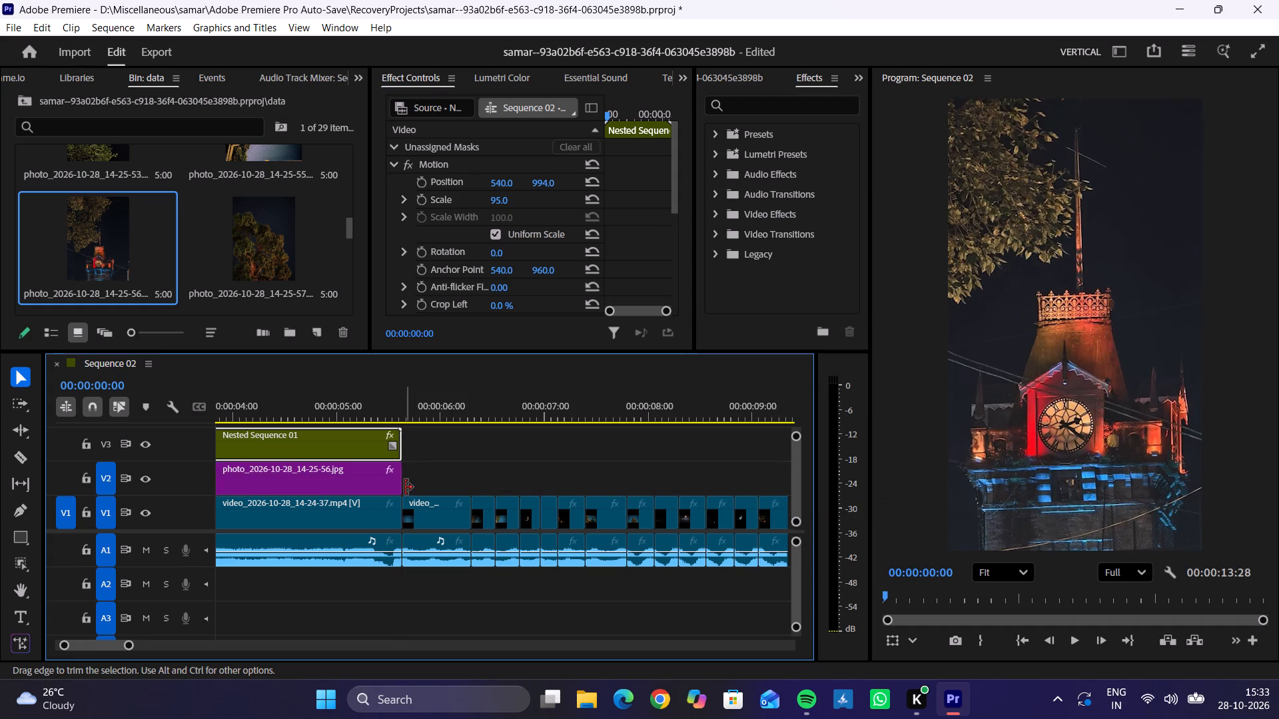
Play back Sequence 02 to review the text over the clock tower and the guide video's shots after it.
scroll(405, 487, "right", 13)
key("space")
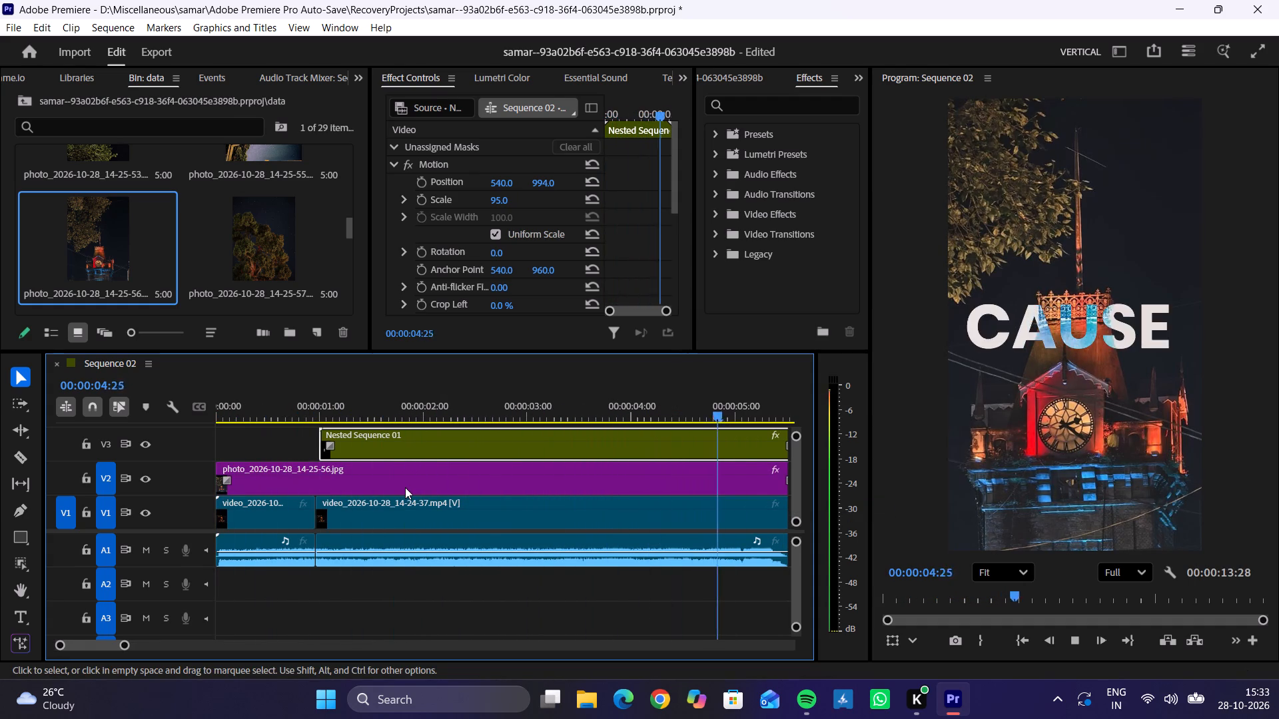
key("space")
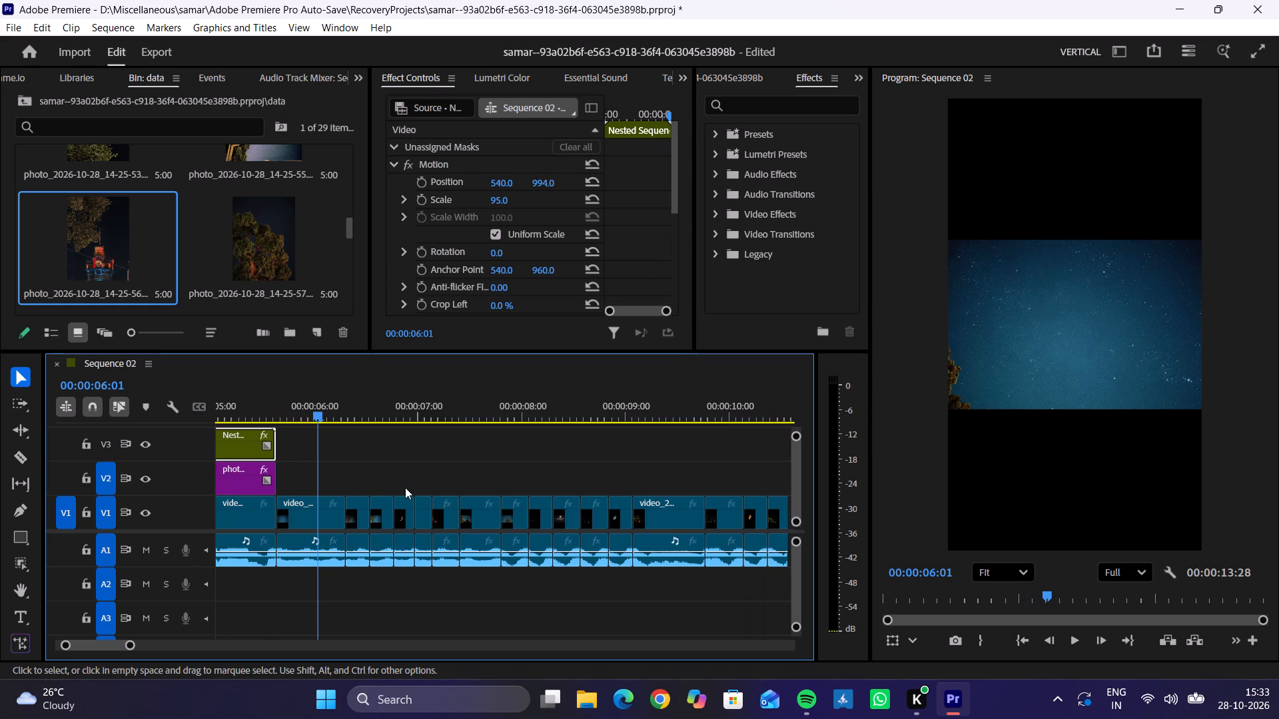
key("space")
key("space")
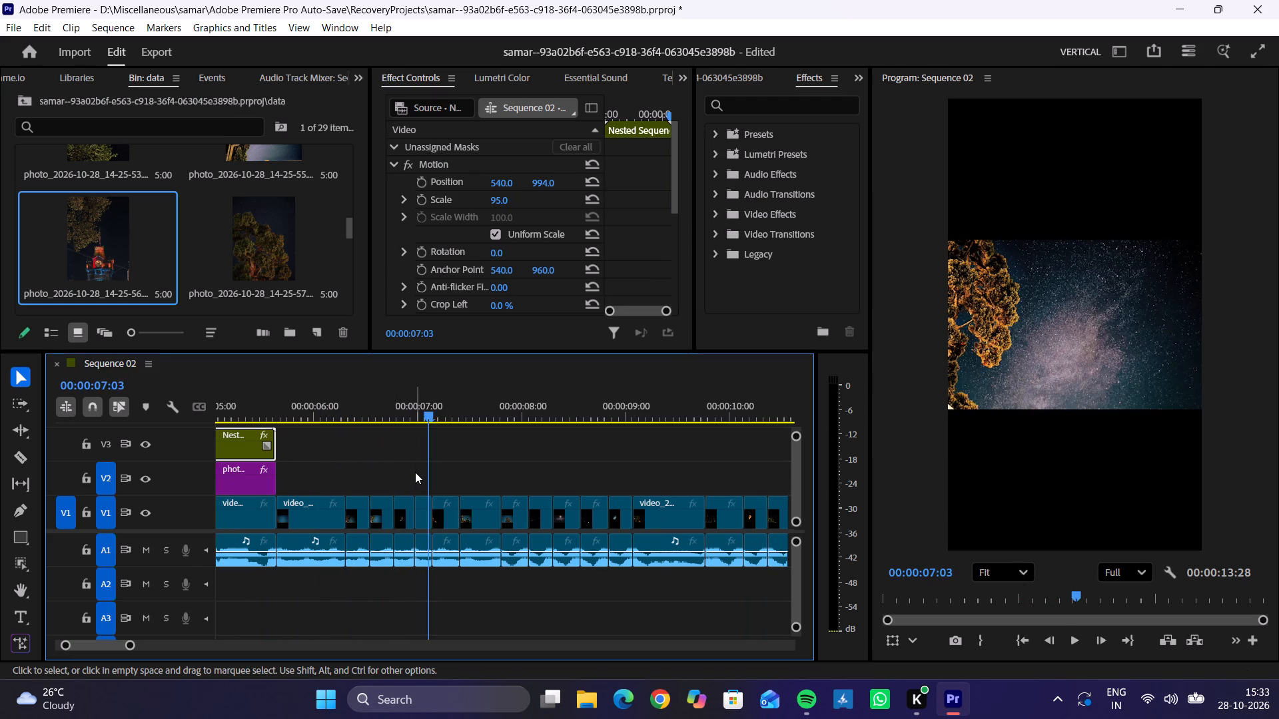
scroll(415, 472, "right", 1)
left_click(399, 412)
key("space")
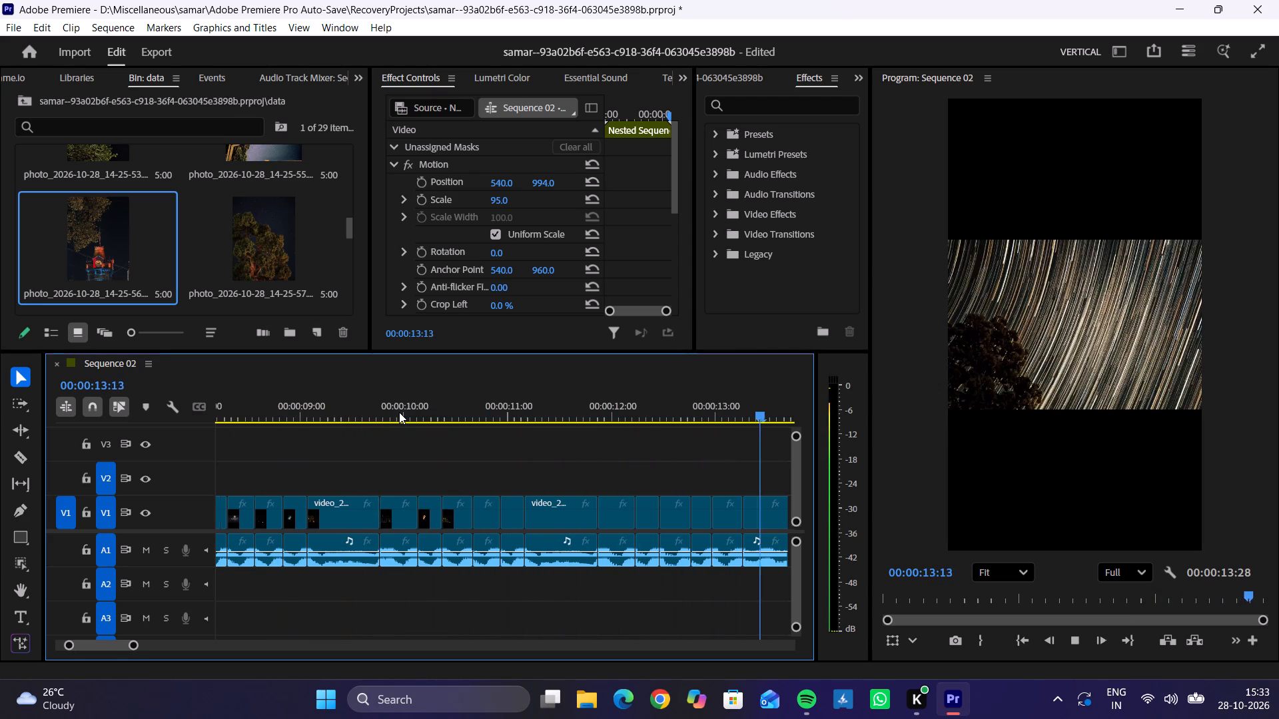
left_click_drag(308, 412, 131, 433)
key("space")
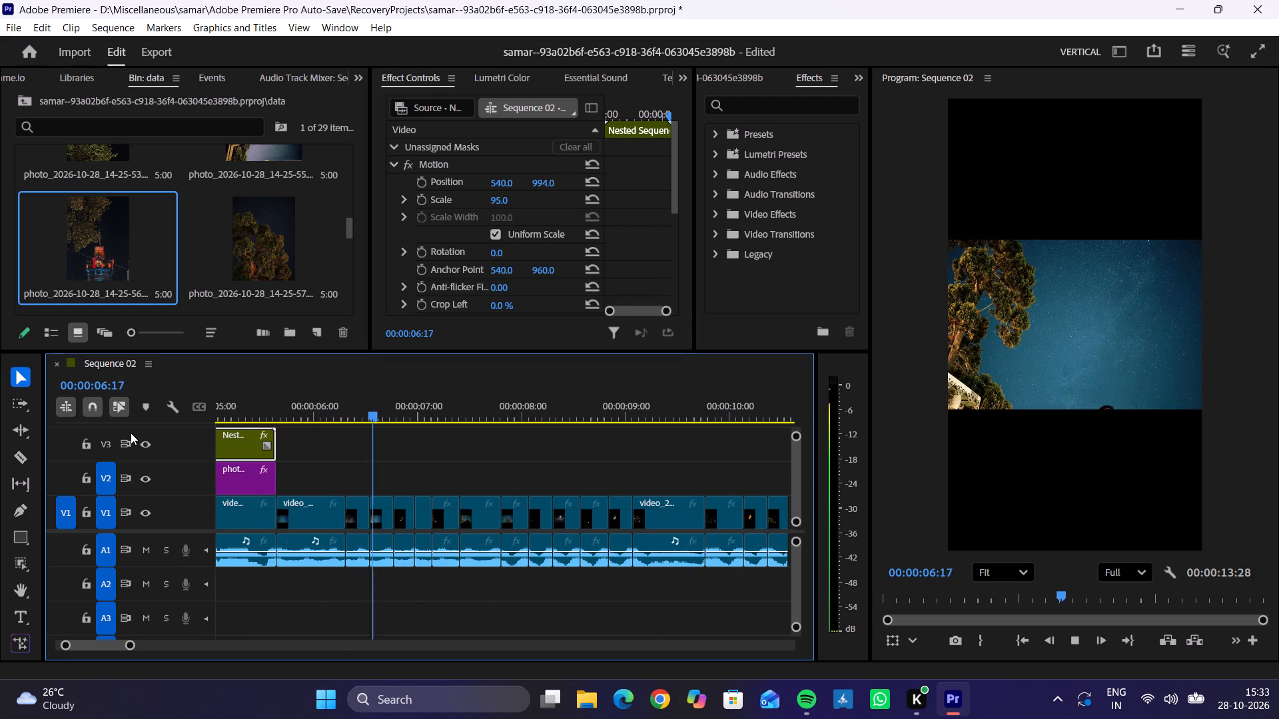
key("space")
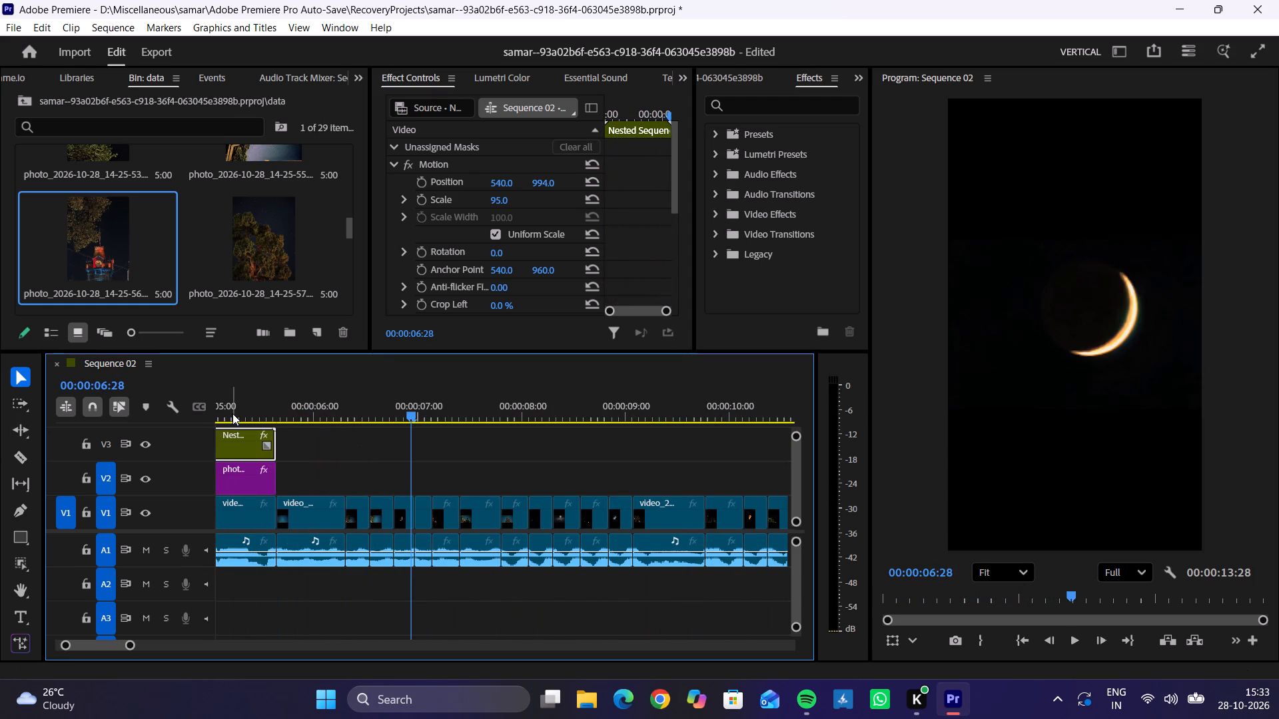
left_click(232, 413)
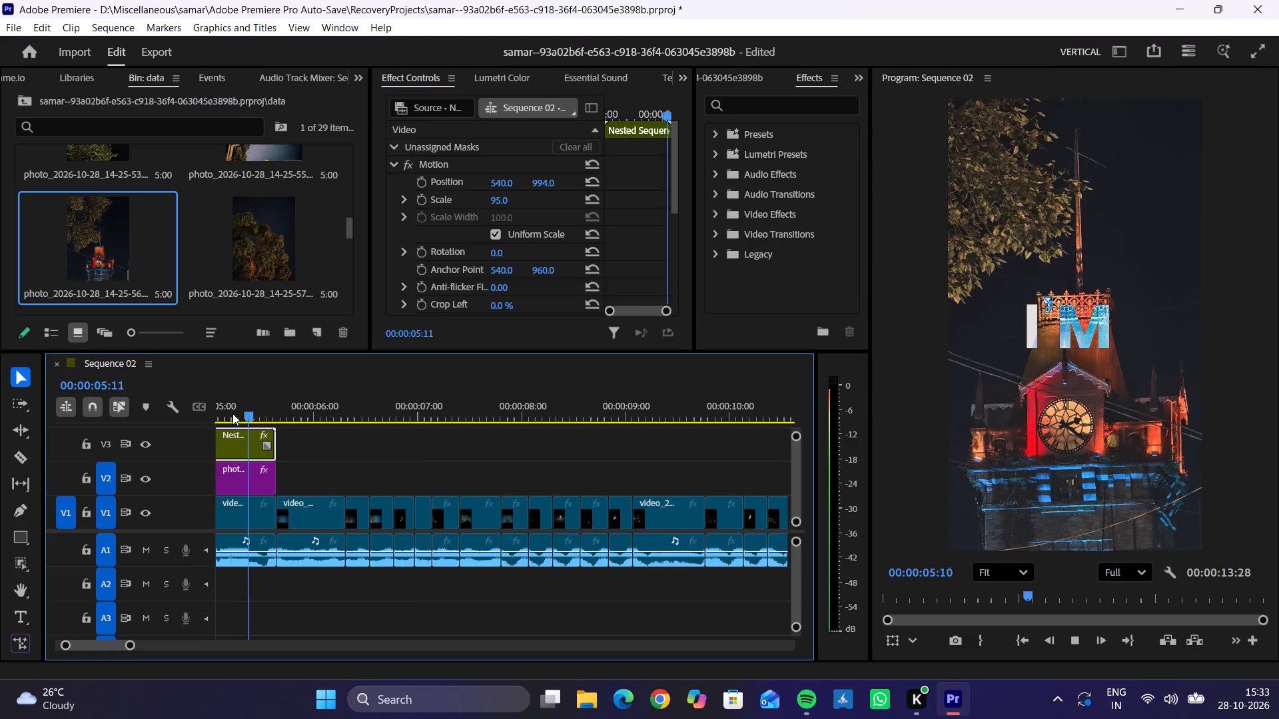
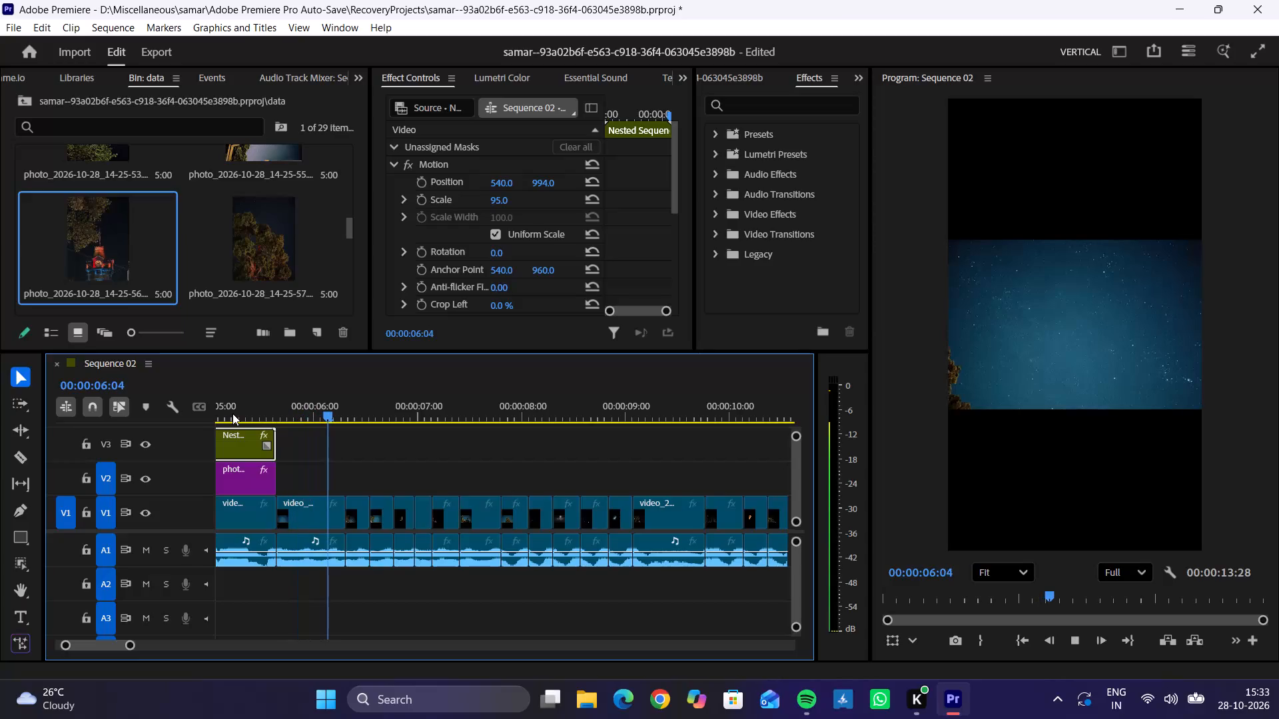
Replay the stretch of Sequence 02 around the end of the clock tower photo to judge the timing of further cuts.
left_click(243, 413)
key("space")
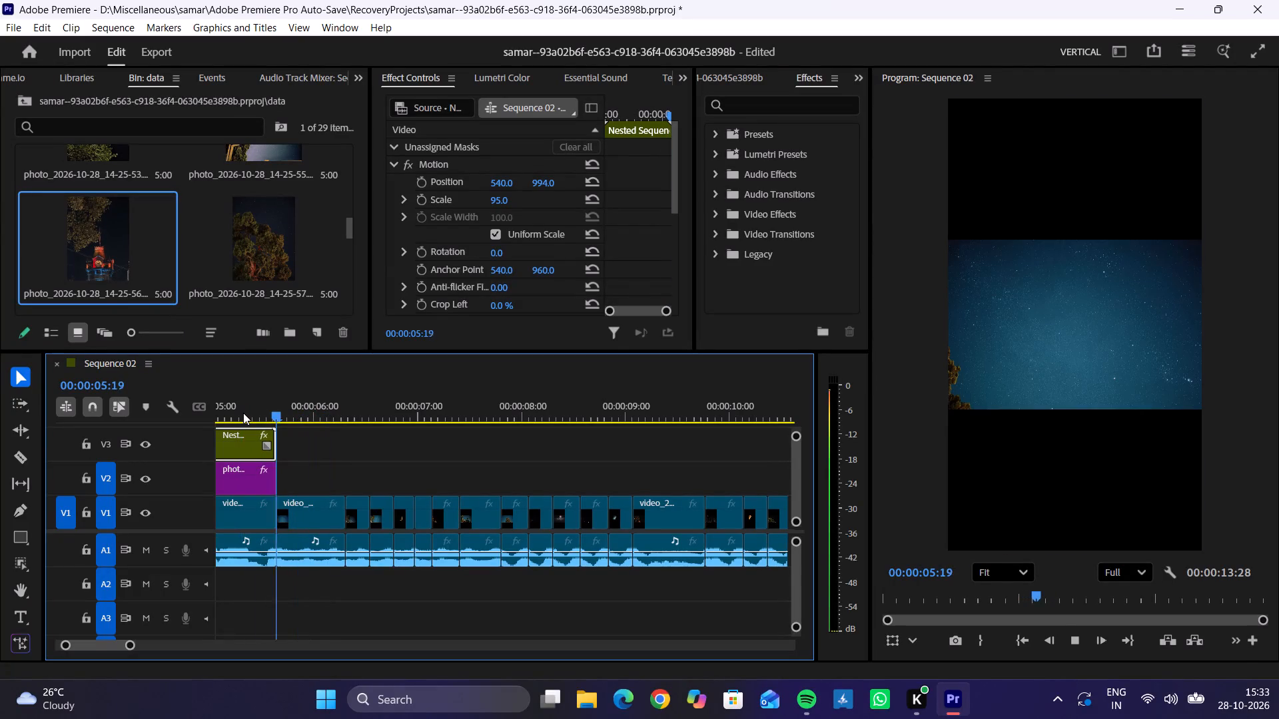
key("space")
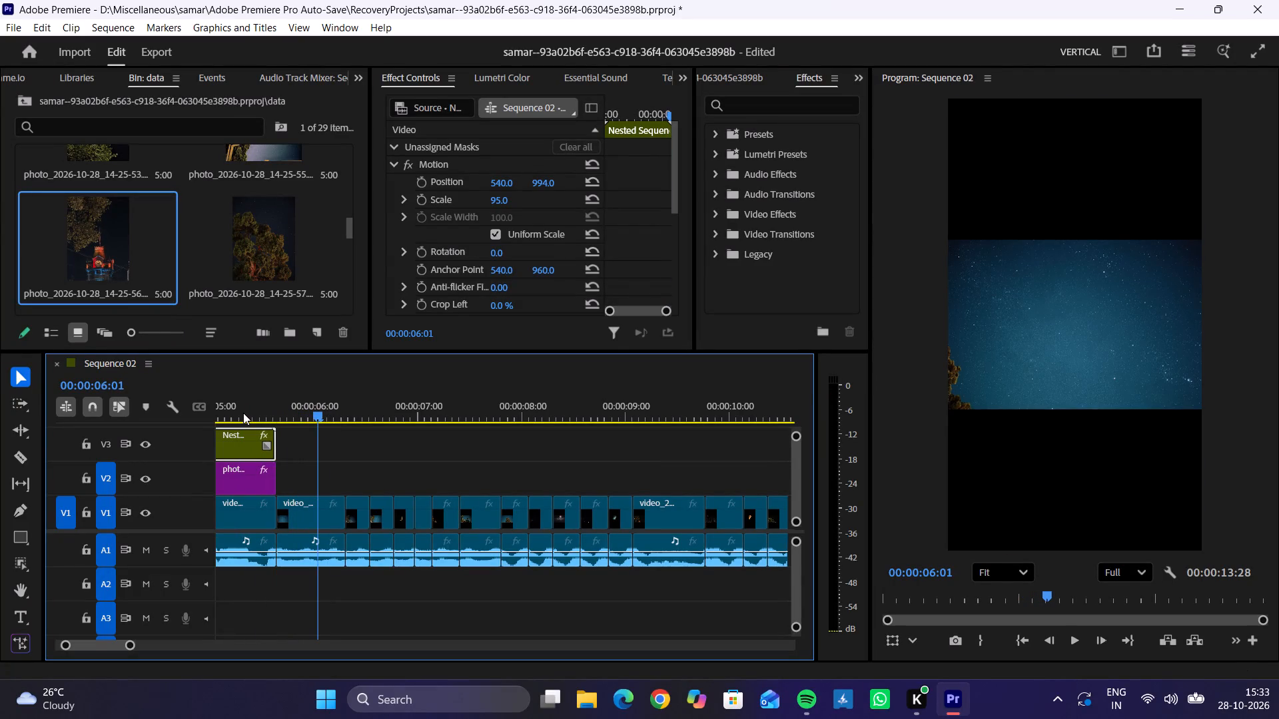
key("space")
key("space")
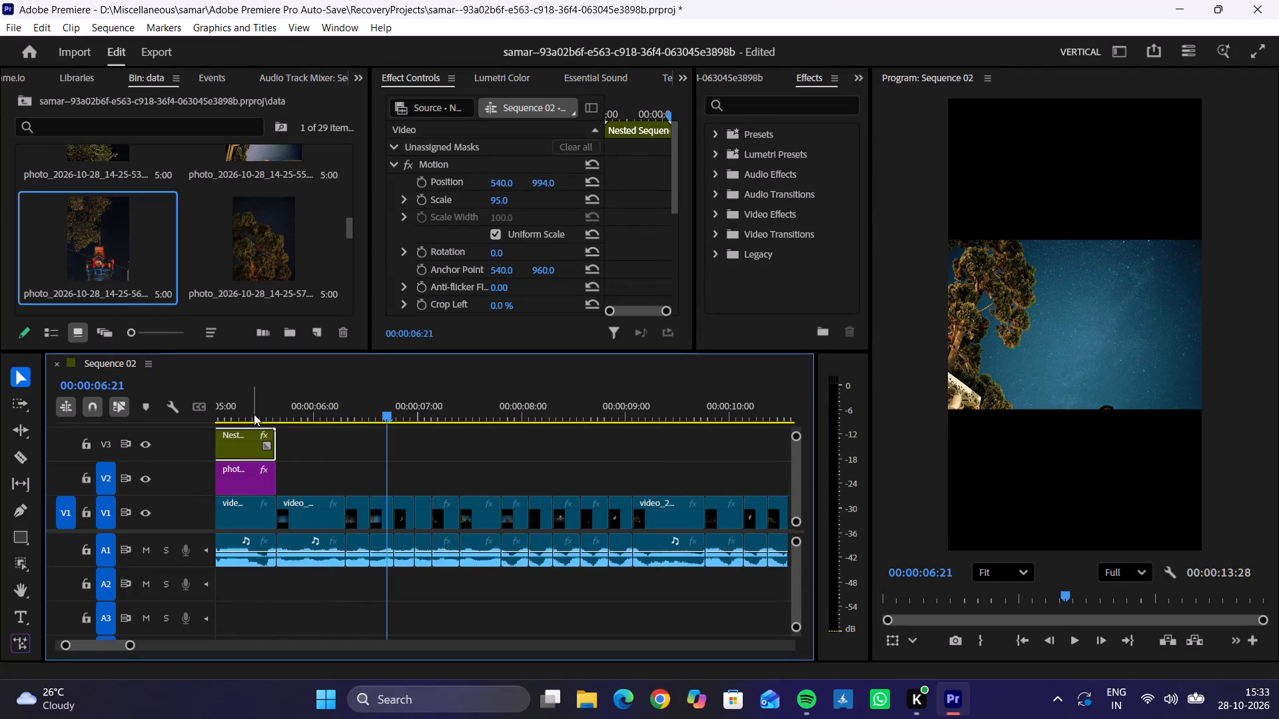
left_click_drag(255, 413, 228, 406)
key("space")
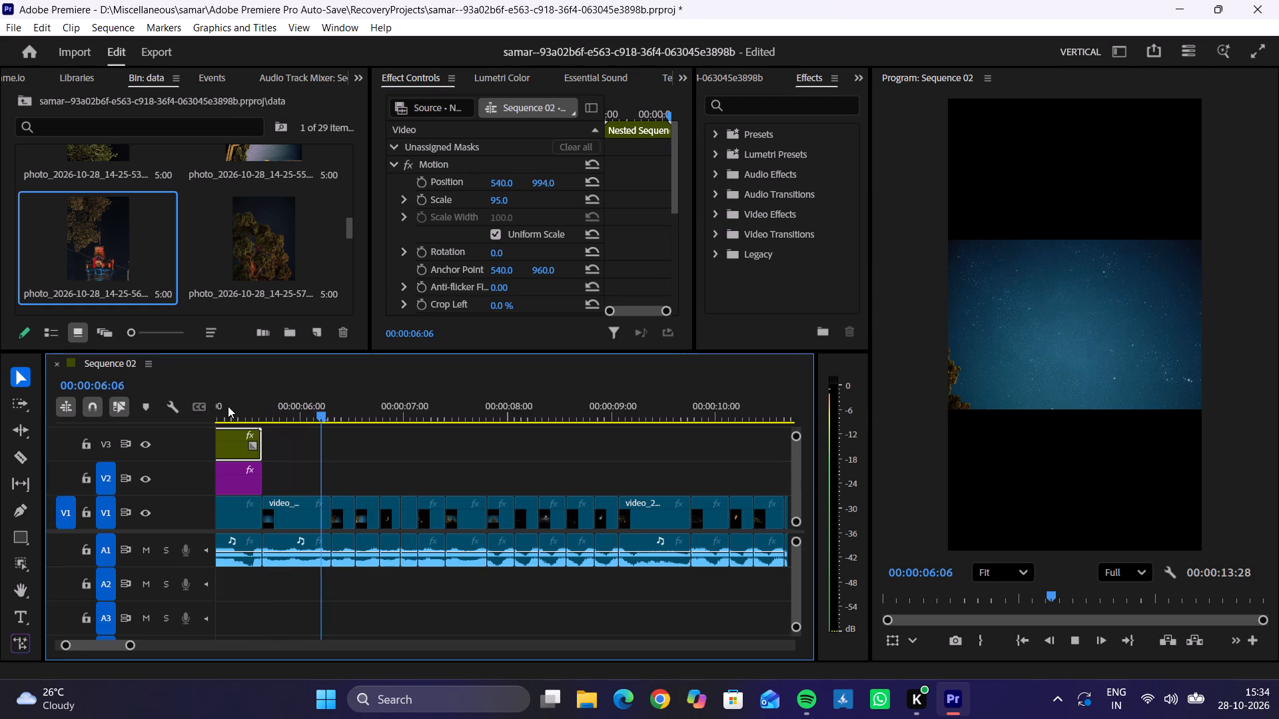
key("space")
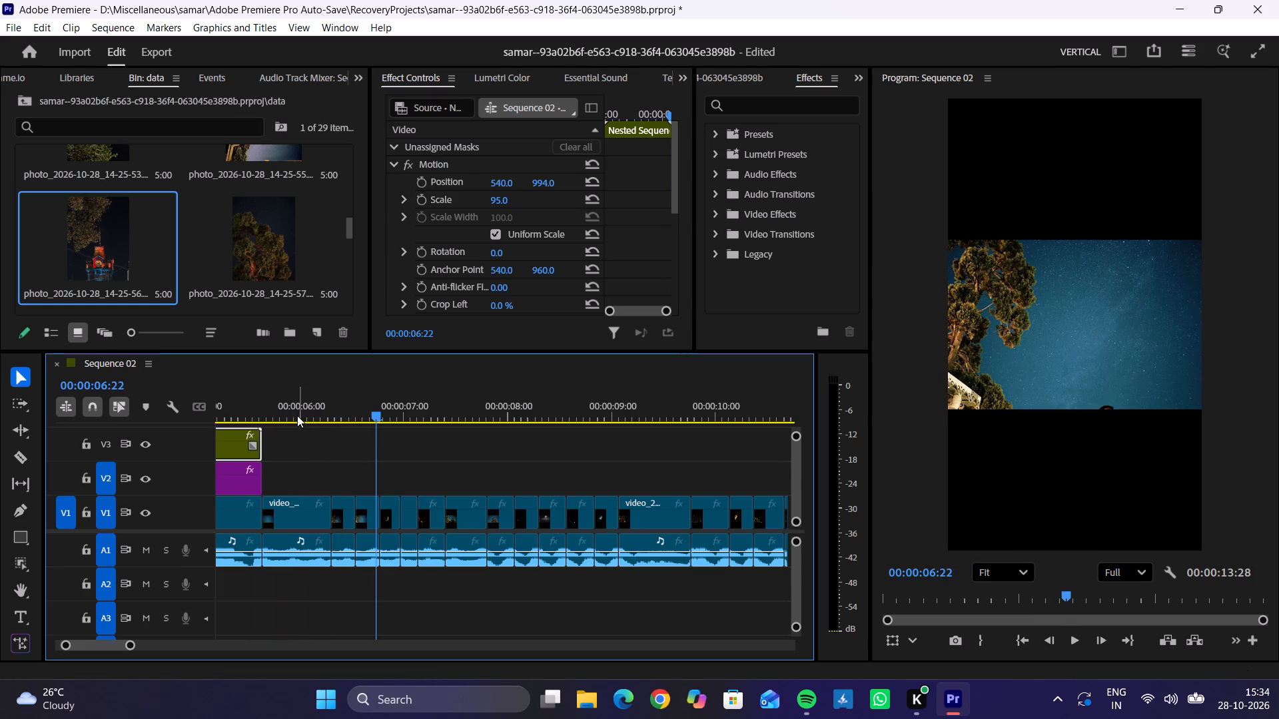
Split the guide video on V1 at 00:00:05:24 and 00:00:06:01.
left_click_drag(297, 415, 283, 415)
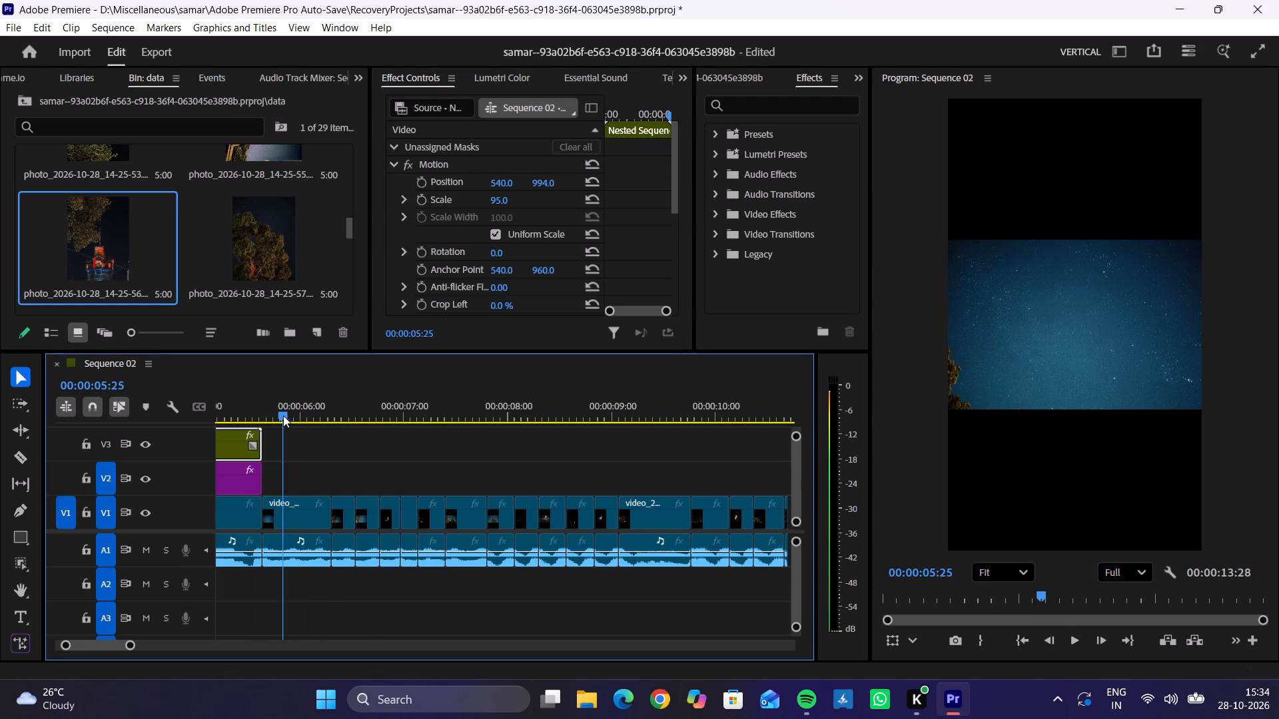
left_click_drag(283, 415, 281, 416)
left_click(306, 528)
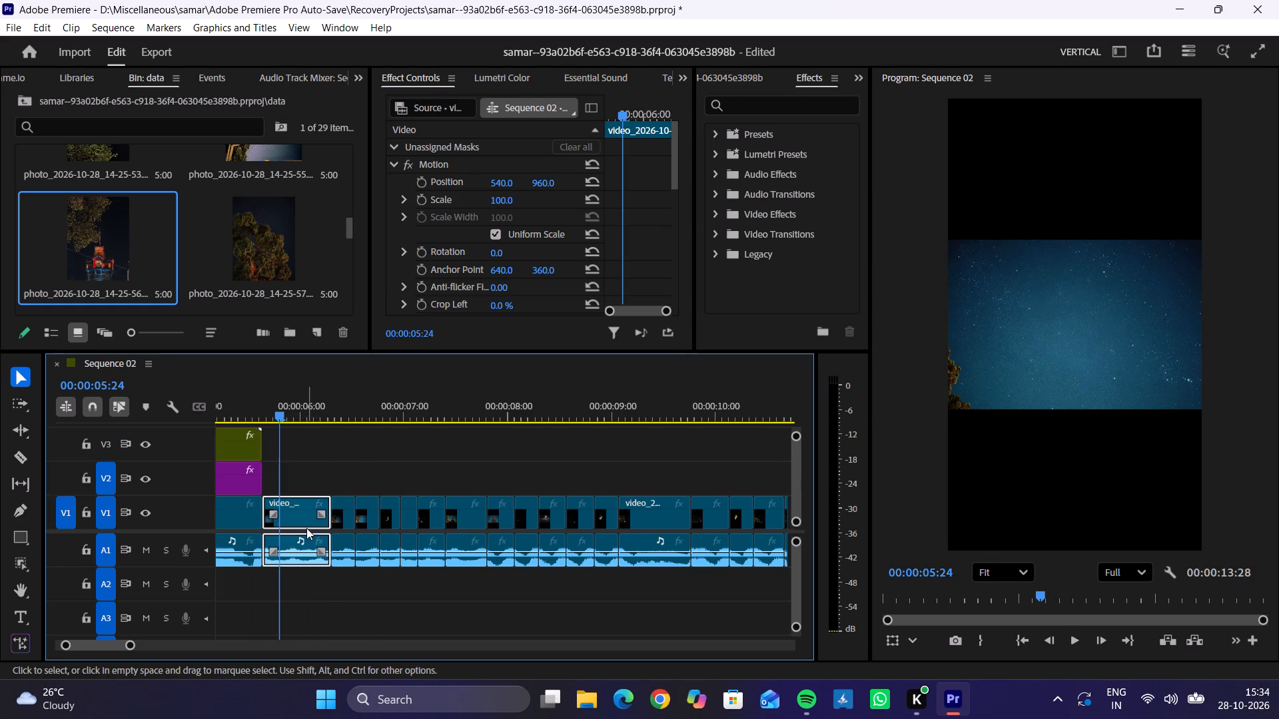
key("ctrl+k")
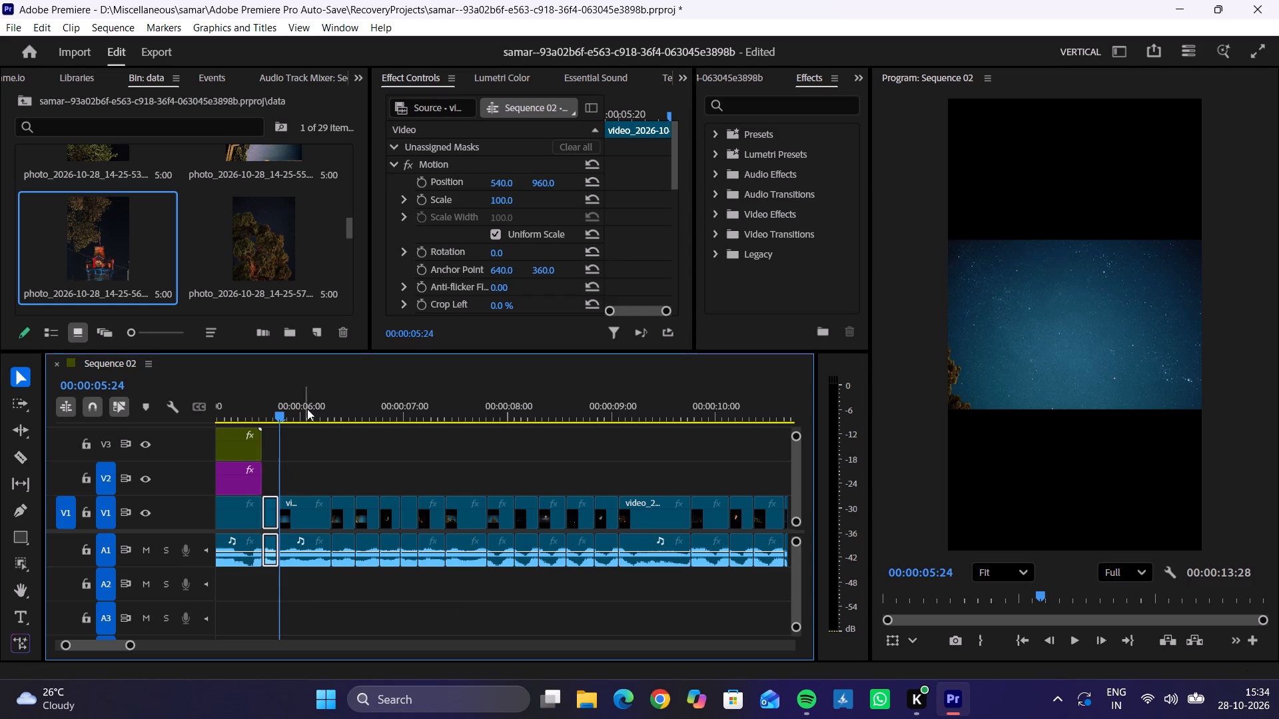
left_click(311, 411)
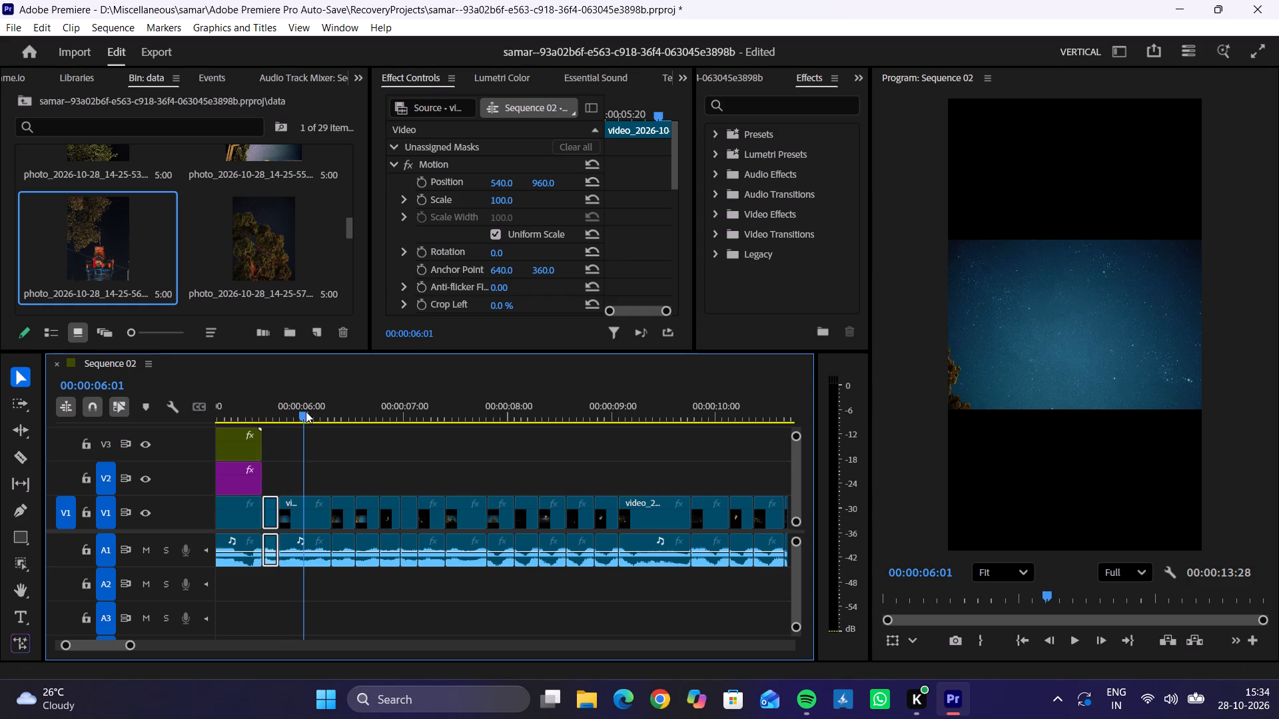
left_click(304, 507)
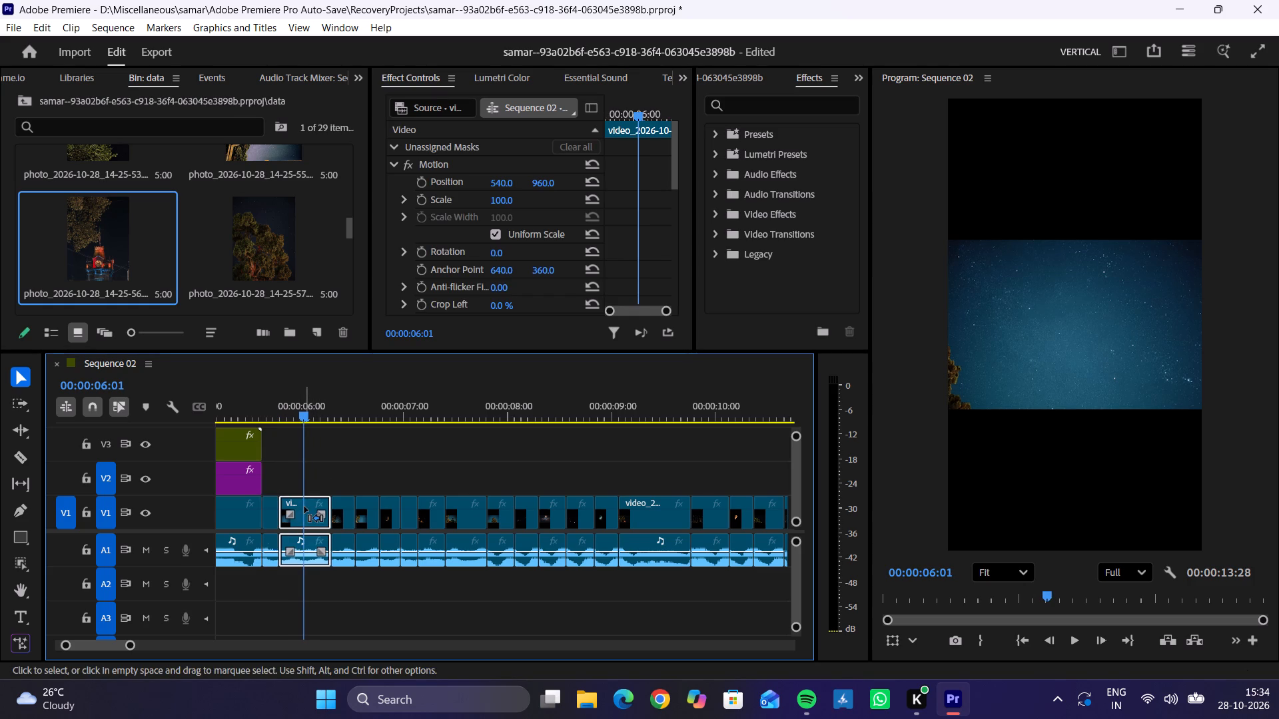
key("ctrl+k")
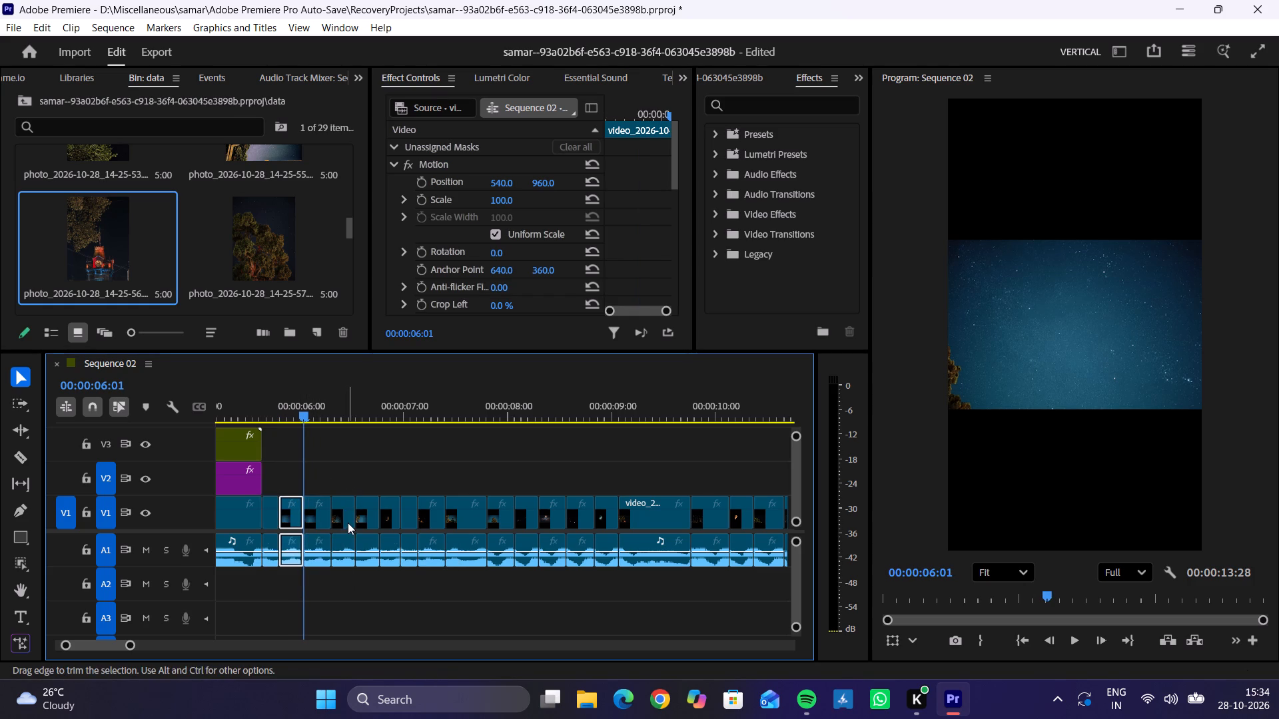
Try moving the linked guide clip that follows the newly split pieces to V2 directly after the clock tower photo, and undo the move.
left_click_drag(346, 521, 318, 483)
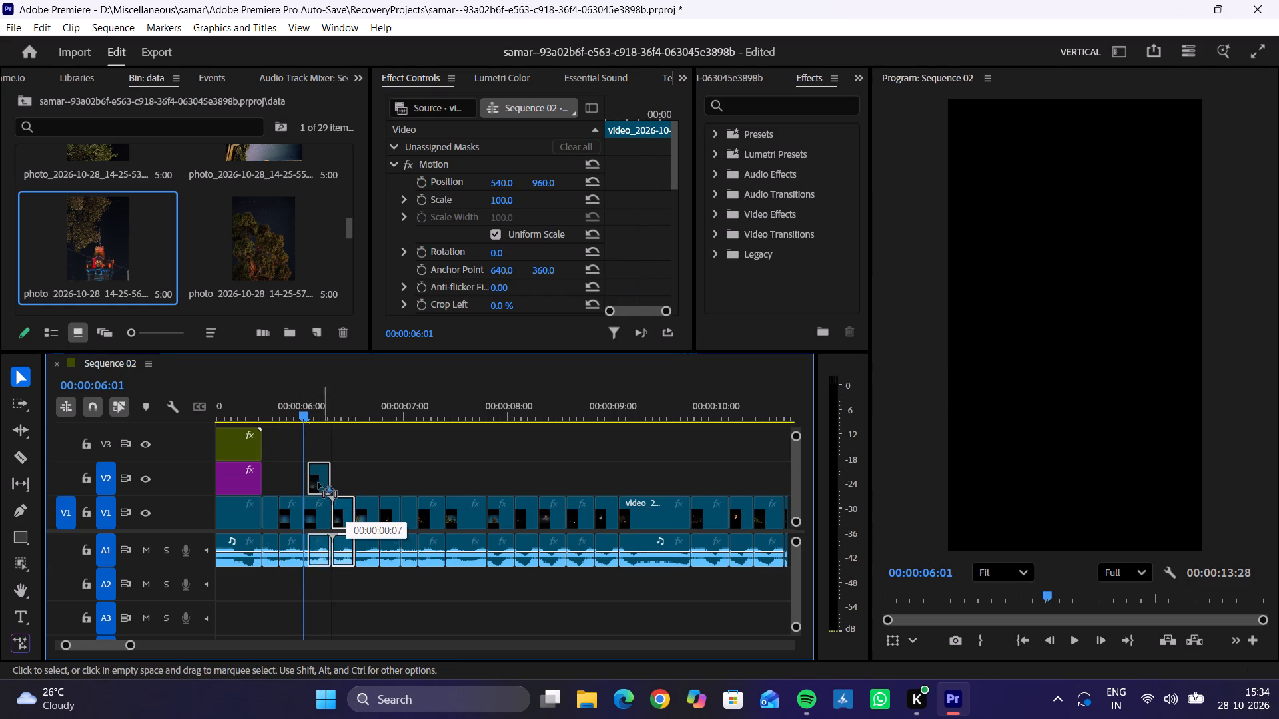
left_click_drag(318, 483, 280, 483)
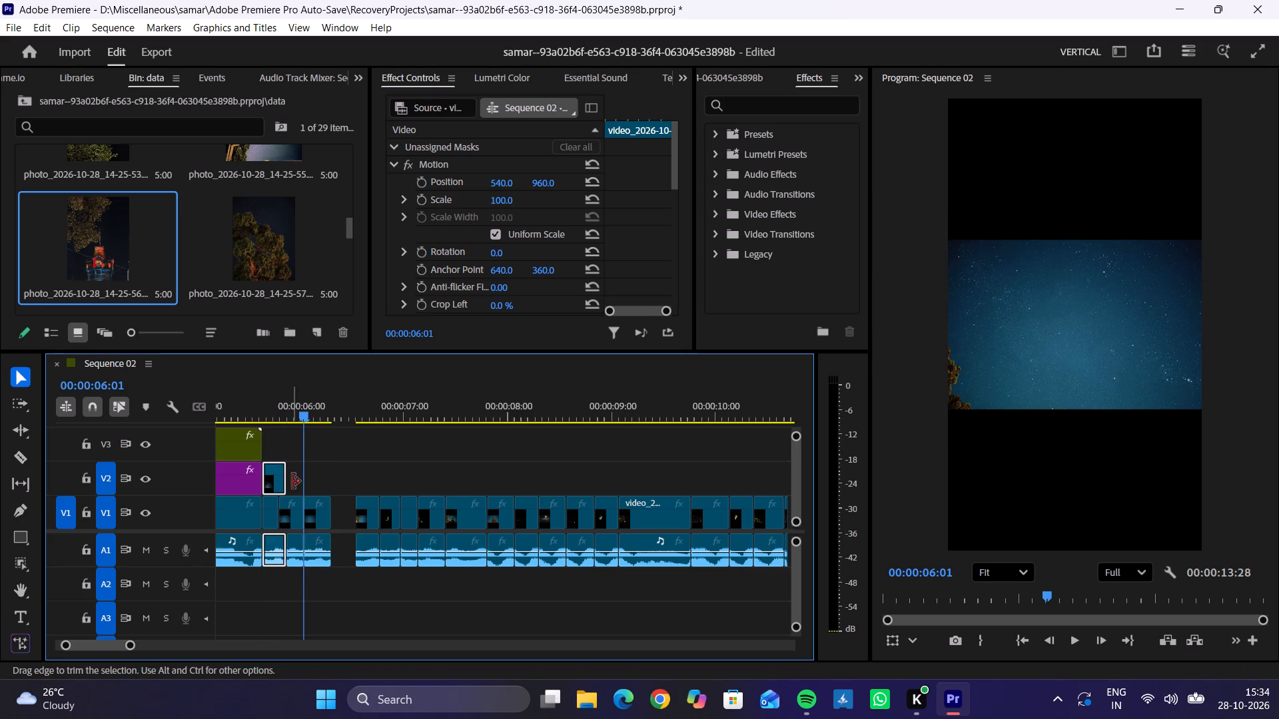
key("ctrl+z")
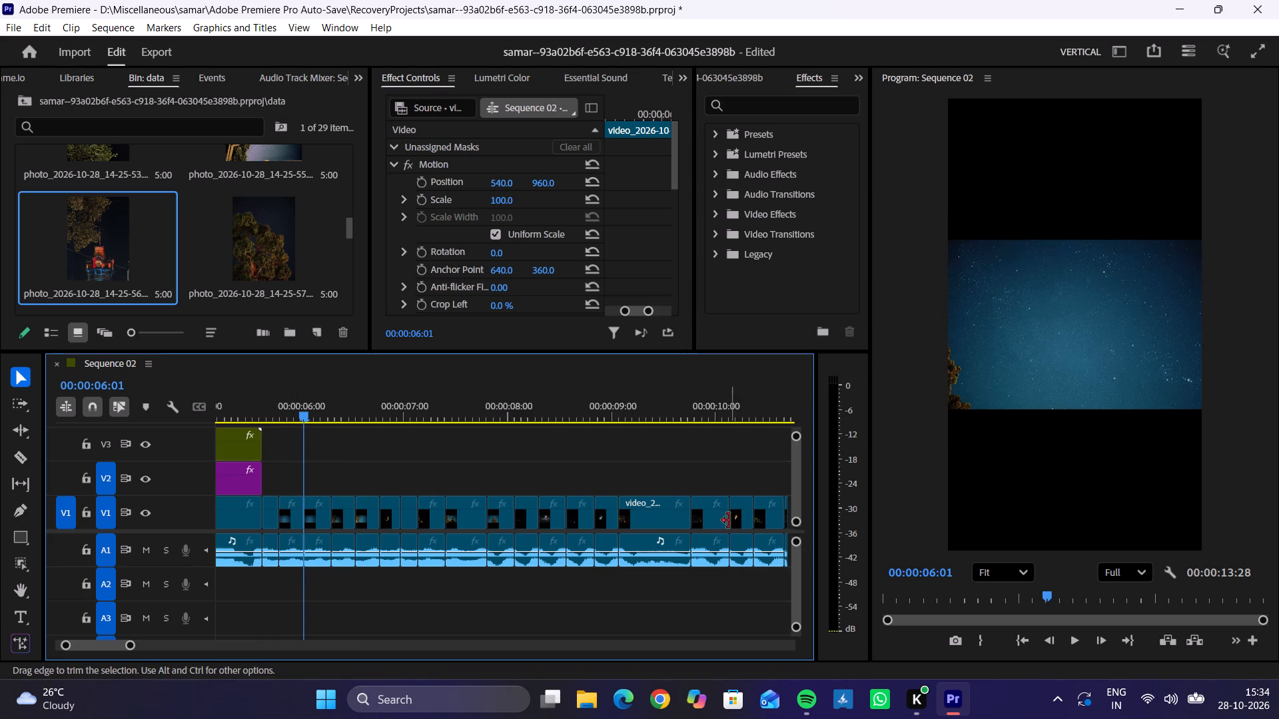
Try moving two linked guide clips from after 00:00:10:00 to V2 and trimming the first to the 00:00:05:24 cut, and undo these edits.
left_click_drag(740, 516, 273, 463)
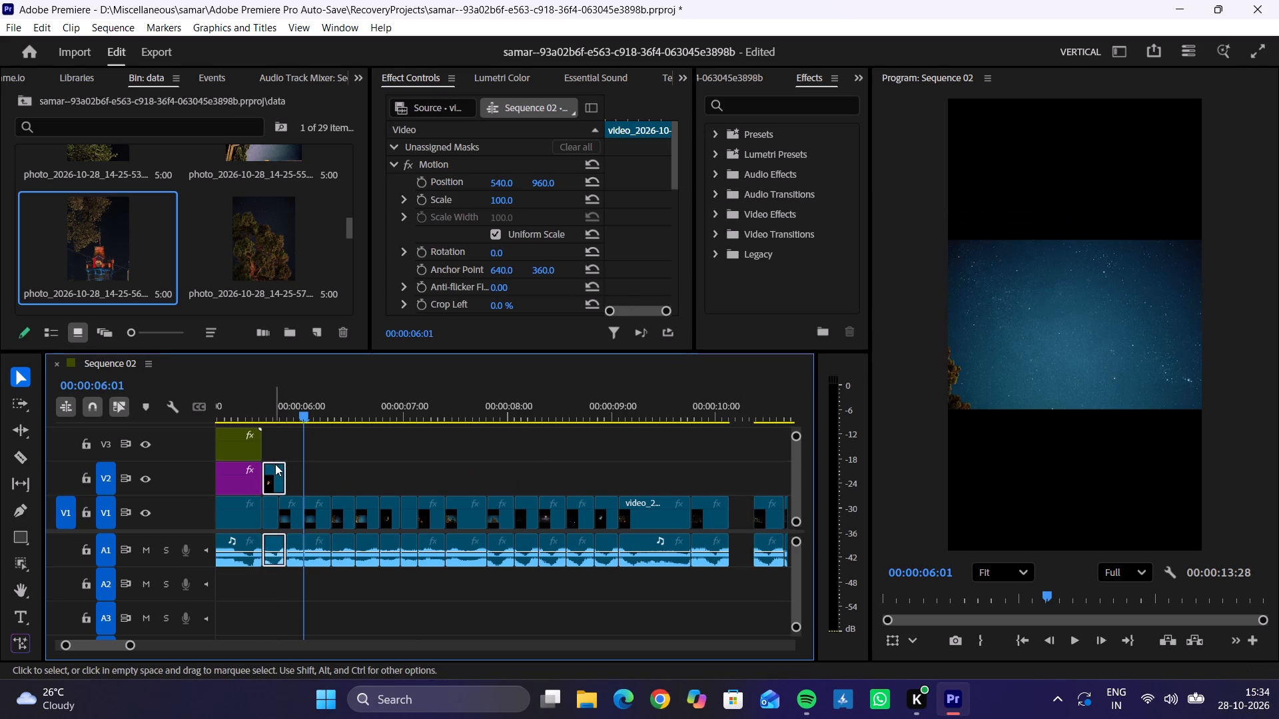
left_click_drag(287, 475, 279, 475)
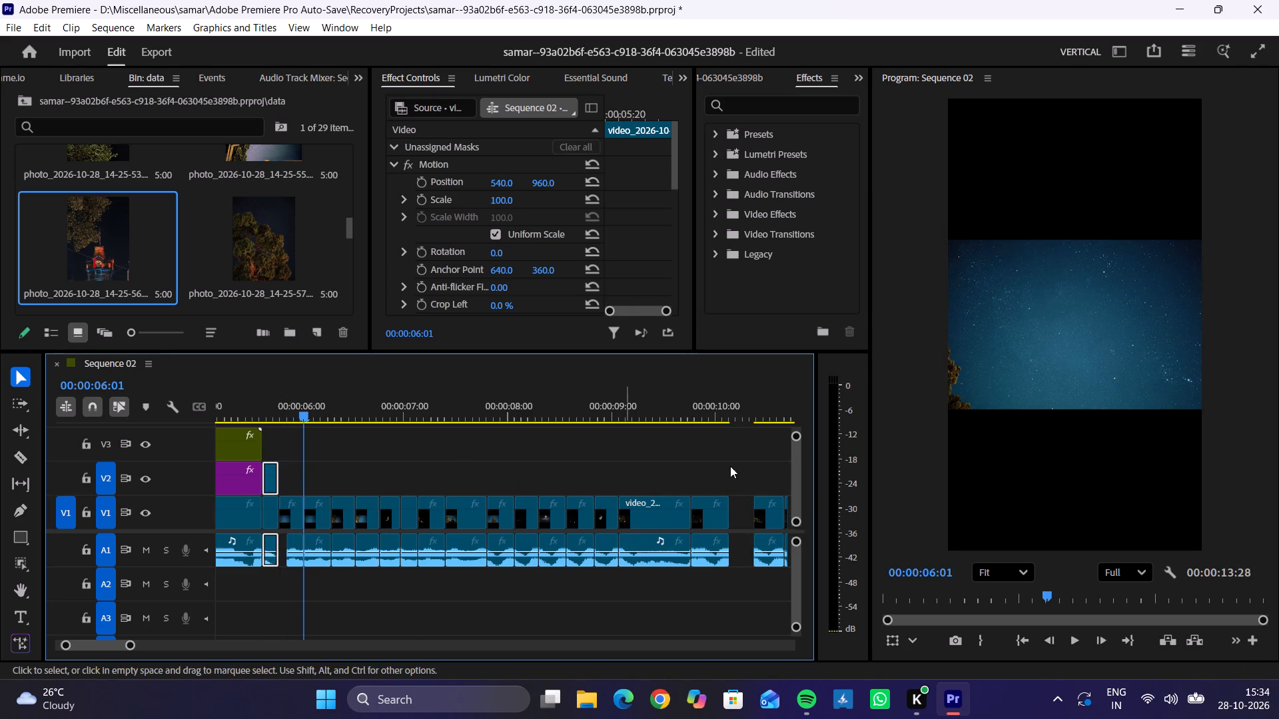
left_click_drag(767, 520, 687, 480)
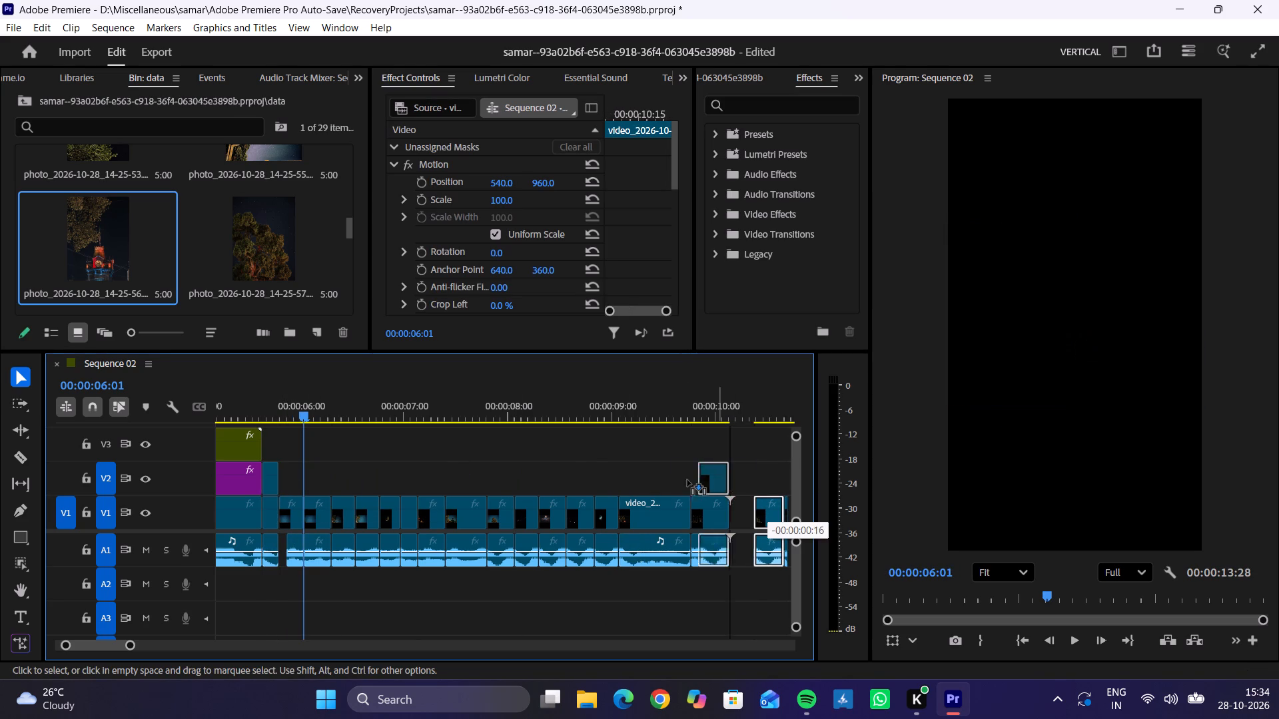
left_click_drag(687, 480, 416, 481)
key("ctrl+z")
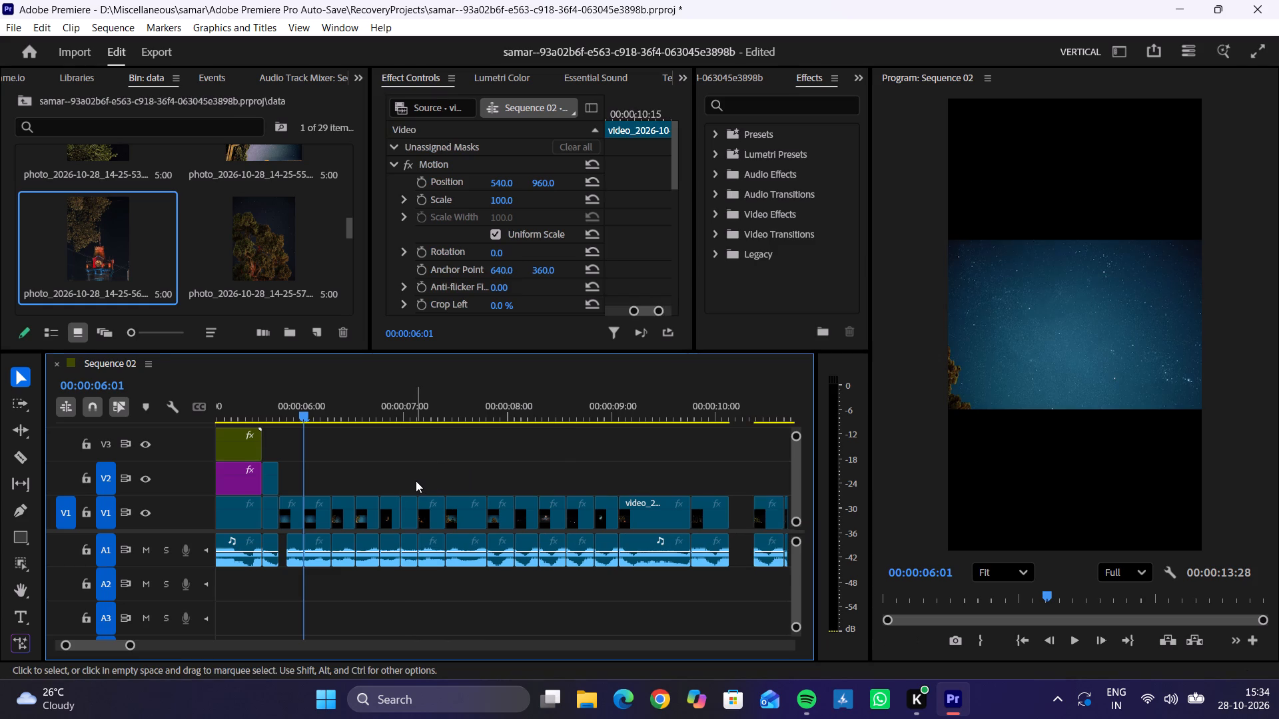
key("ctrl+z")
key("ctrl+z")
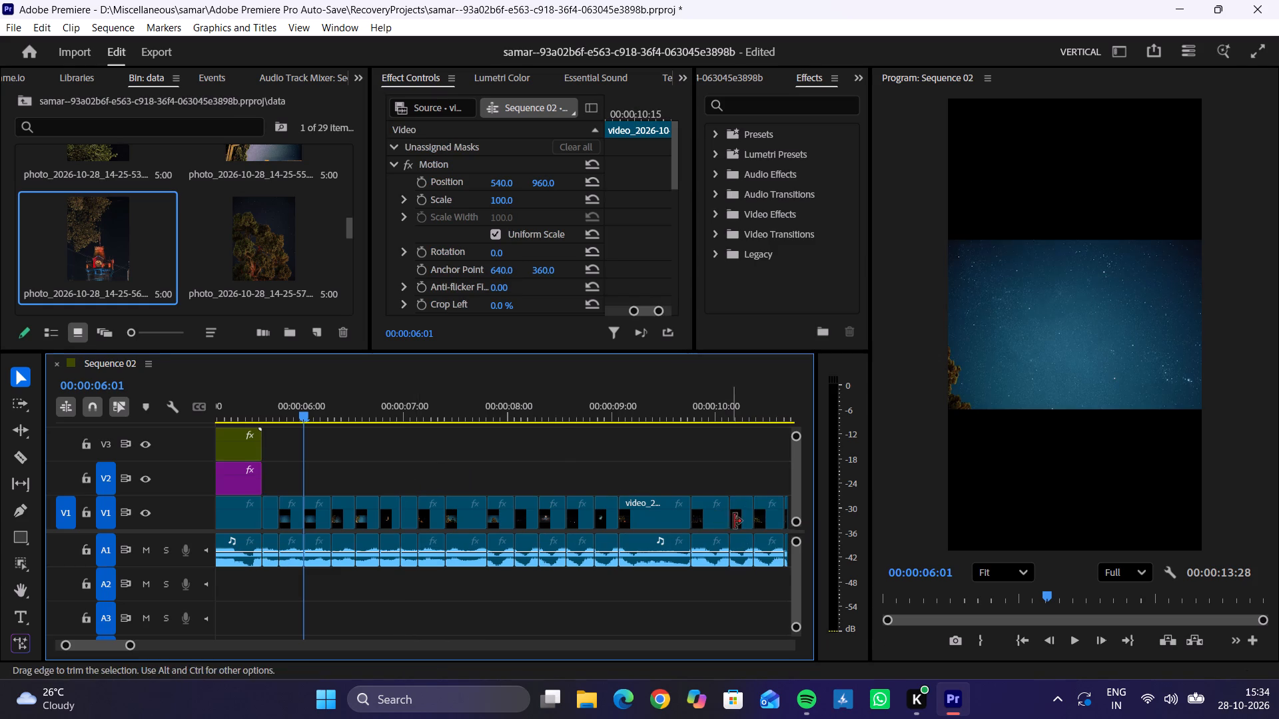
Unlink the audio on A1 from the guide video clips on V1 throughout Sequence 02.
left_click_drag(246, 588, 476, 511)
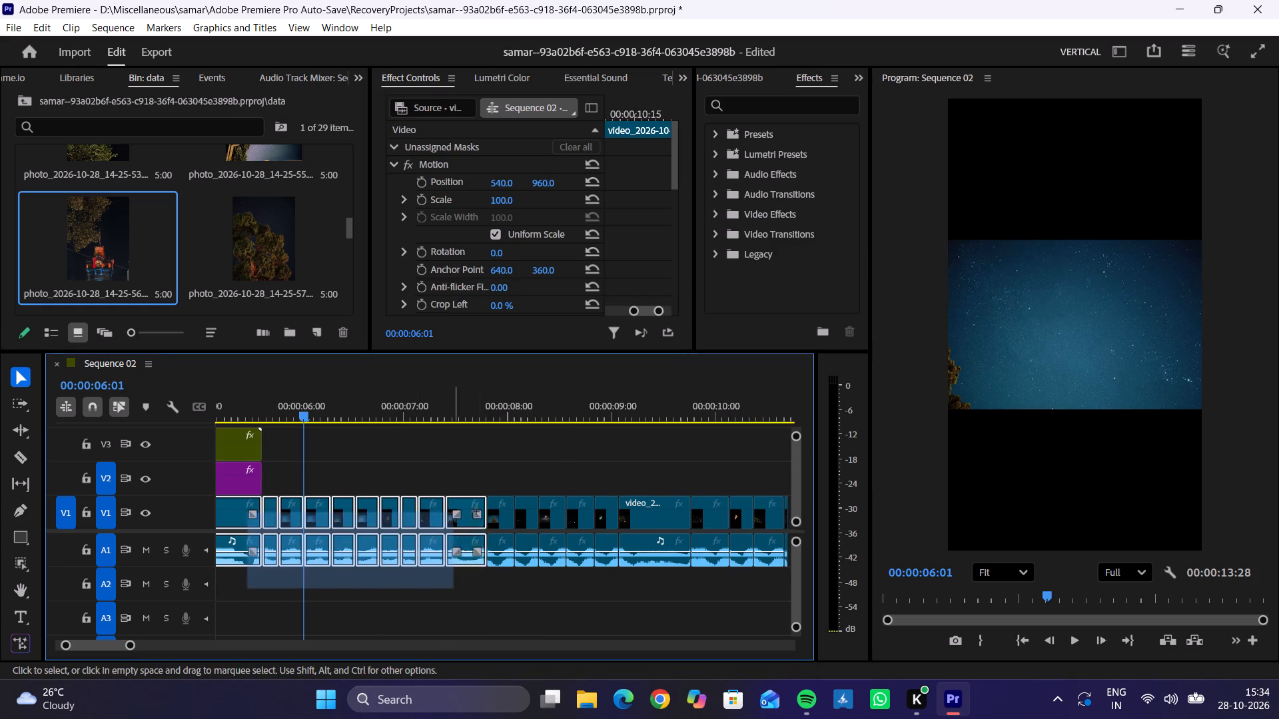
left_click_drag(476, 511, 539, 587)
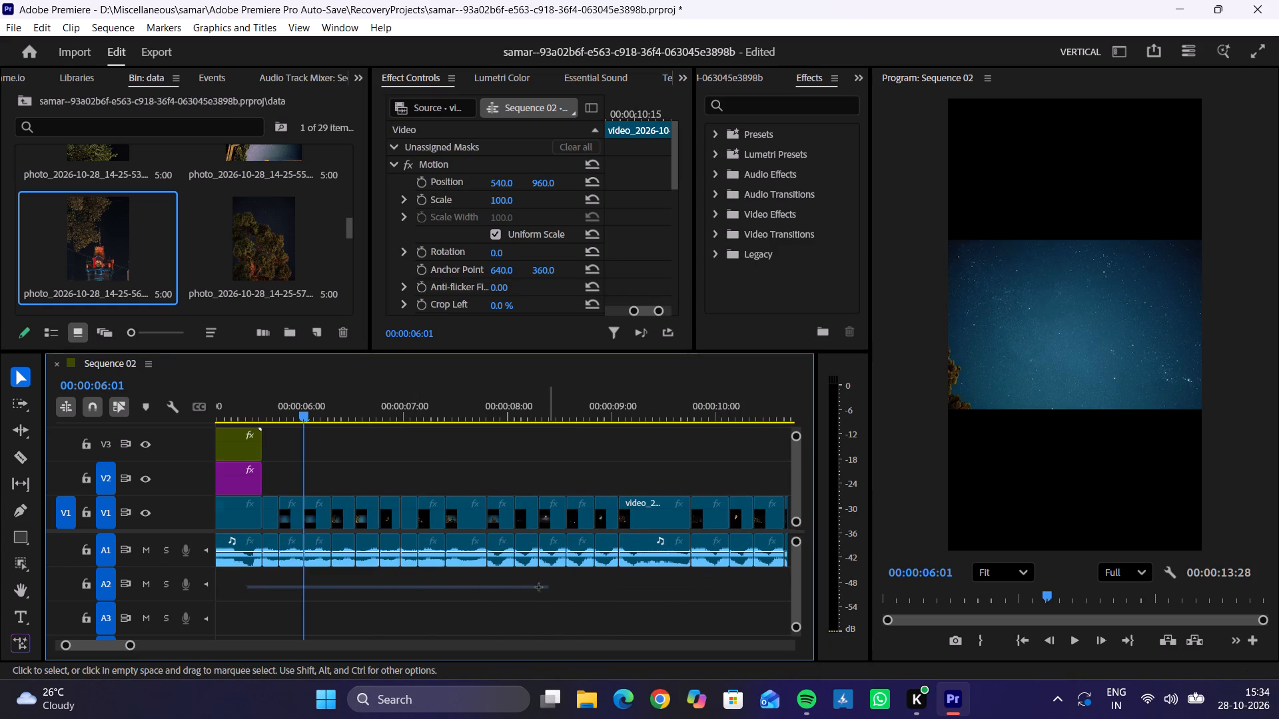
left_click_drag(539, 587, 496, 594)
left_click(496, 594)
scroll(496, 594, "right", 13)
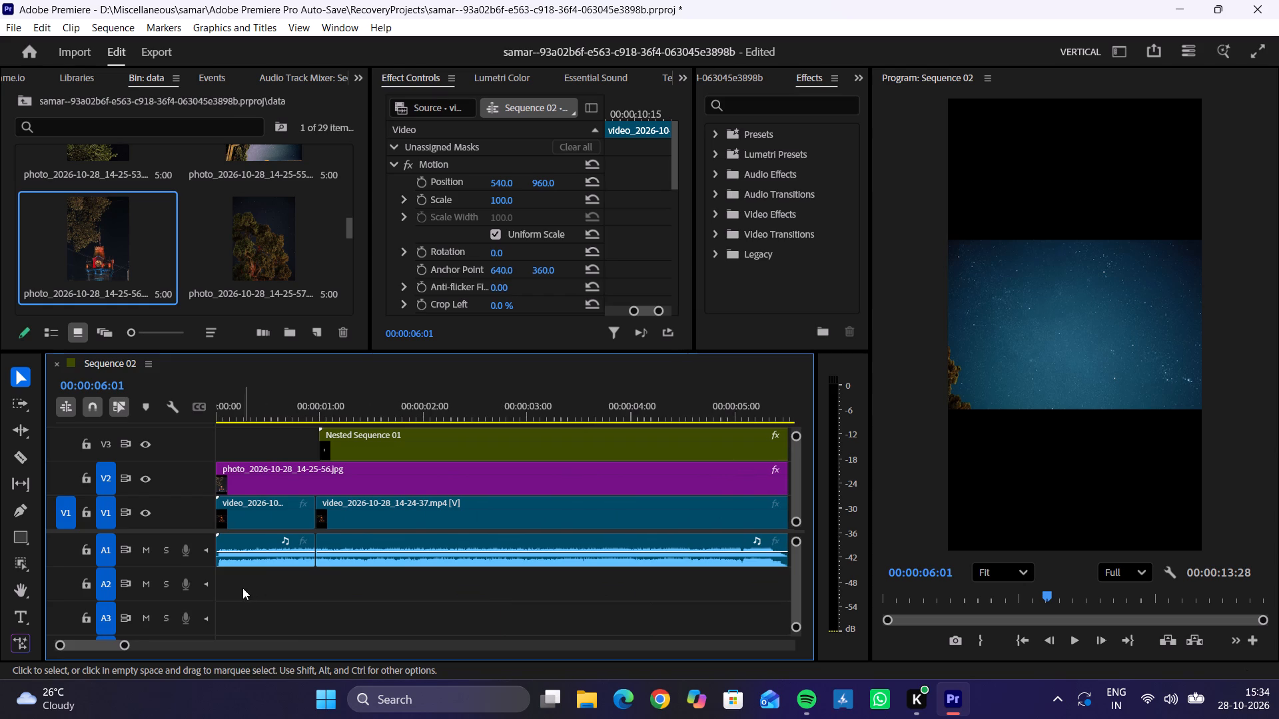
left_click_drag(242, 587, 278, 531)
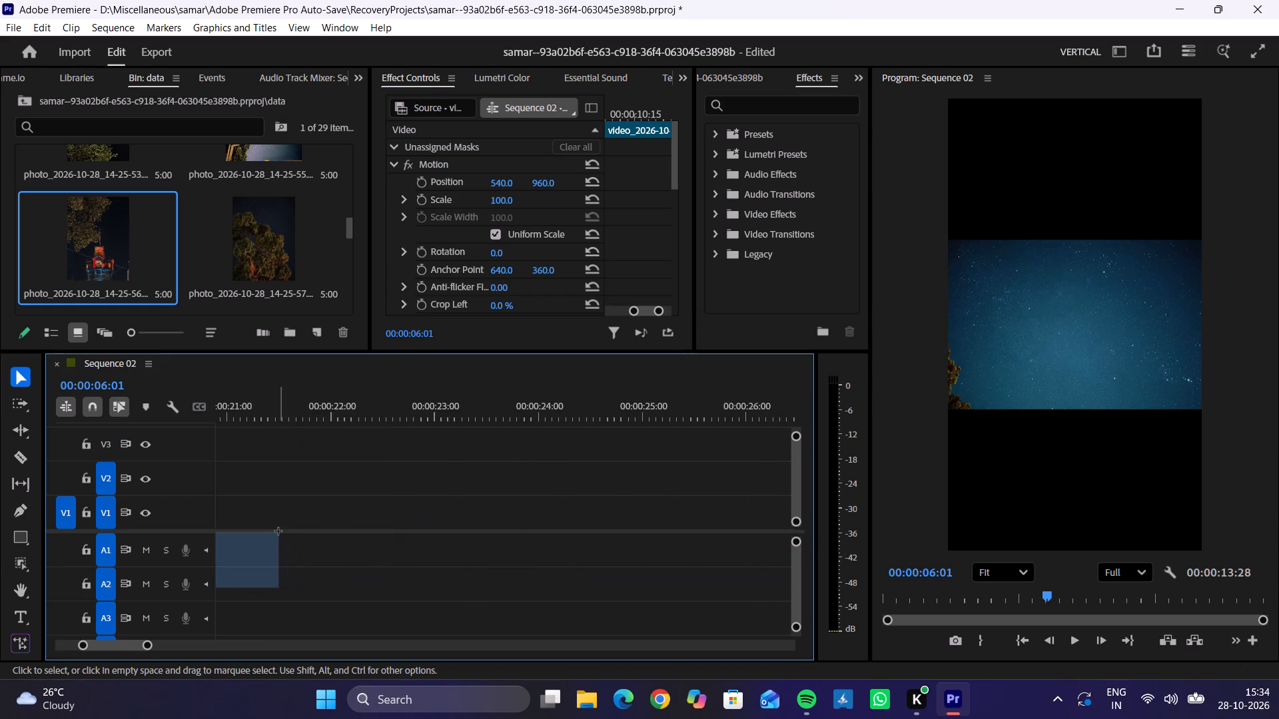
left_click_drag(278, 531, 279, 549)
scroll(279, 549, "right", 13)
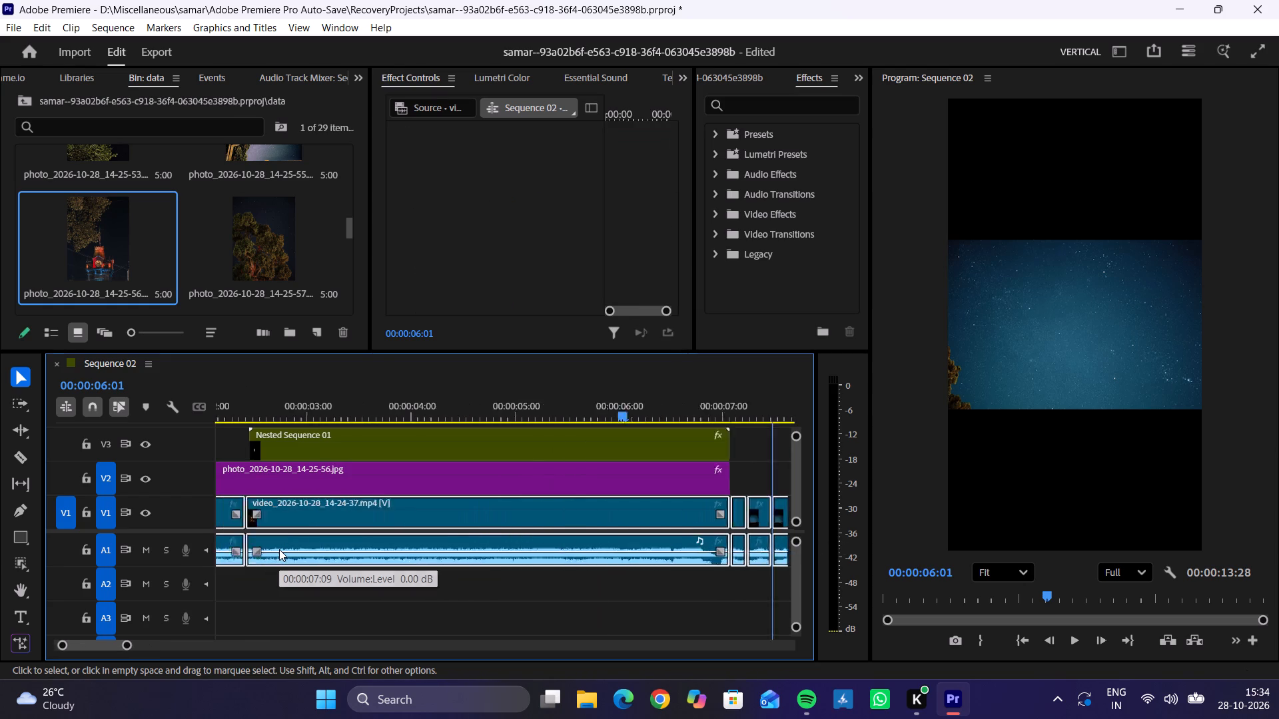
key("ctrl+l")
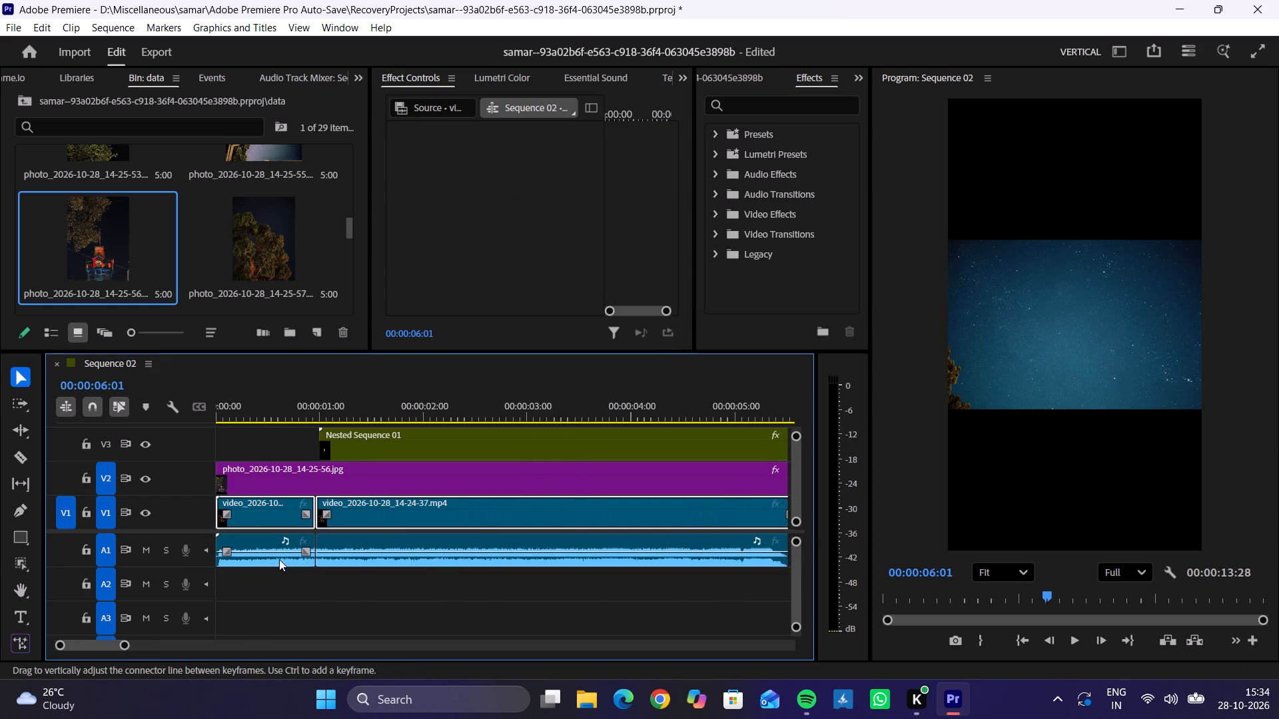
left_click(265, 577)
Move the guide clip around 00:00:10:15 to V2 directly after the clock tower photo, and trim its end to the 00:00:05:24 cut.
scroll(265, 577, "left", 6)
scroll(265, 577, "right", 1)
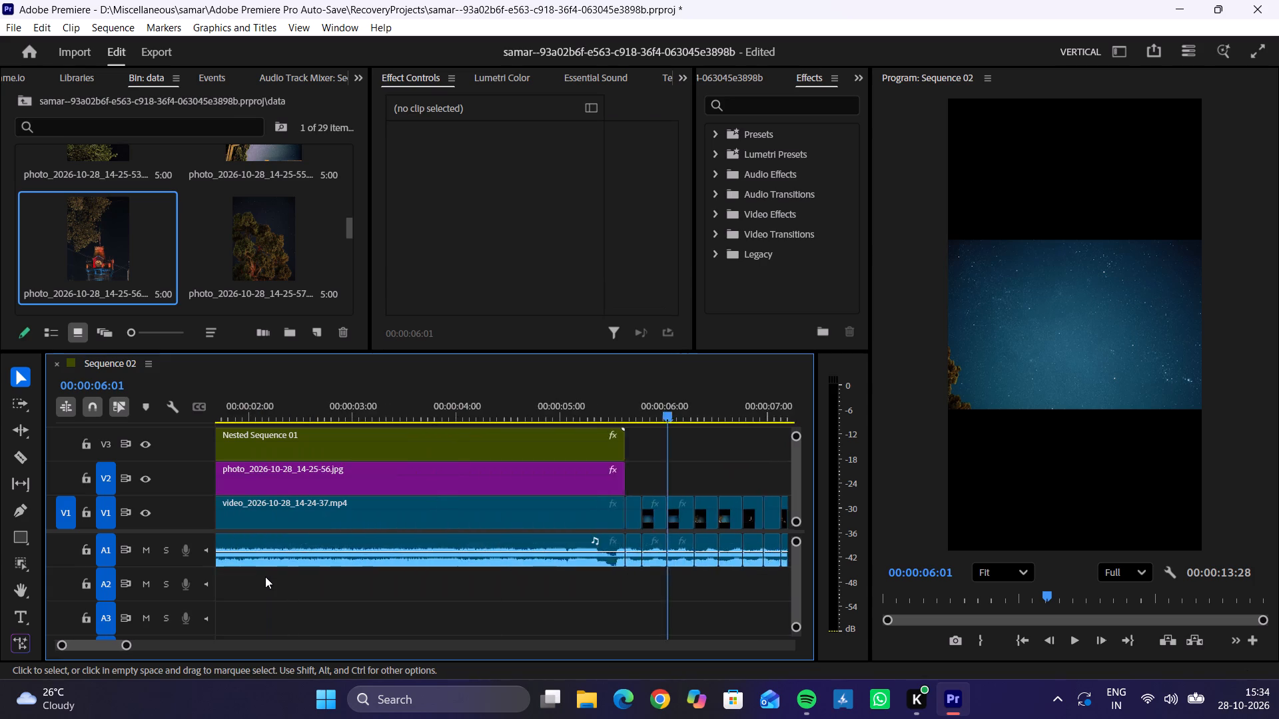
scroll(265, 577, "right", 1)
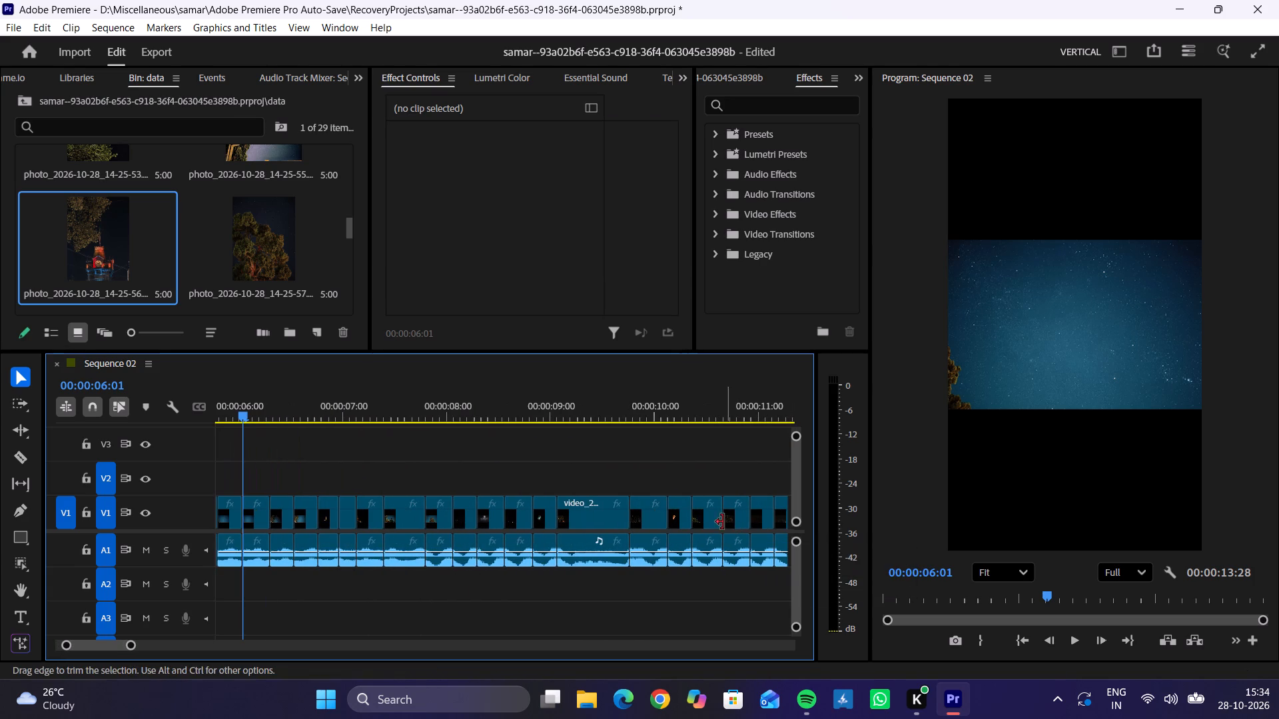
left_click_drag(705, 524, 215, 491)
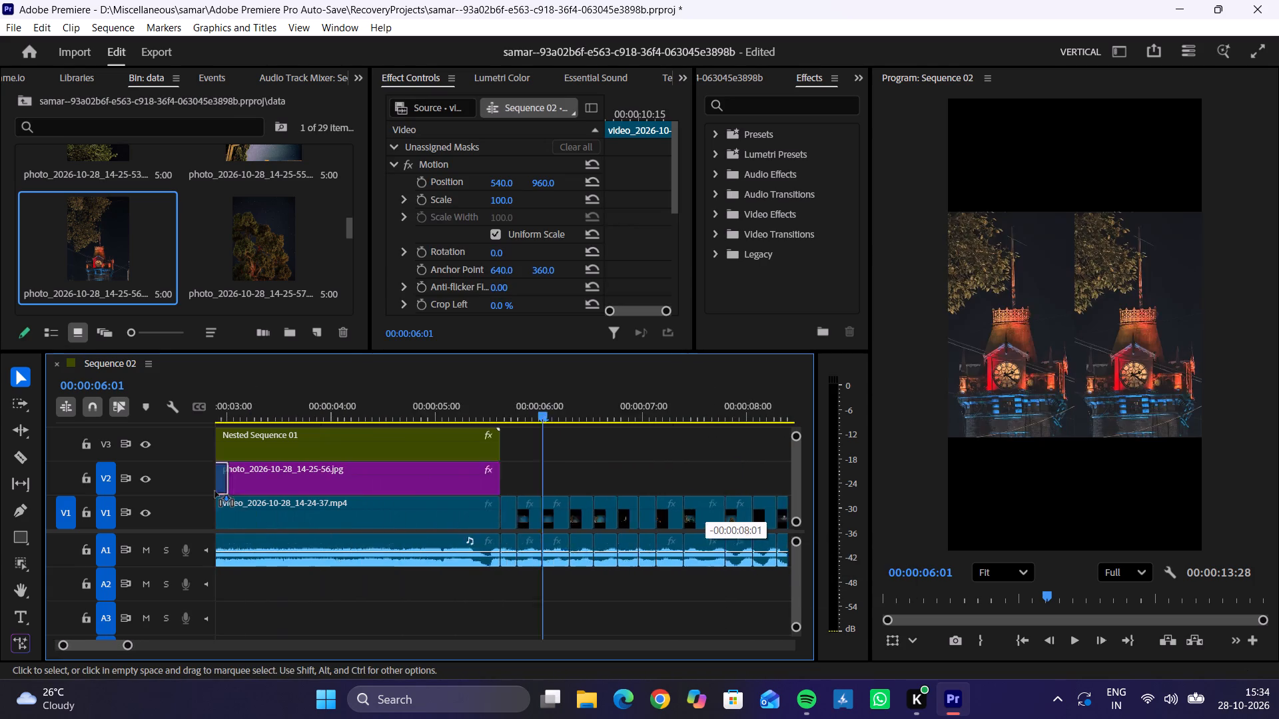
left_click_drag(215, 491, 492, 481)
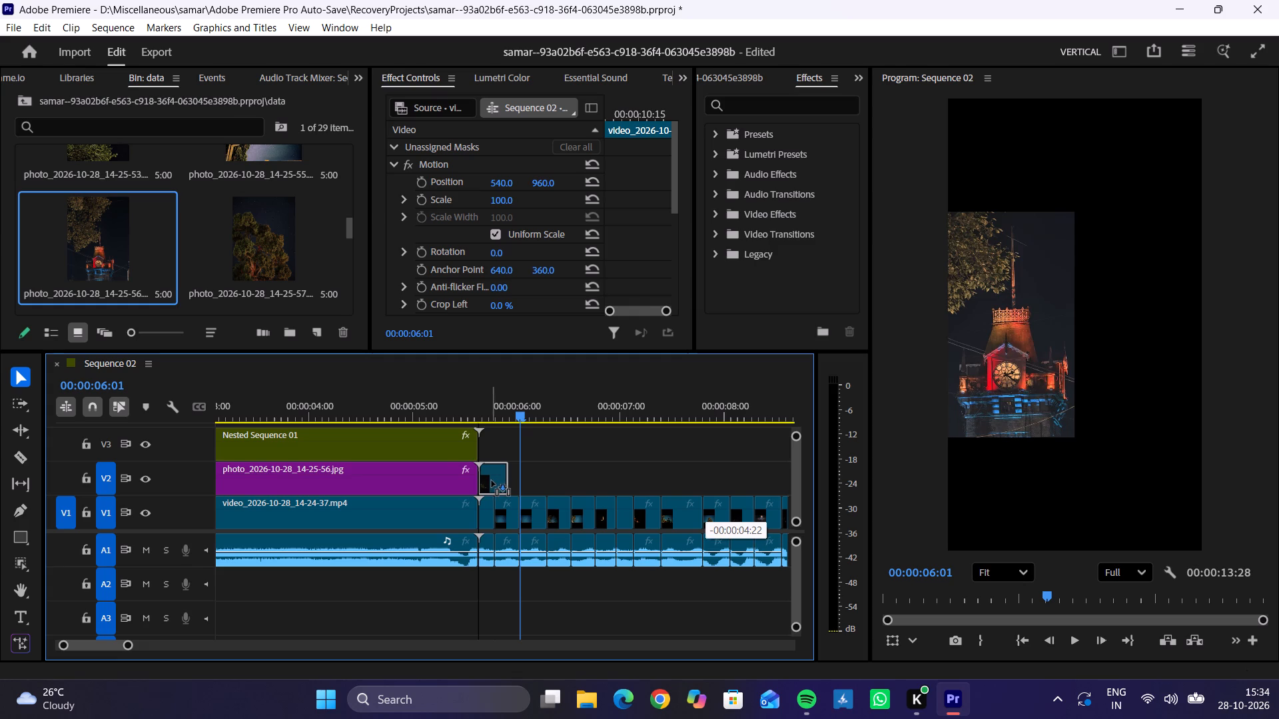
left_click_drag(492, 481, 492, 481)
left_click_drag(506, 479, 496, 479)
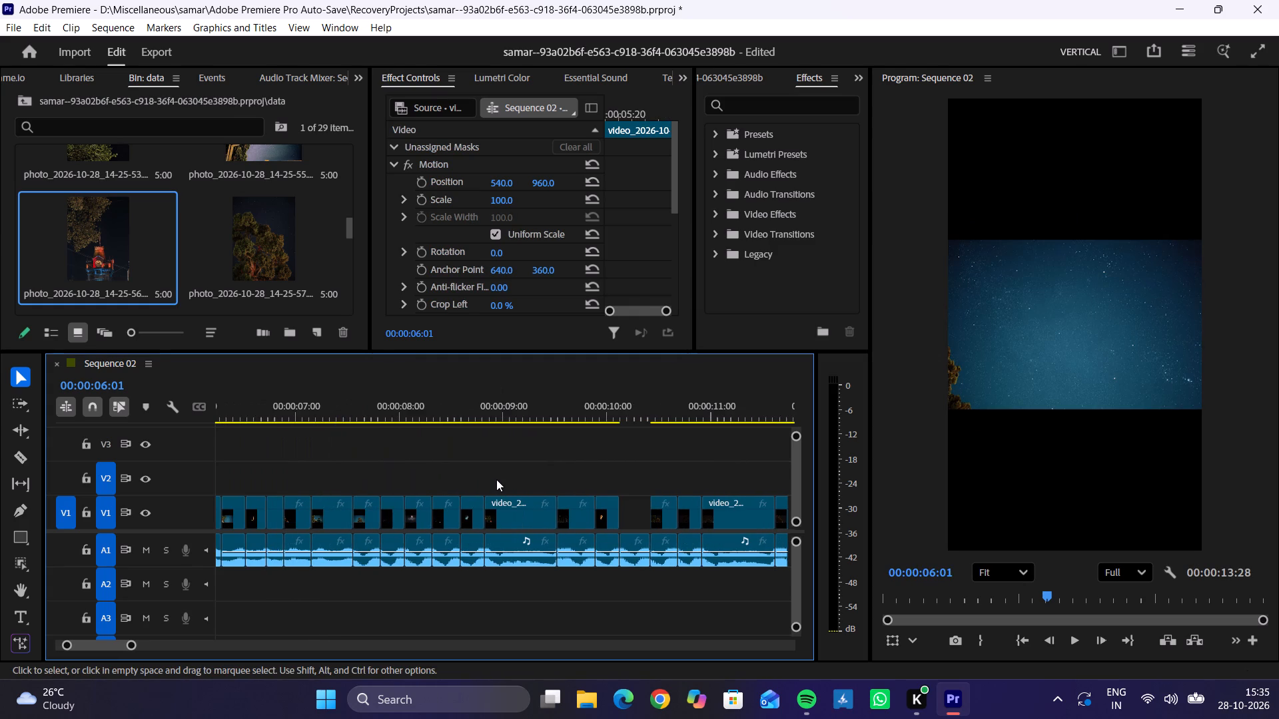
Move the guide clip just before the new V1 gap to V2, filling the stretch from 00:00:05:24 to 00:00:06:01.
left_click_drag(606, 519, 312, 506)
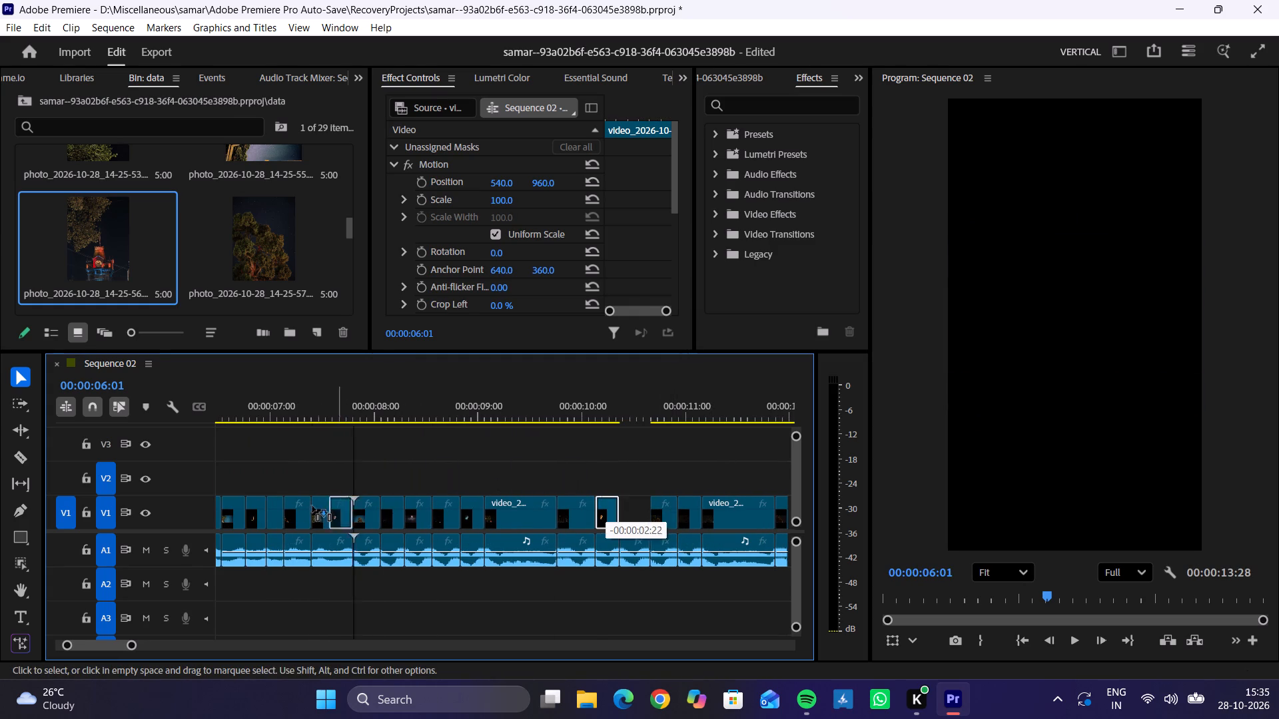
left_click_drag(312, 506, 366, 487)
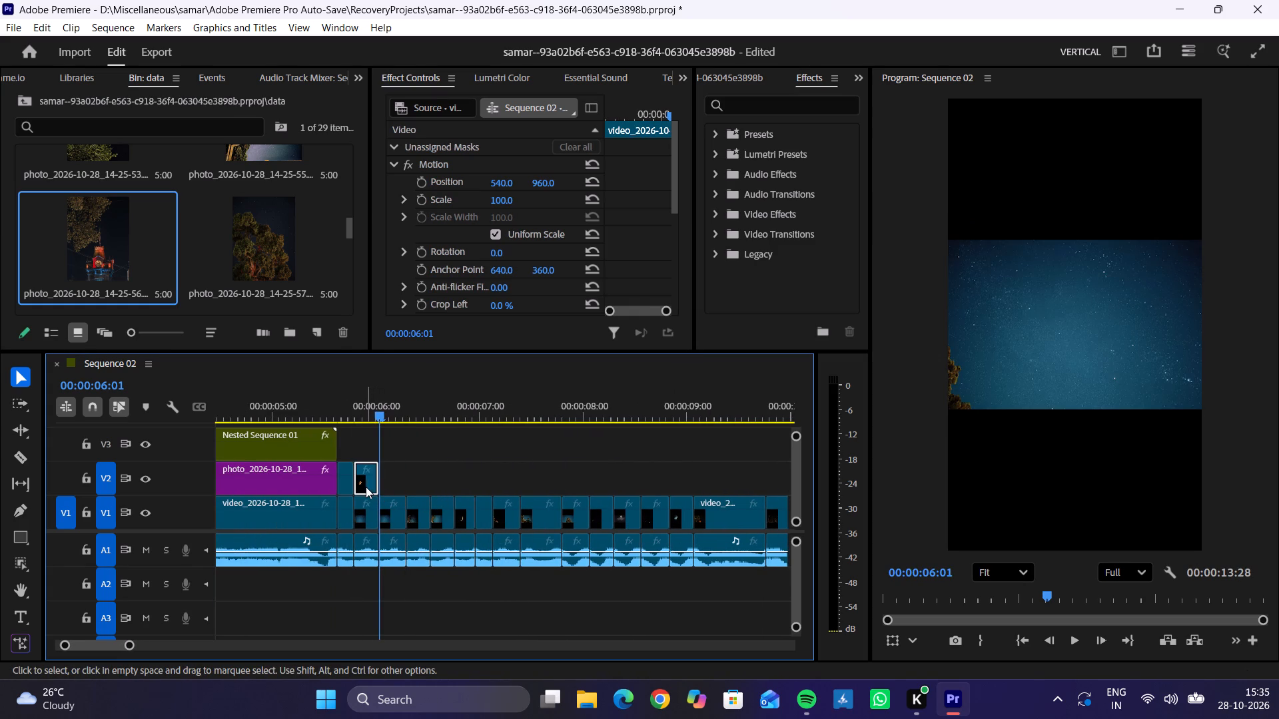
left_click(378, 477)
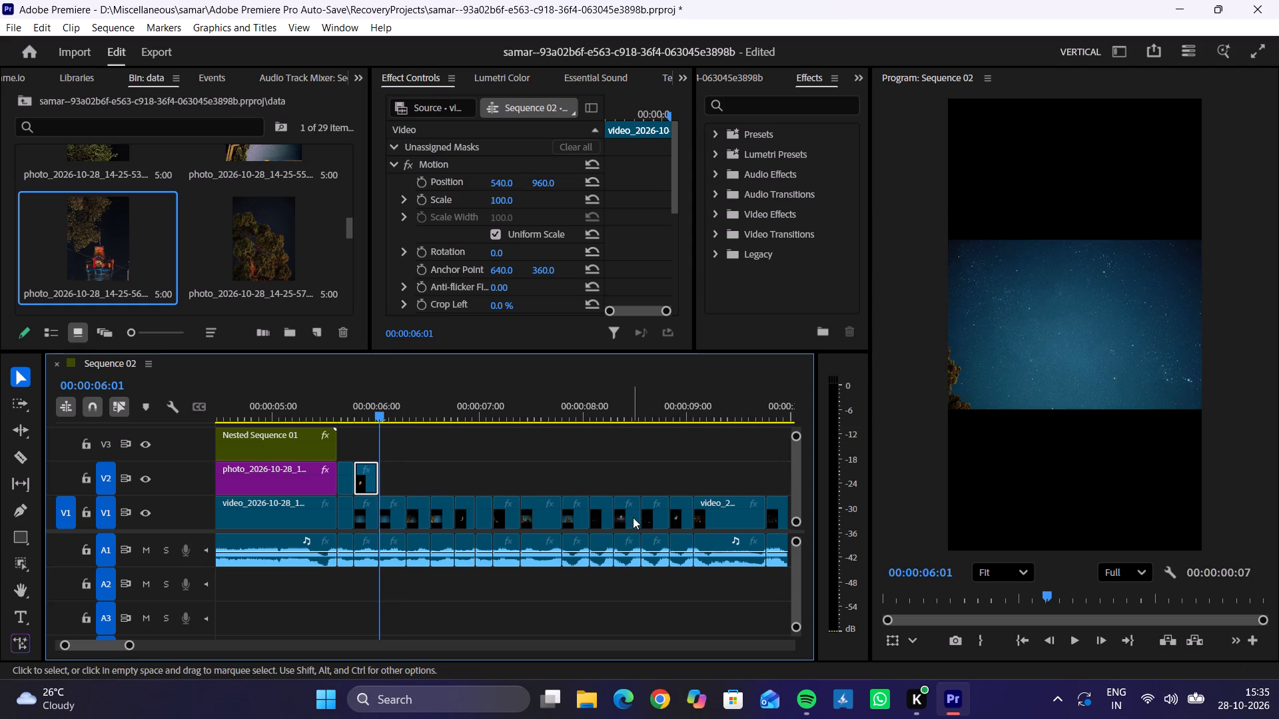
Move the guide clip around 00:00:11:00 to V2 starting at 00:00:06:01, and adjust its end to the next V1 cut.
scroll(720, 505, "left", 1)
left_click_drag(677, 513, 464, 487)
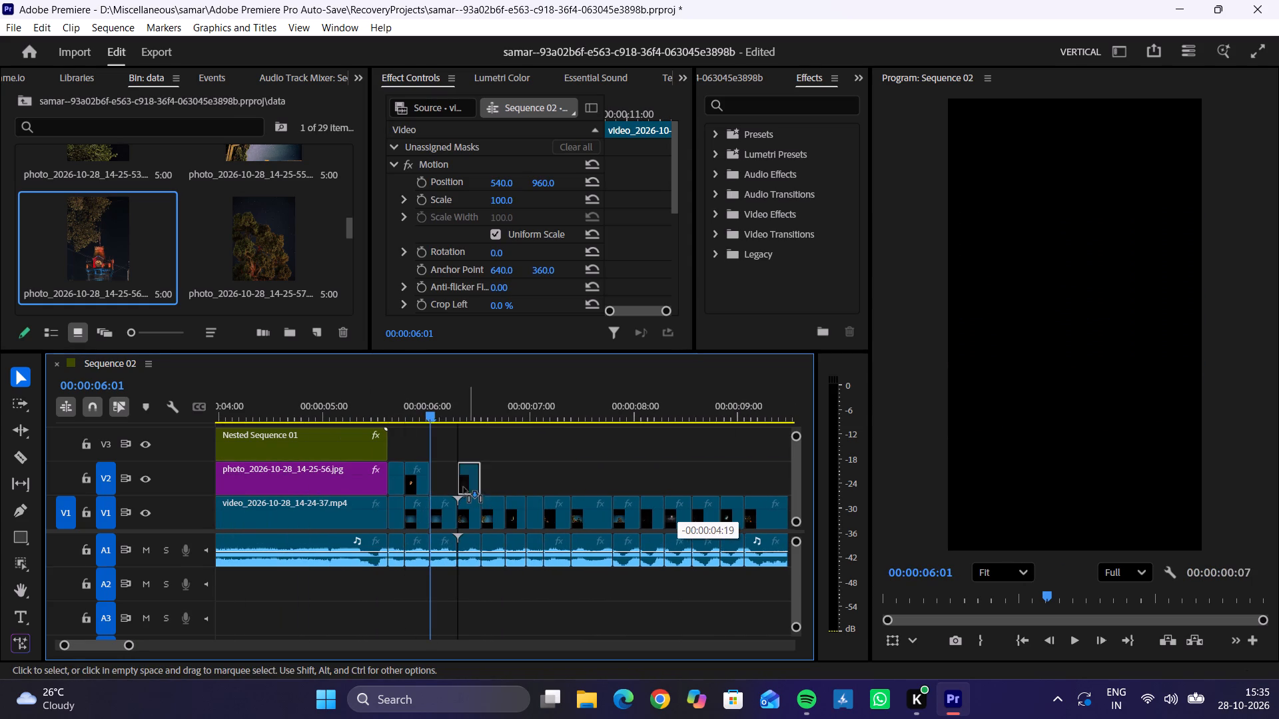
left_click_drag(464, 487, 442, 486)
left_click_drag(453, 479, 460, 479)
Play through the final guide clips around 00:00:12:08 to 00:00:13:20 to find the remaining cut point.
left_click_drag(390, 411, 241, 395)
key("space")
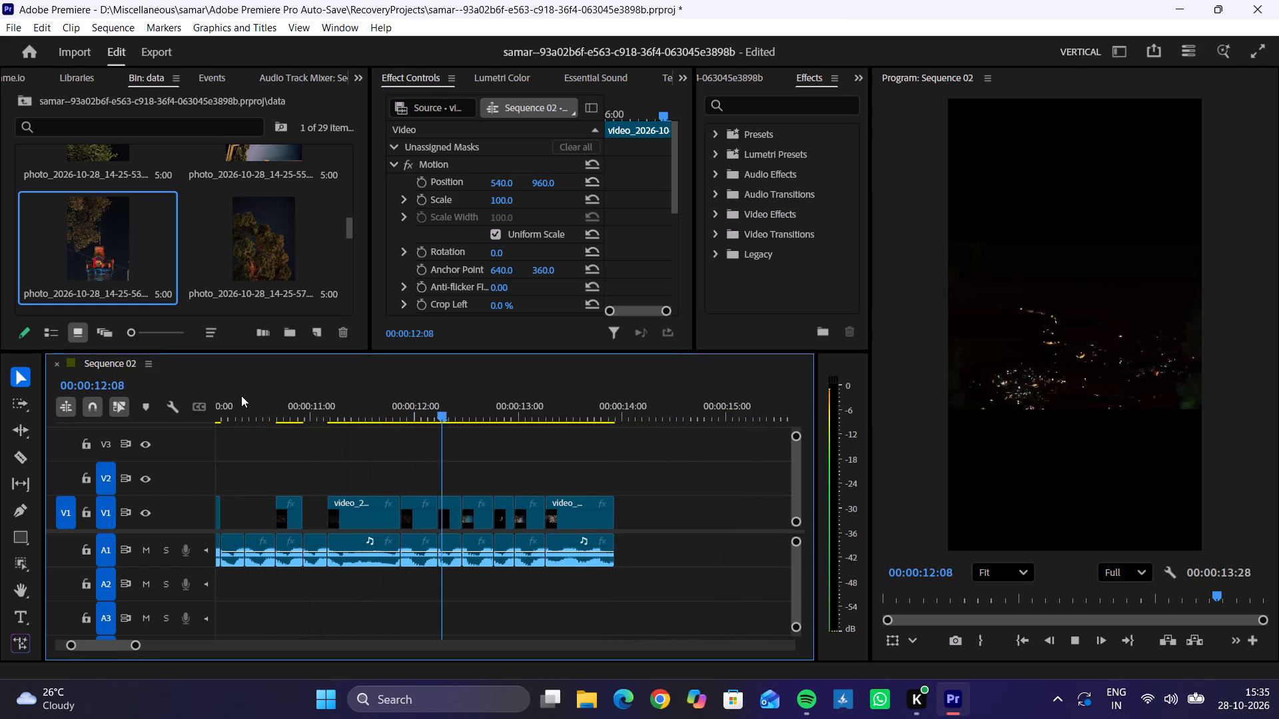
key("space")
key("space")
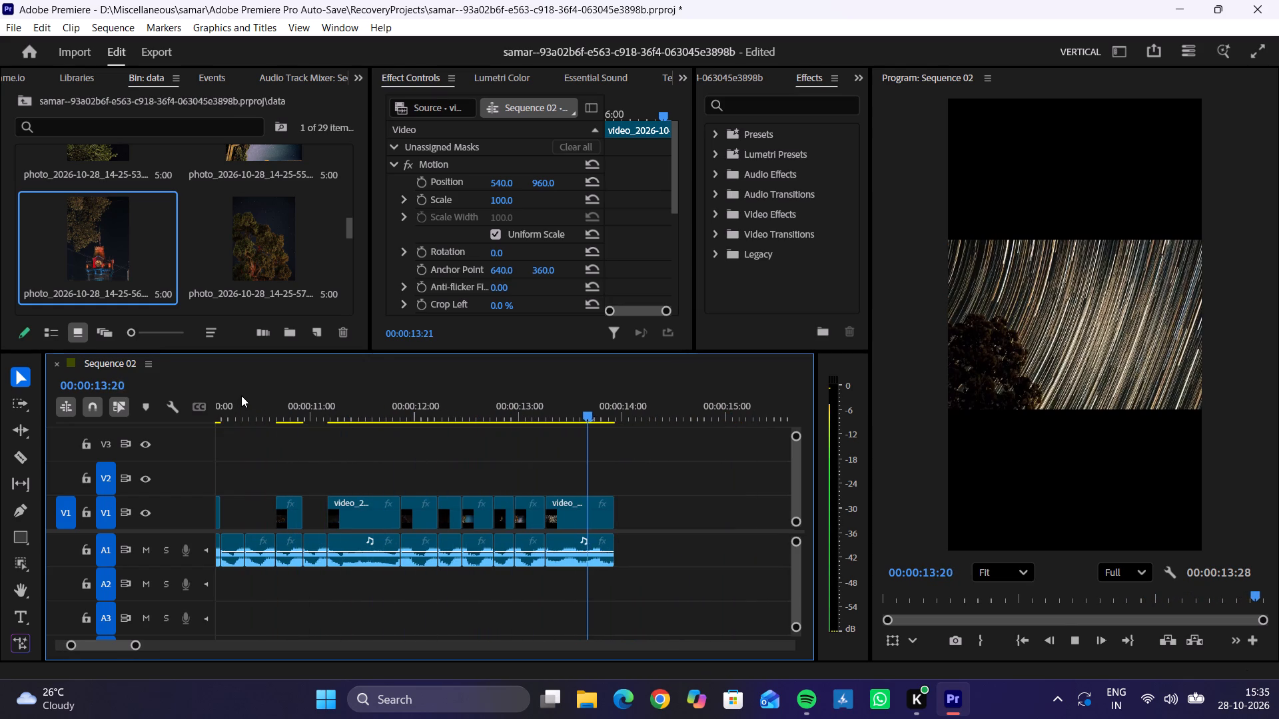
key("space")
left_click_drag(520, 397, 507, 402)
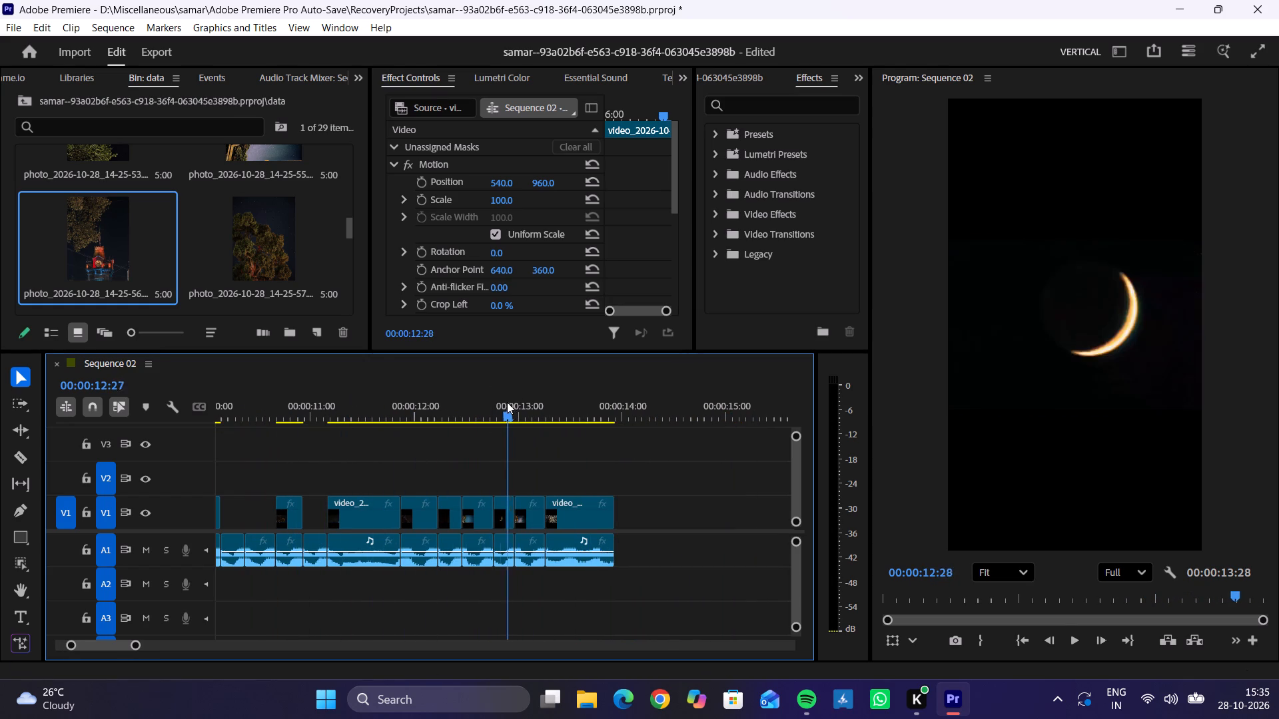
left_click_drag(507, 402, 500, 403)
key("space")
key("space")
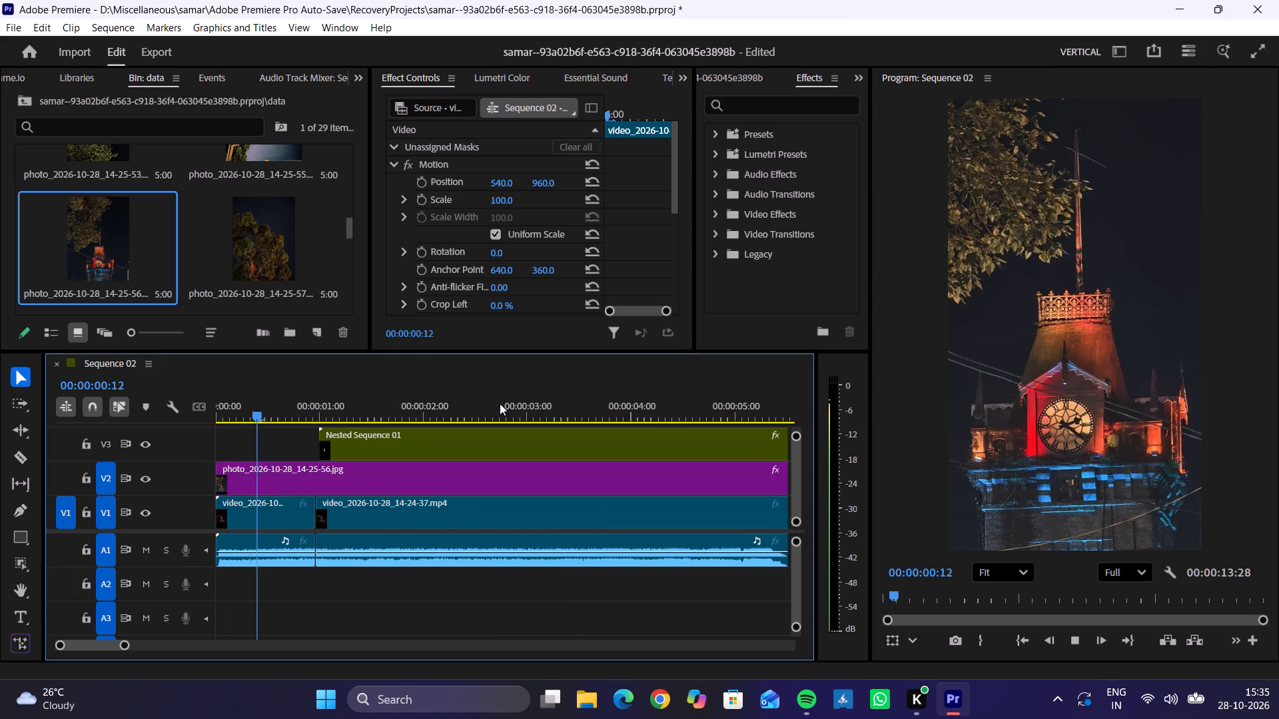
key("space")
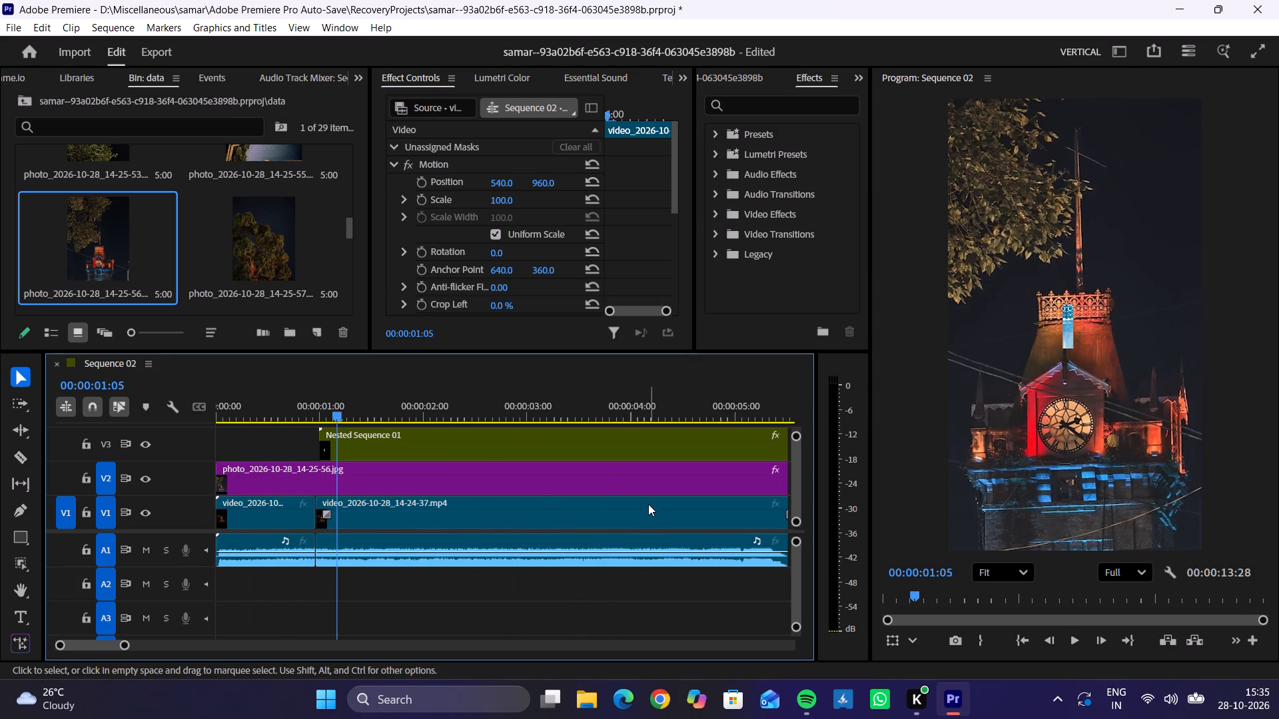
scroll(648, 504, "left", 5)
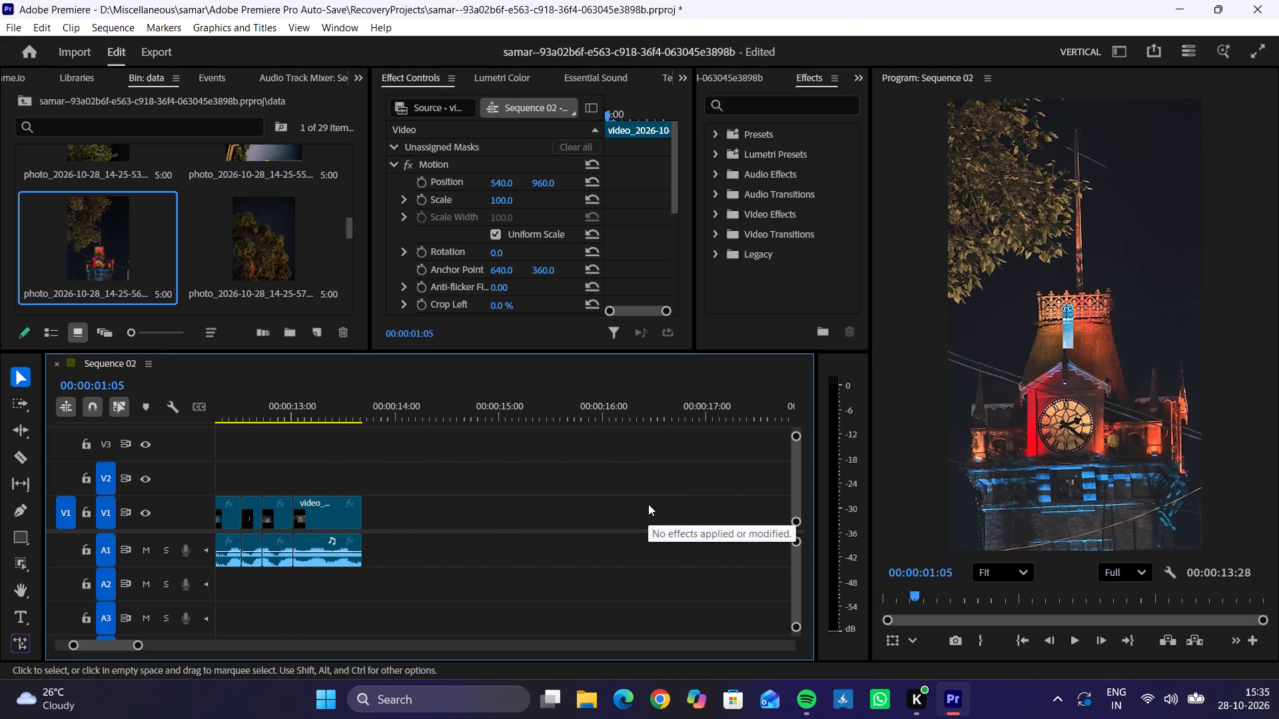
left_click_drag(334, 406, 312, 411)
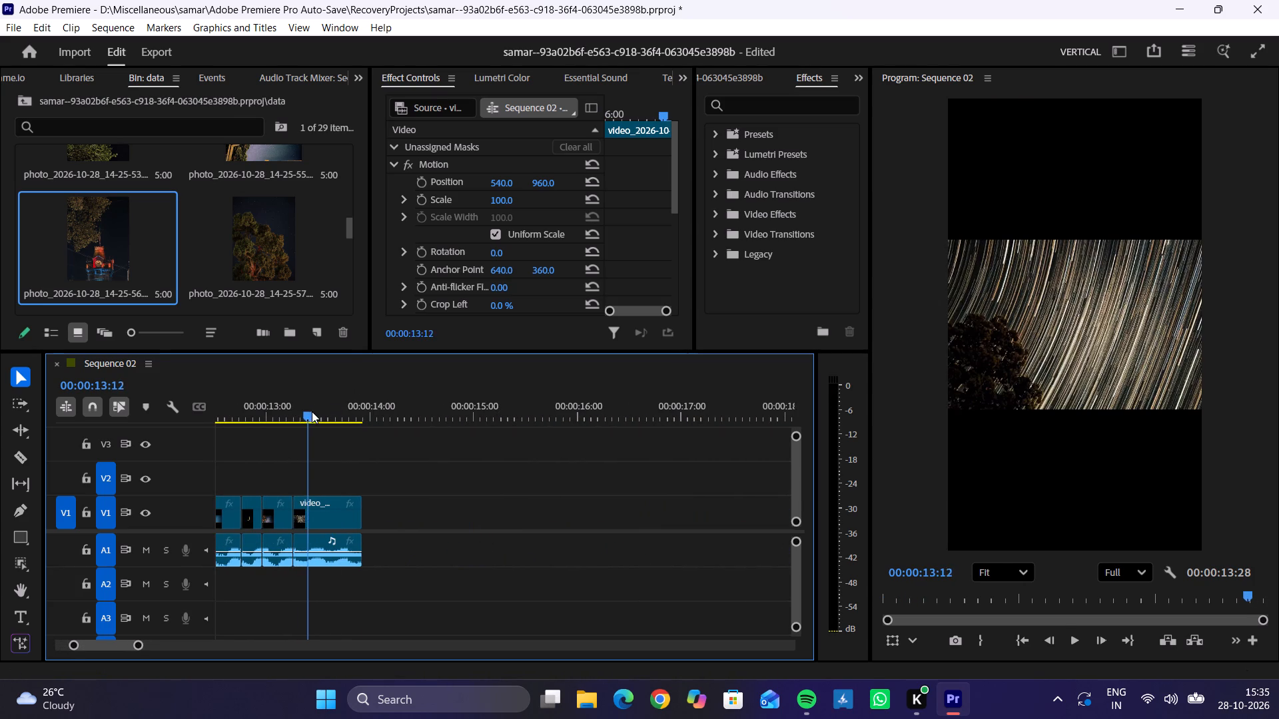
left_click_drag(312, 411, 246, 409)
key("space")
key("space")
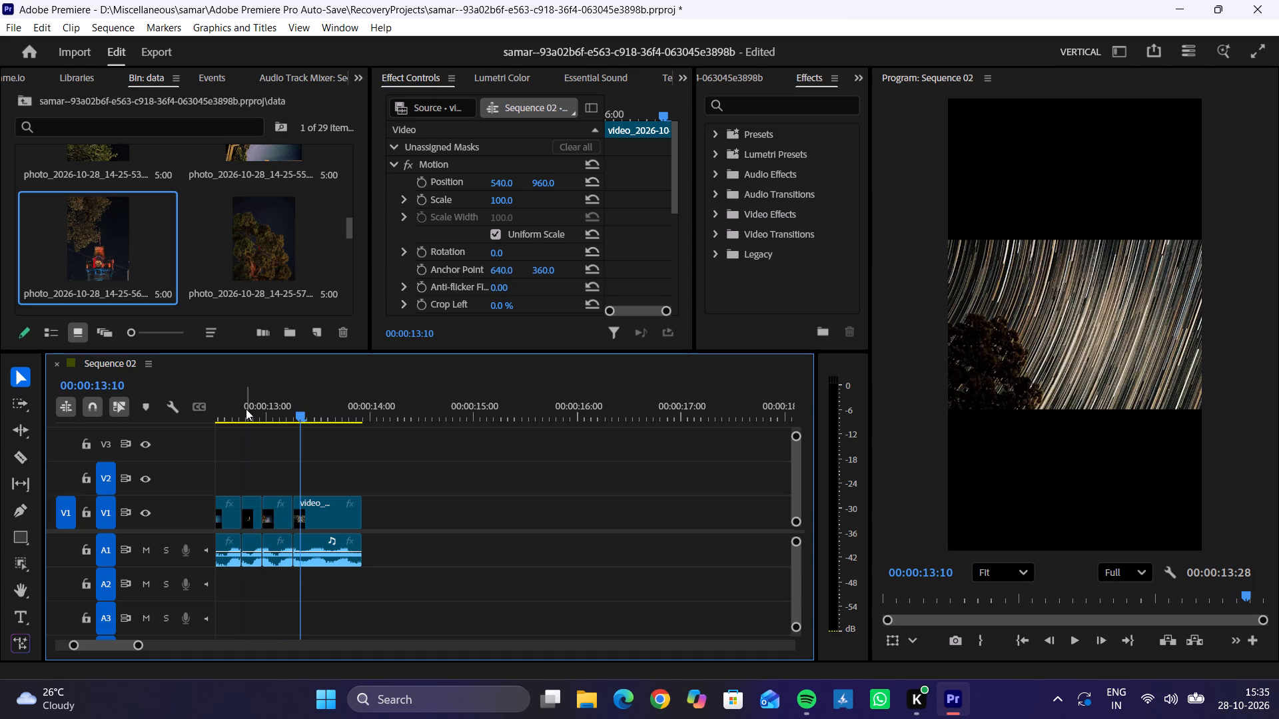
key("space")
key("space")
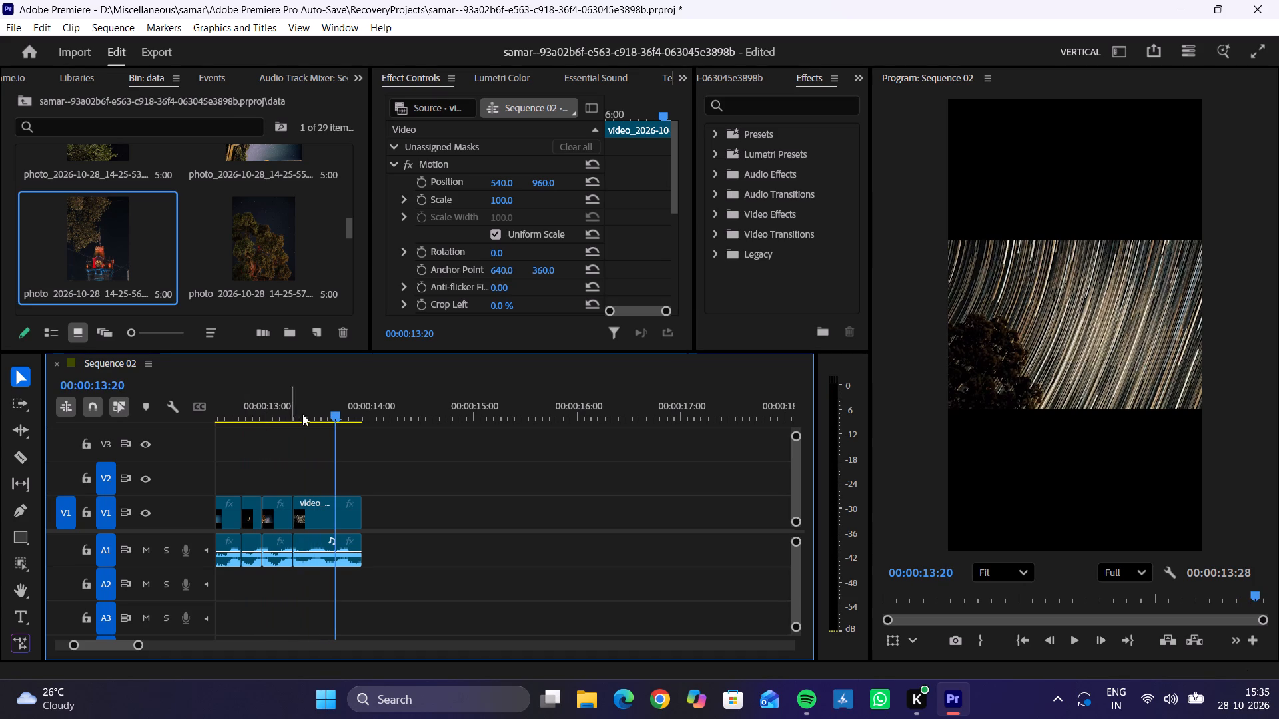
Split the last guide video clip on V1 and its audio on A1 at 00:00:13:18.
left_click(330, 413)
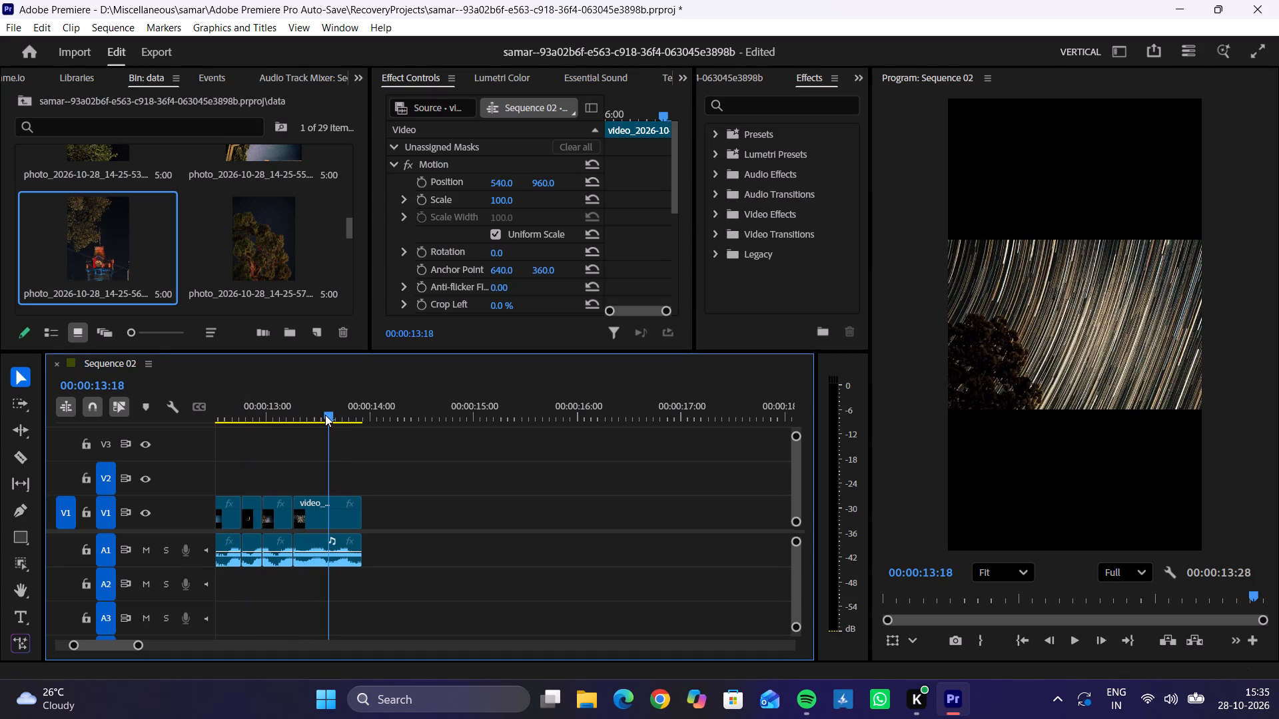
left_click(326, 518)
key("ctrl+k")
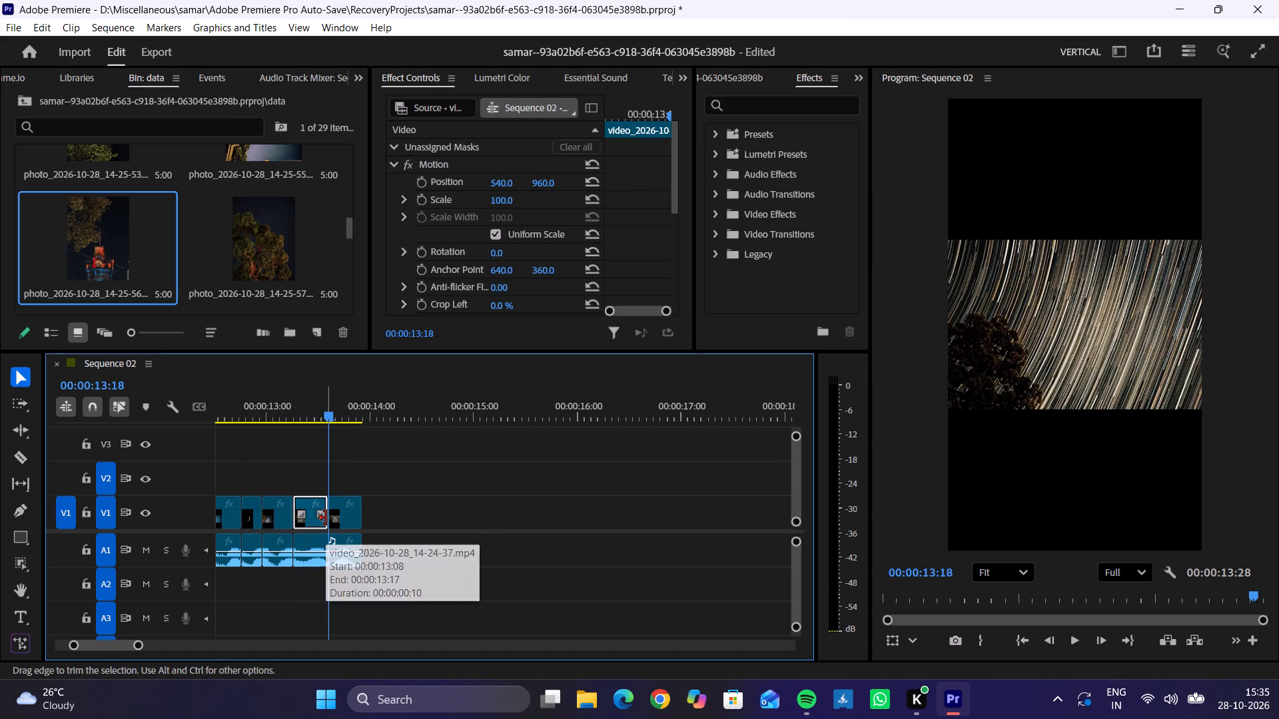
left_click(339, 547)
key("ctrl+k")
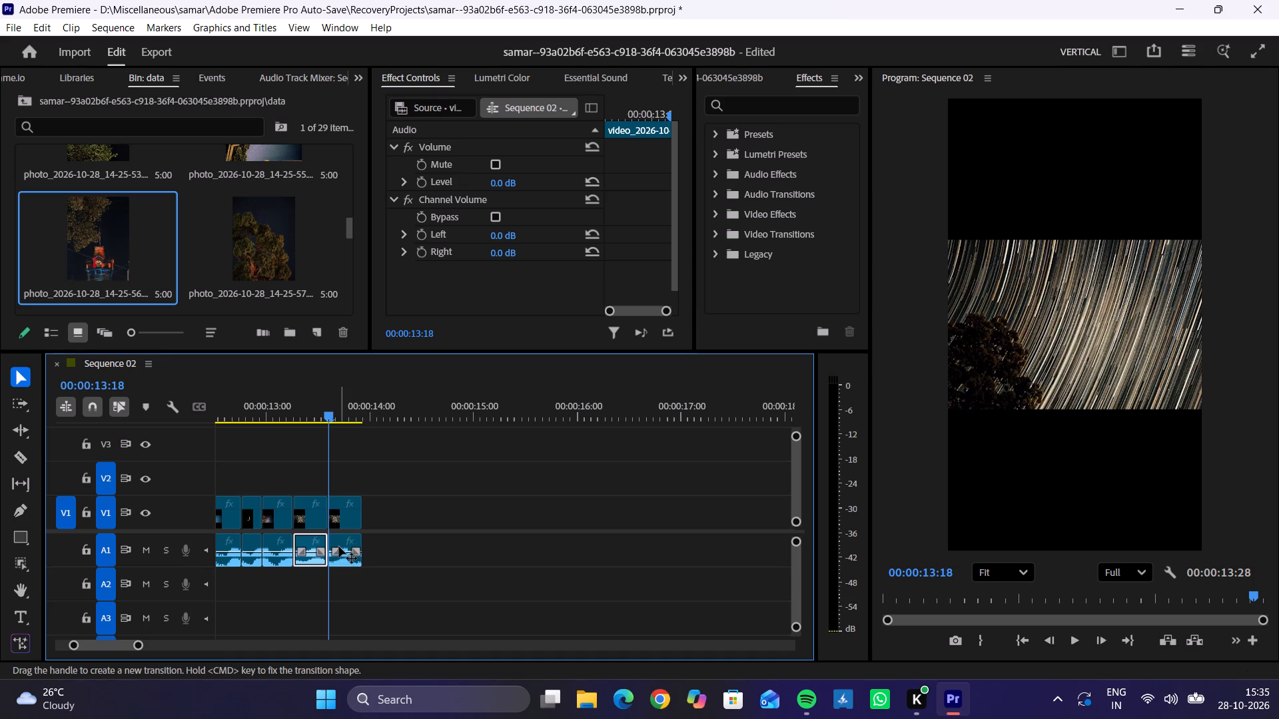
Delete all guide video clips from V1 along the whole of Sequence 02, keeping the audio on A1.
left_click_drag(414, 509, 232, 513)
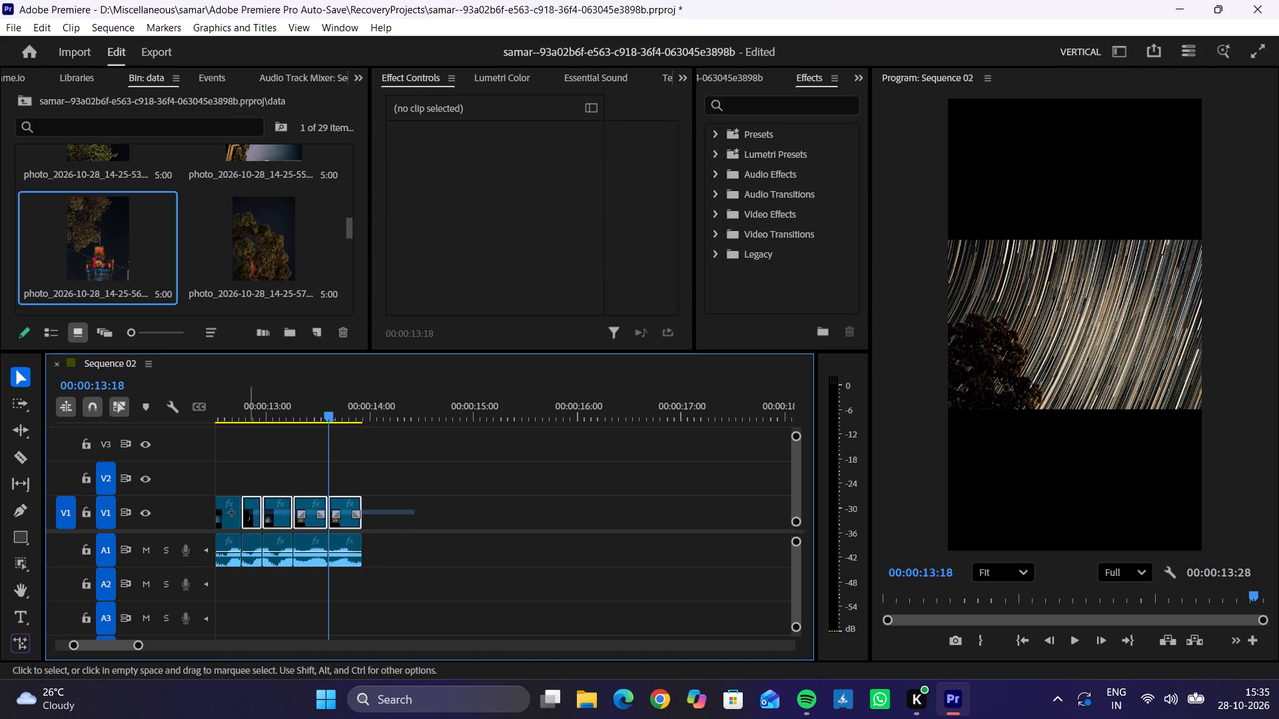
left_click_drag(232, 513, 275, 521)
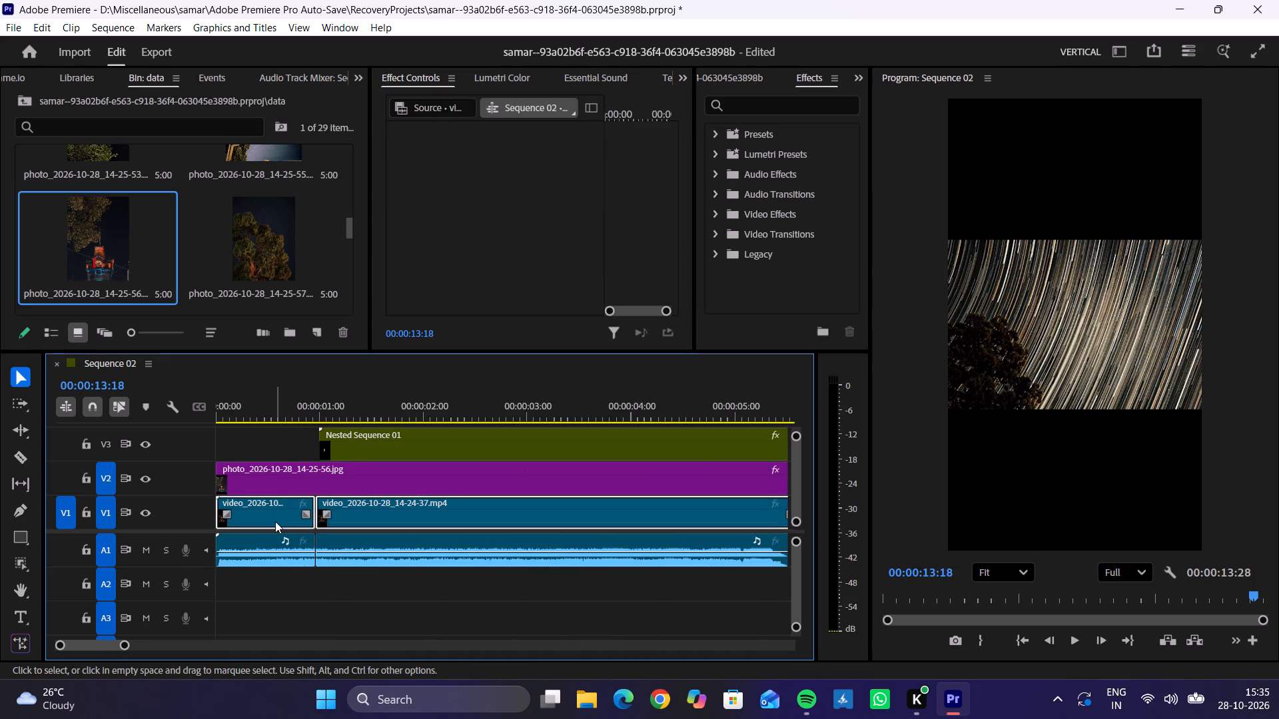
key("Delete")
Delete the short guide video clips that follow the clock tower photo on V2.
scroll(381, 479, "left", 1)
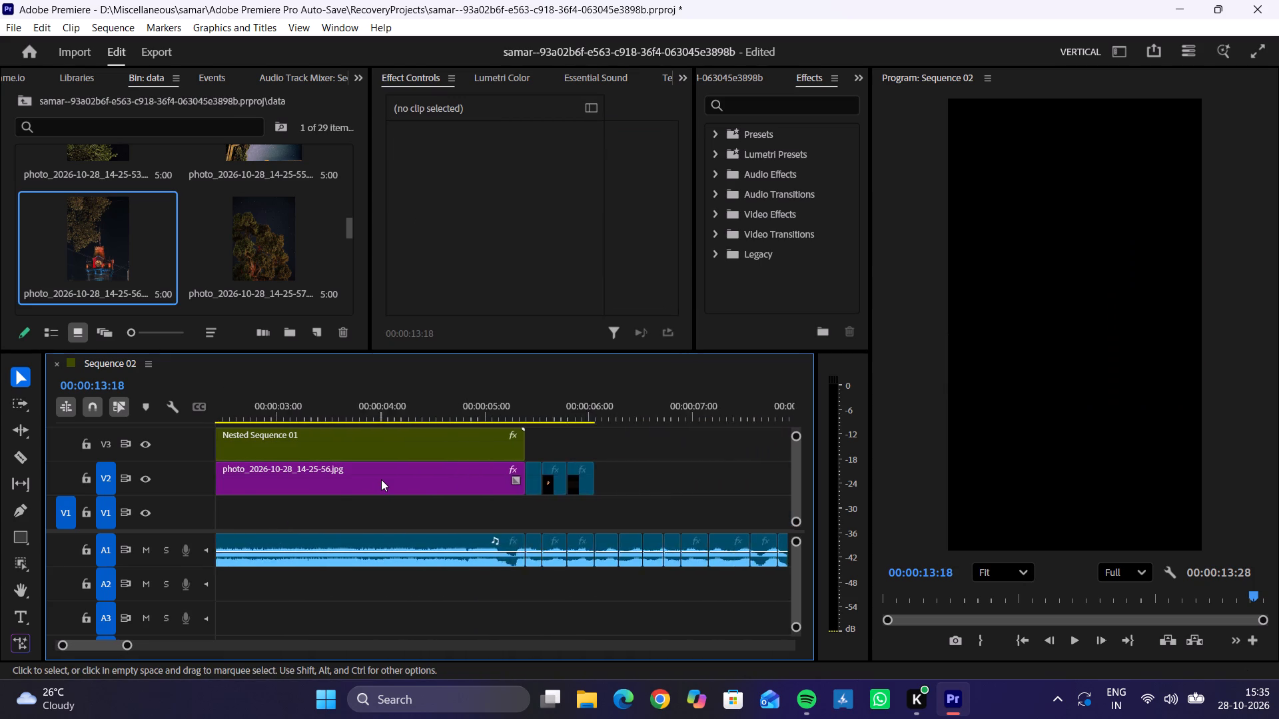
scroll(381, 479, "left", 1)
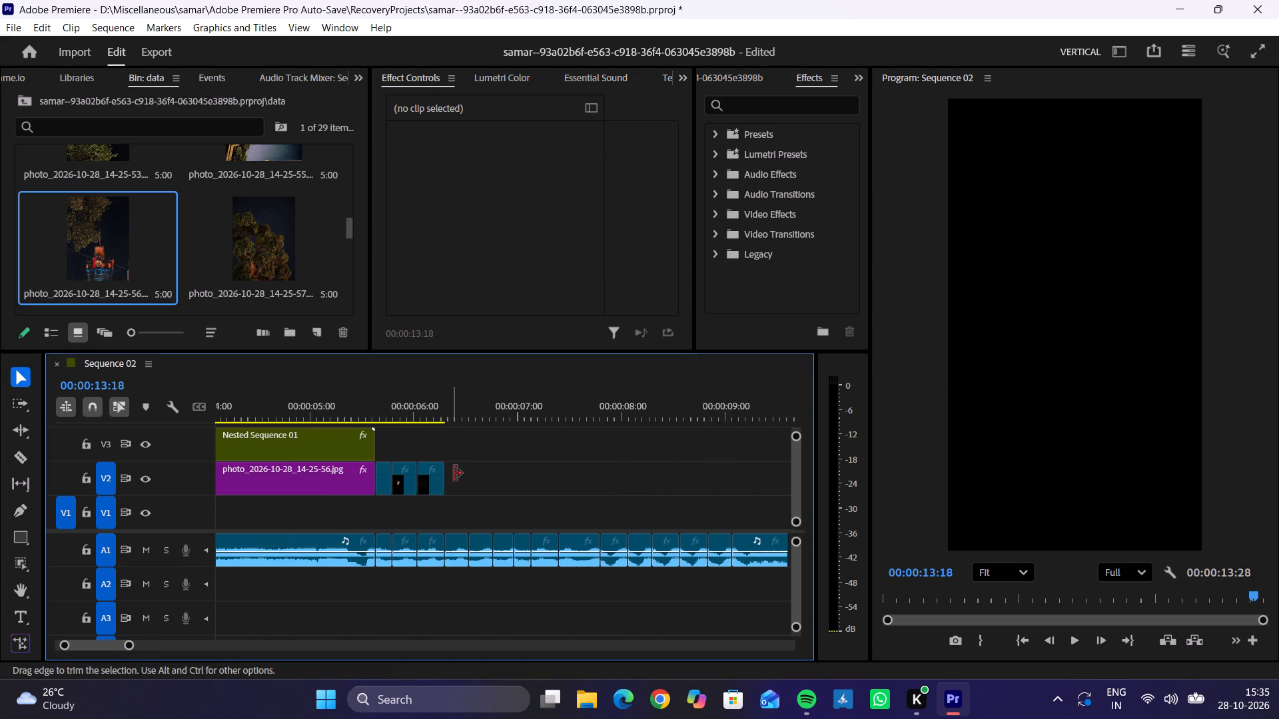
left_click_drag(454, 473, 420, 475)
left_click_drag(450, 474, 397, 482)
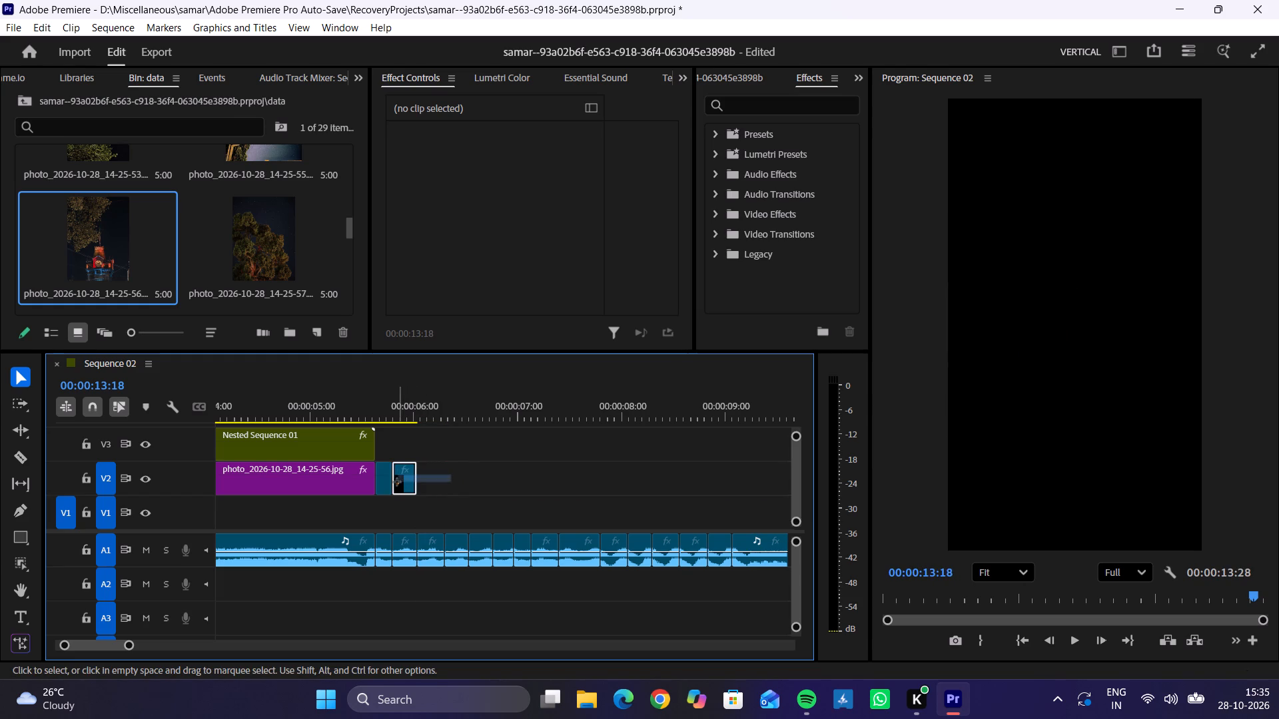
left_click_drag(397, 482, 383, 483)
key("Delete")
Move the clock tower photo down to V1 and Nested Sequence 01 down to V2, keeping their timing.
scroll(383, 483, "right", 1)
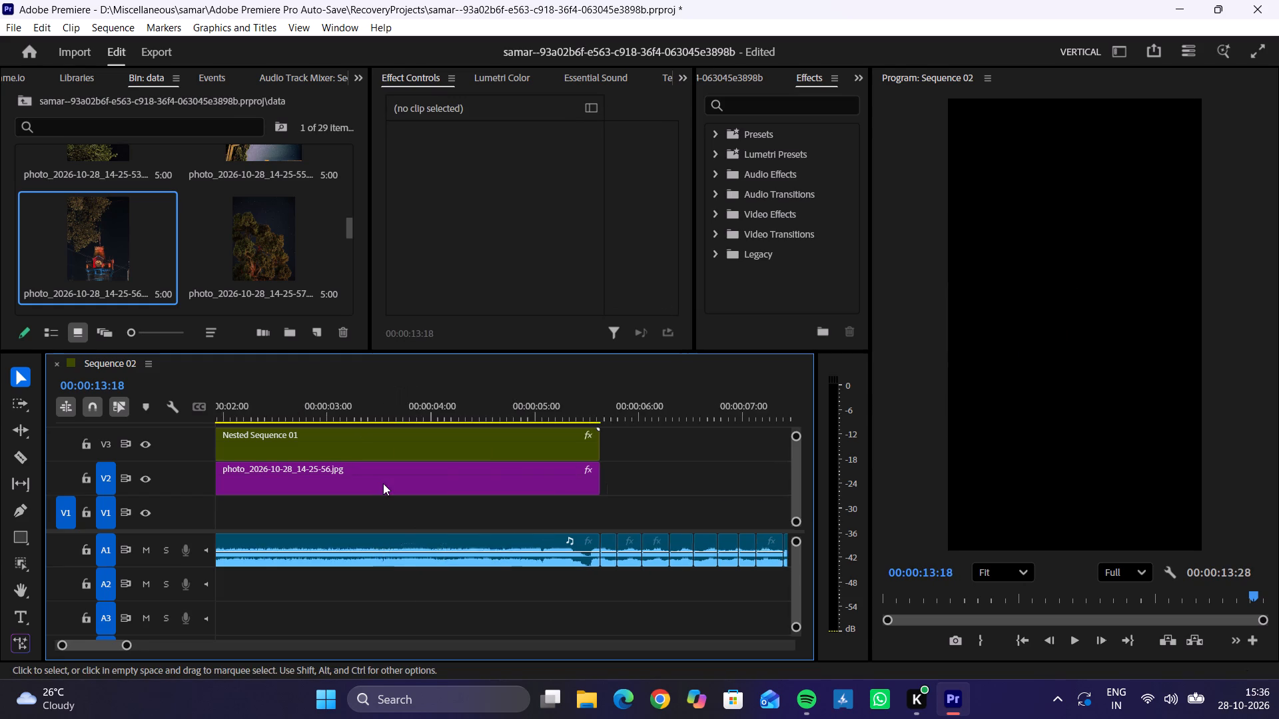
scroll(383, 483, "right", 3)
left_click(383, 483)
scroll(383, 483, "right", 1)
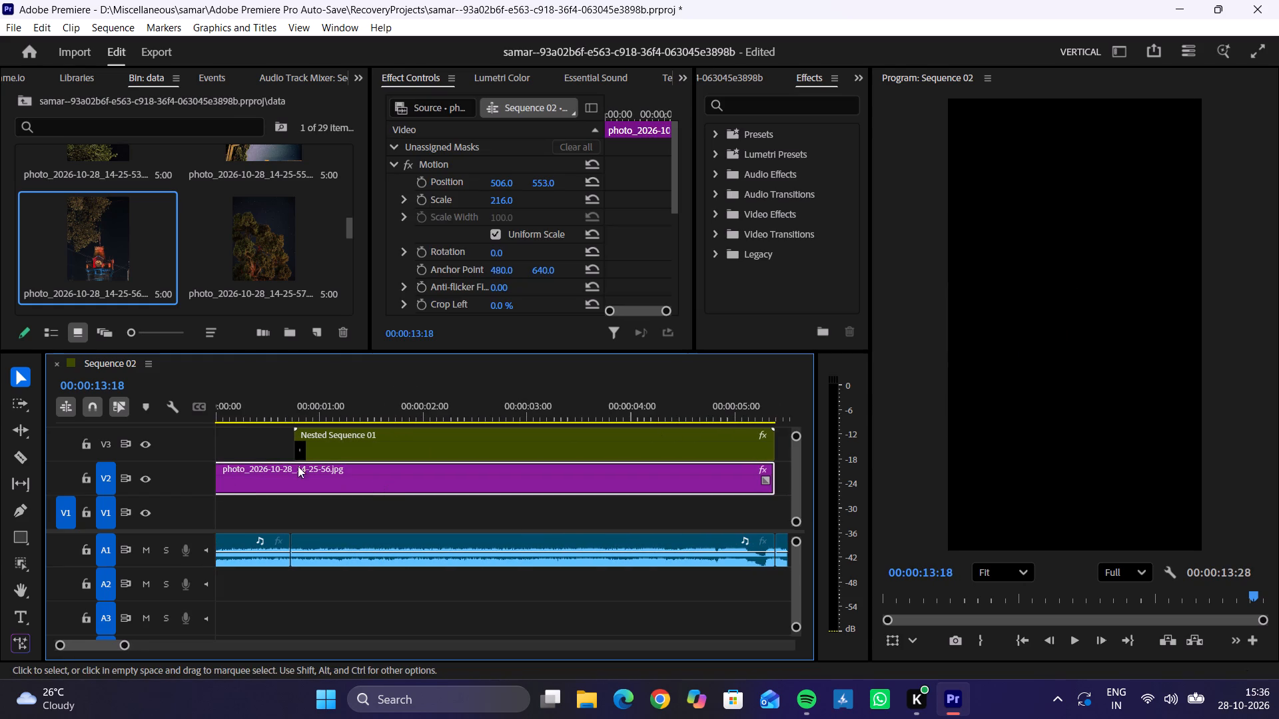
left_click_drag(251, 443, 378, 480)
left_click_drag(378, 480, 378, 513)
Play the sequence from the start past the end of the clock tower photo to check the rearranged tracks.
scroll(378, 513, "right", 6)
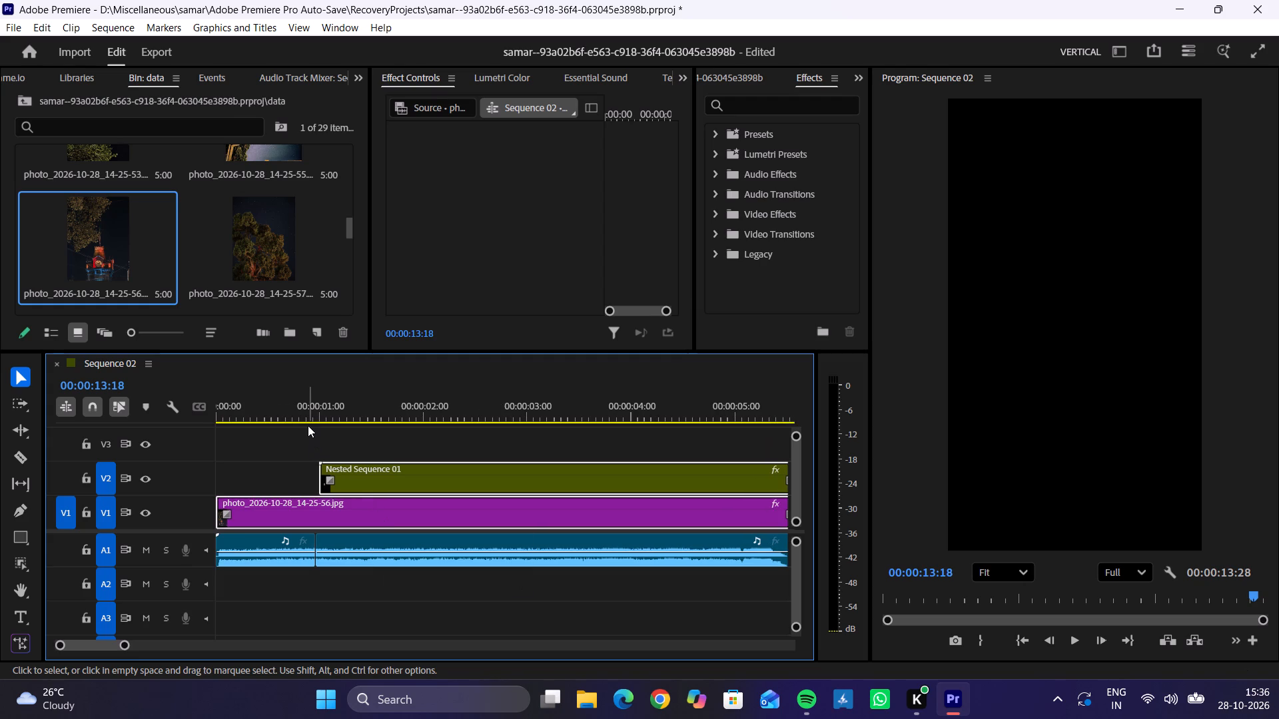
left_click_drag(304, 416, 222, 410)
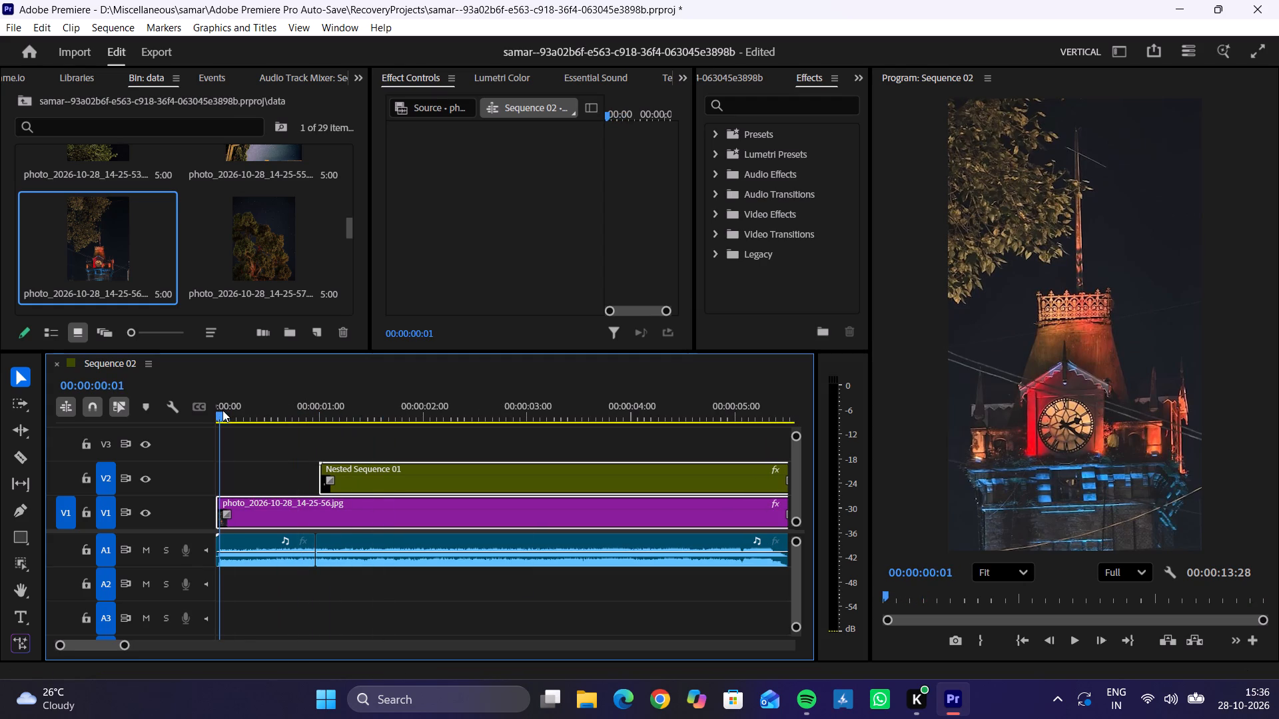
left_click_drag(228, 411, 77, 408)
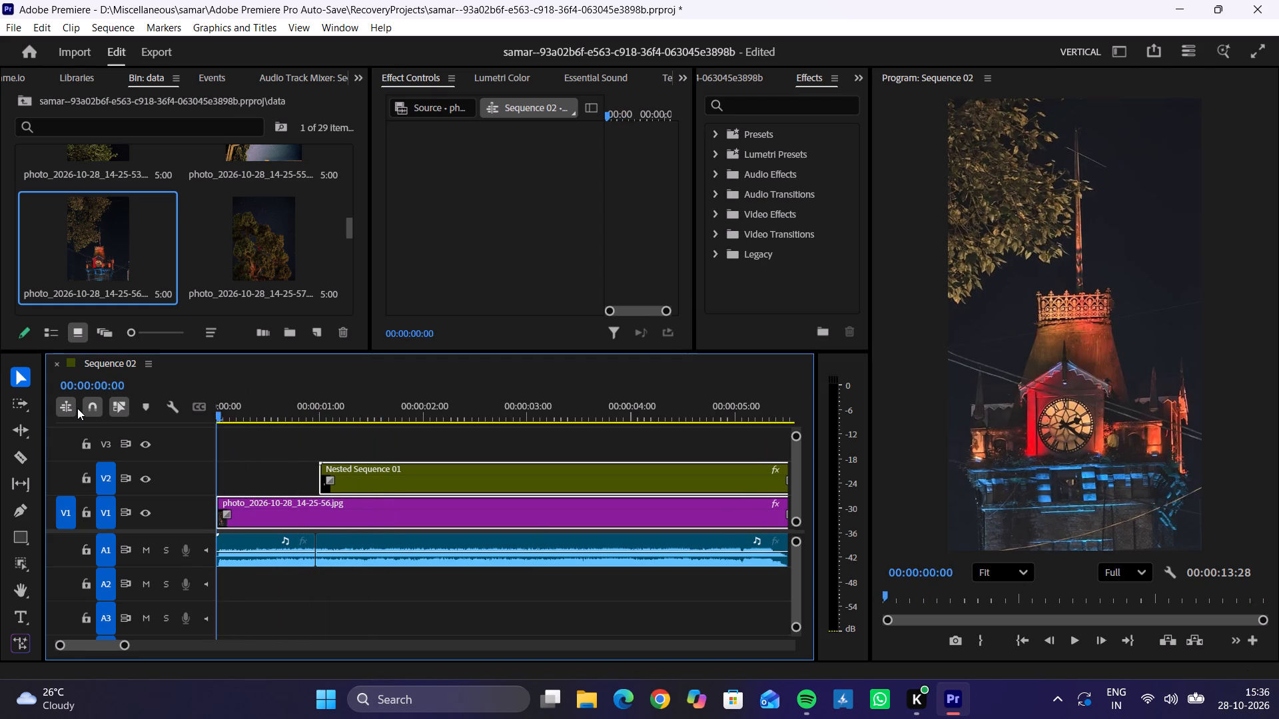
key("space")
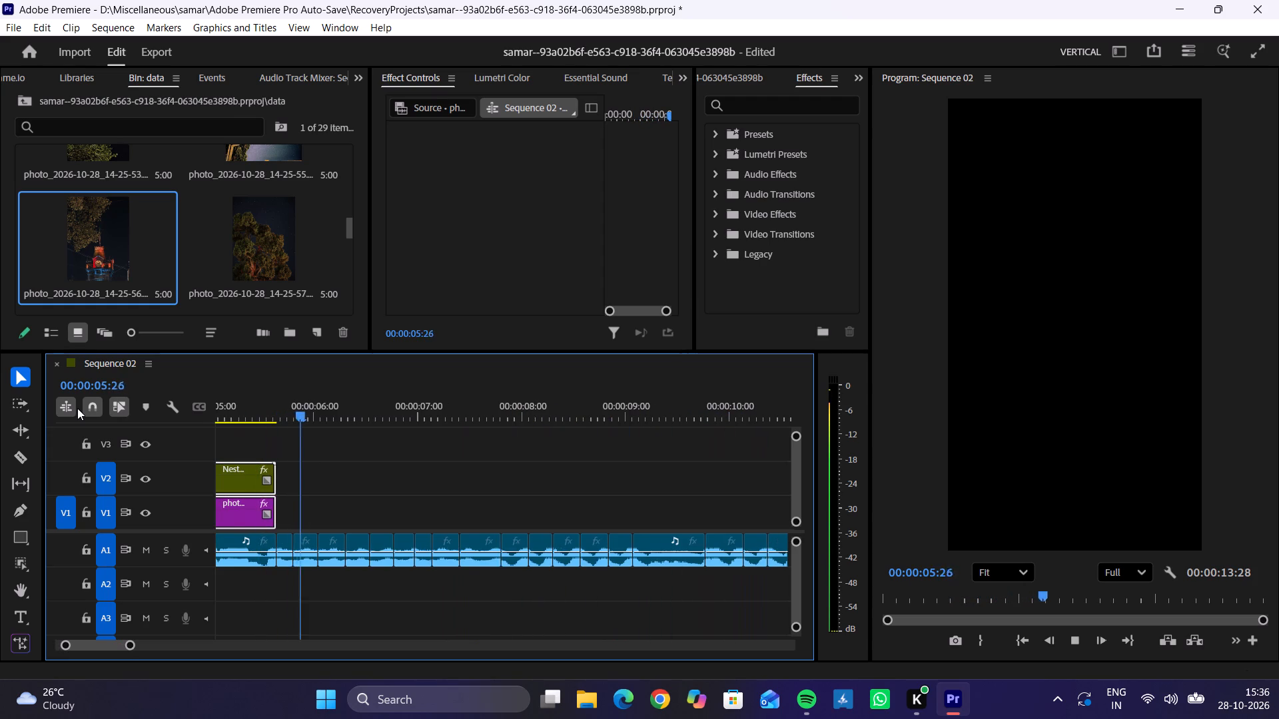
key("space")
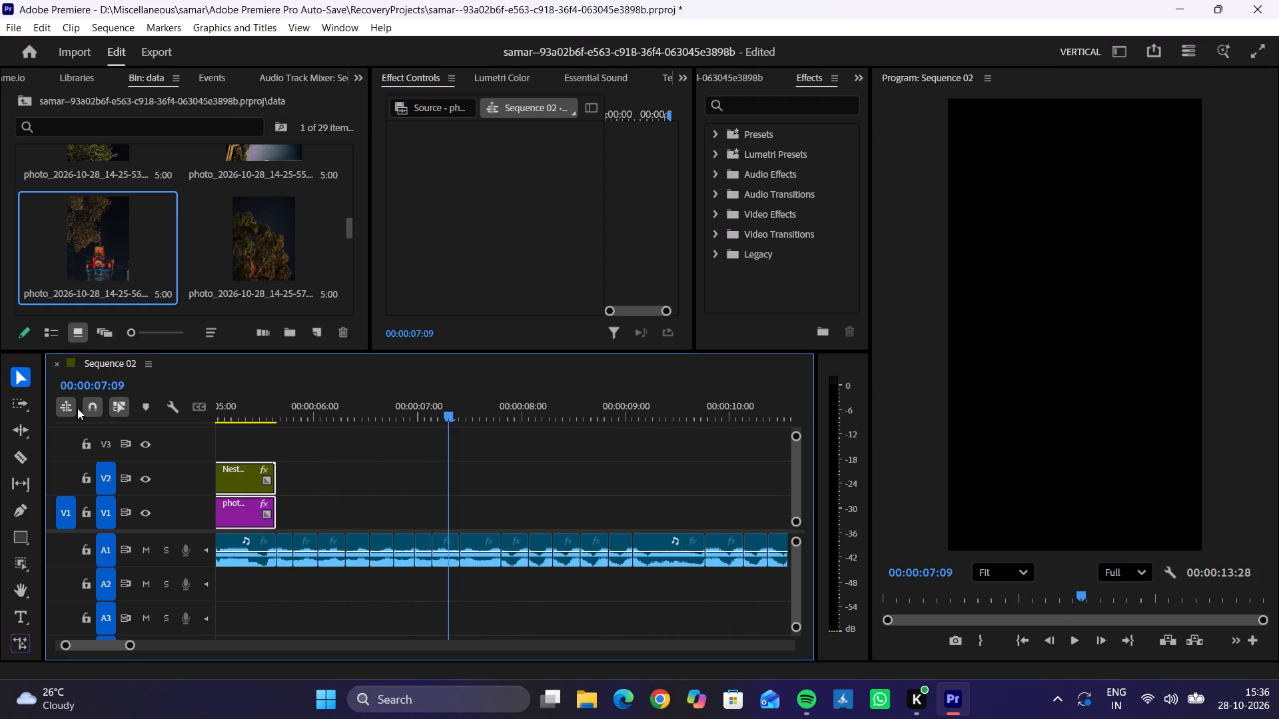
left_click(325, 455)
Move Nested Sequence 01 from V2 back up to V3, keeping its start at 00:00:01:00.
scroll(325, 455, "right", 4)
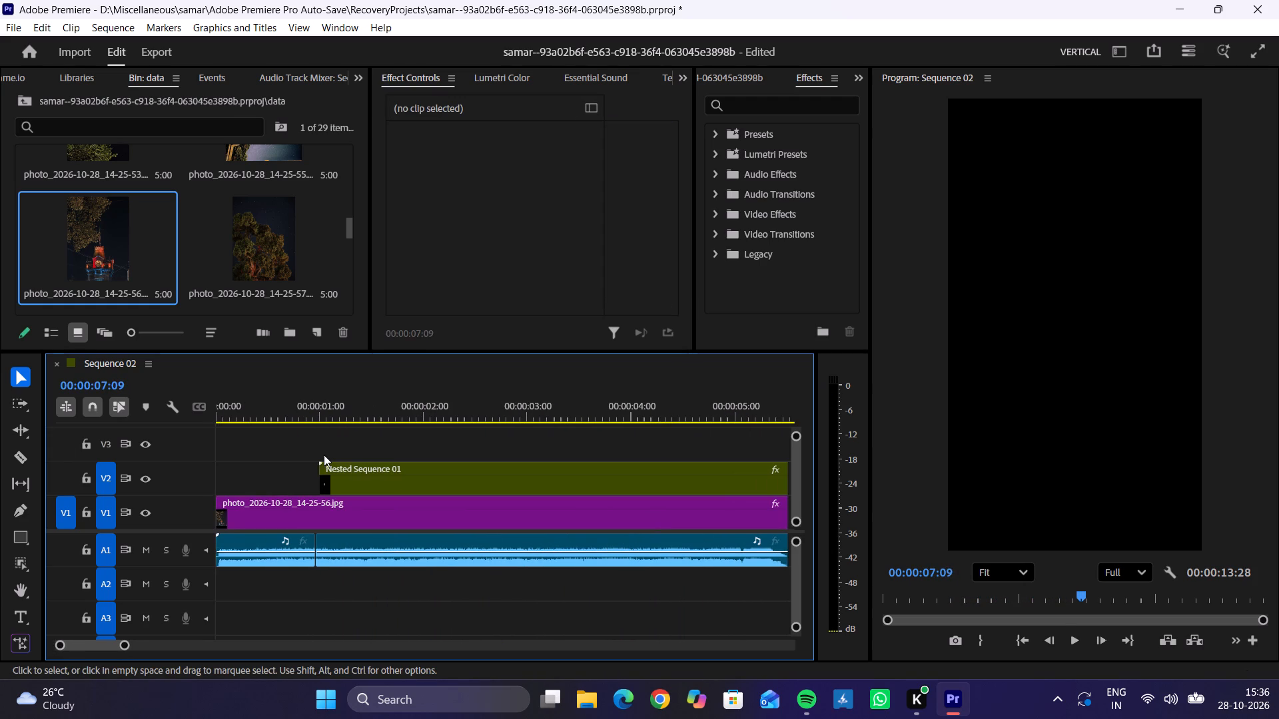
scroll(268, 444, "right", 1)
left_click_drag(268, 445, 359, 509)
left_click(359, 509)
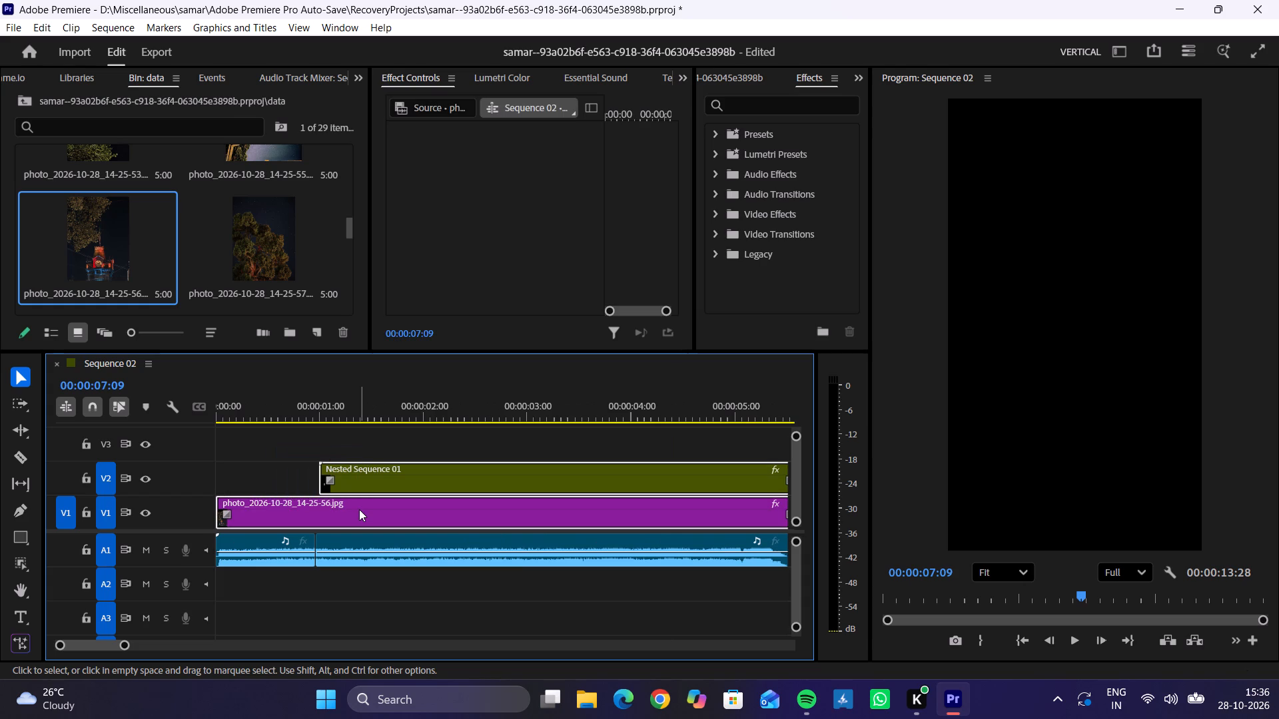
left_click(315, 440)
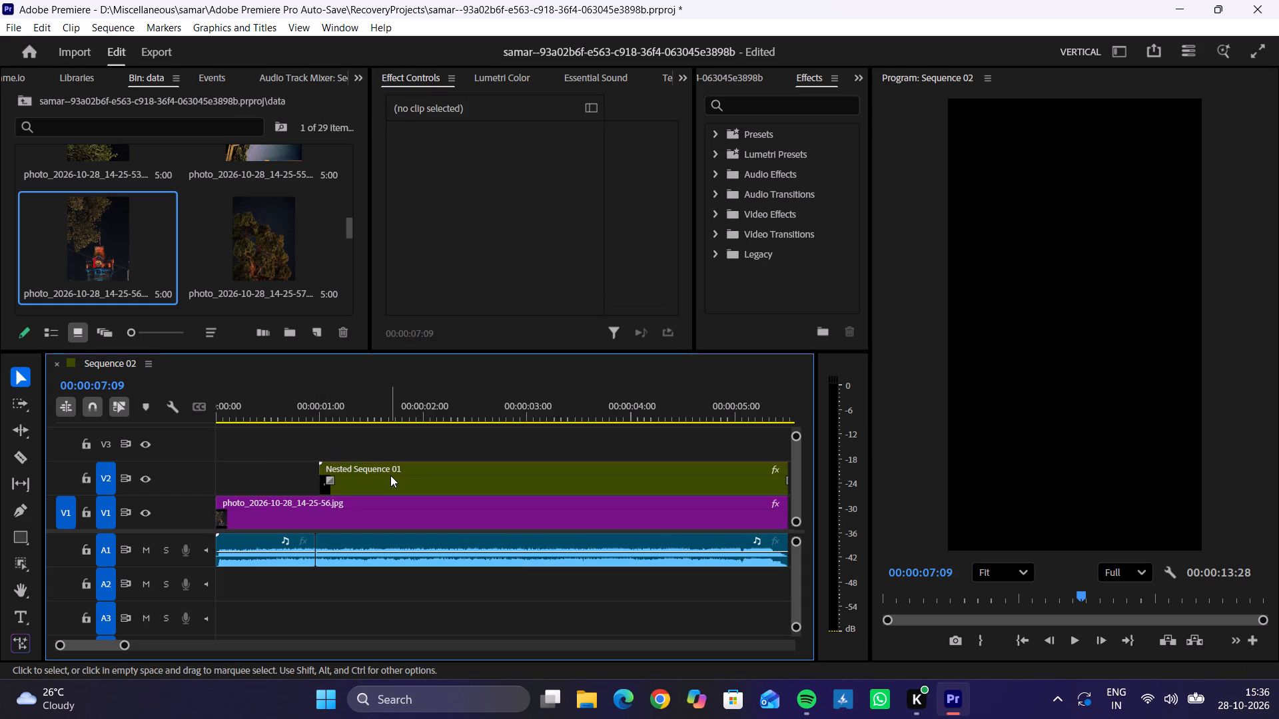
left_click_drag(390, 475, 390, 447)
Place the star-trail photo photo_2026-10-28_14-25-47 from the data bin on V1 directly after the clock tower photo.
scroll(390, 447, "left", 1)
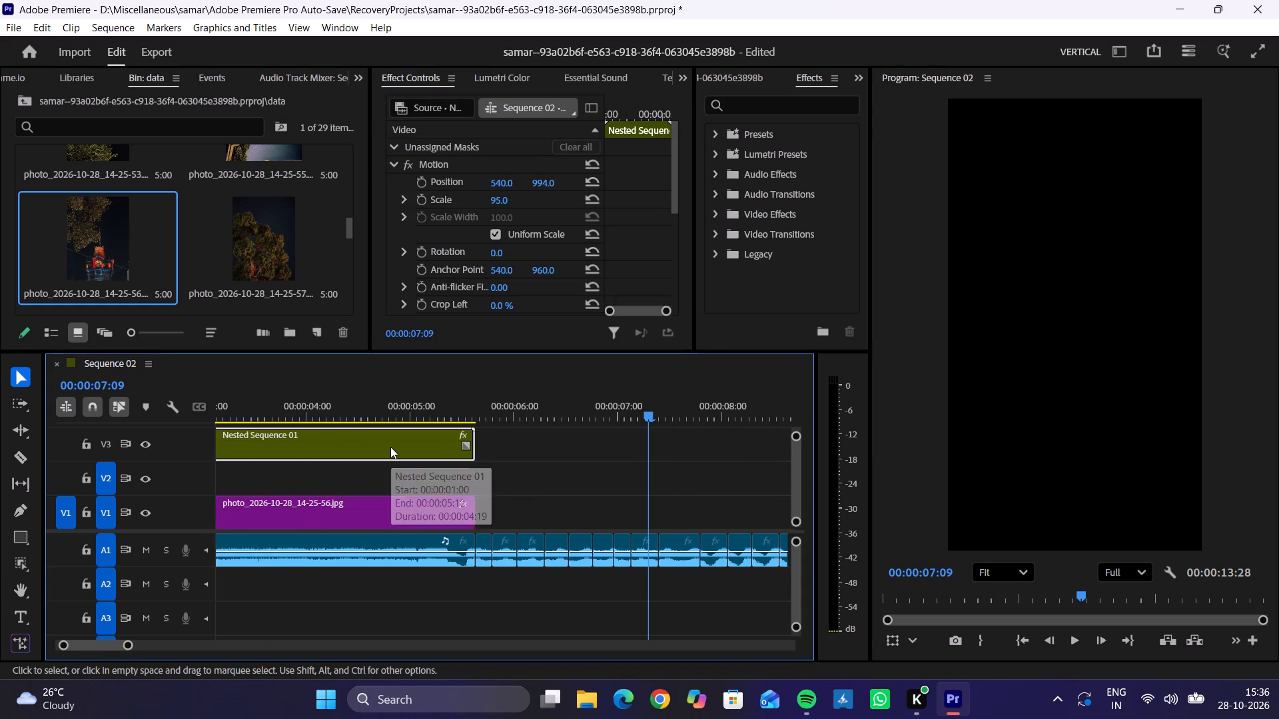
scroll(390, 447, "left", 1)
left_click(490, 454)
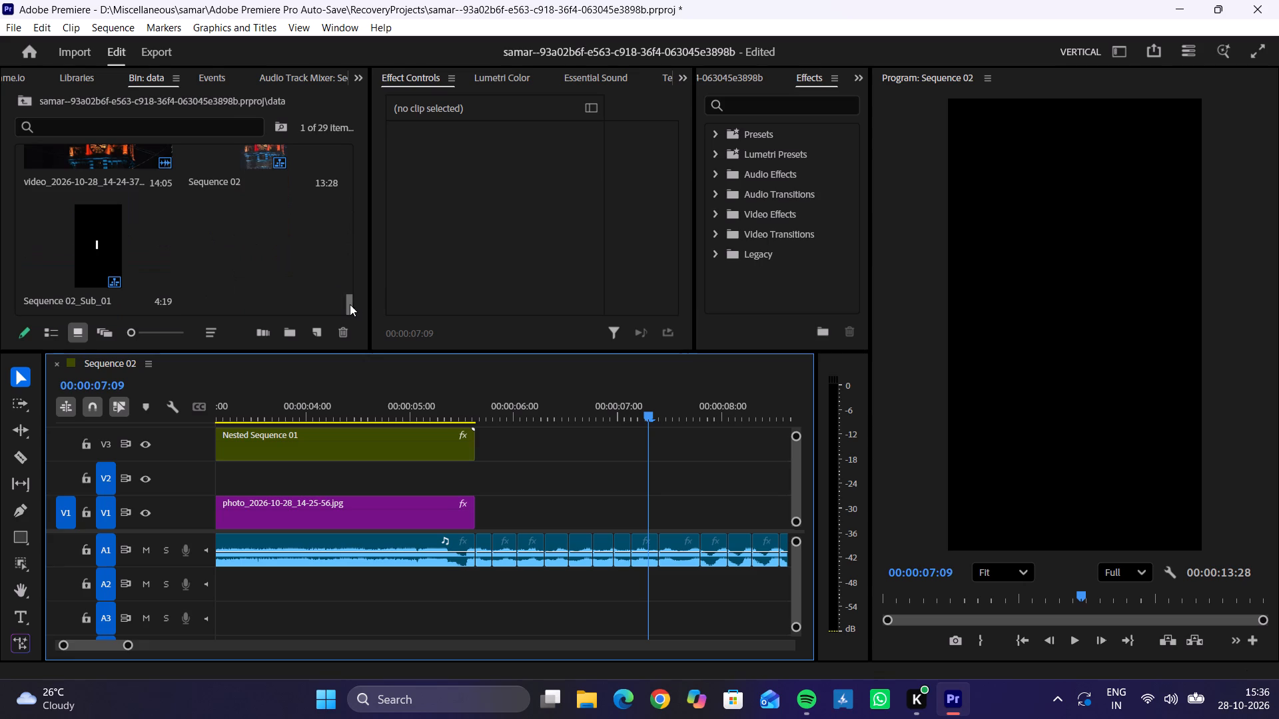
left_click_drag(348, 304, 348, 283)
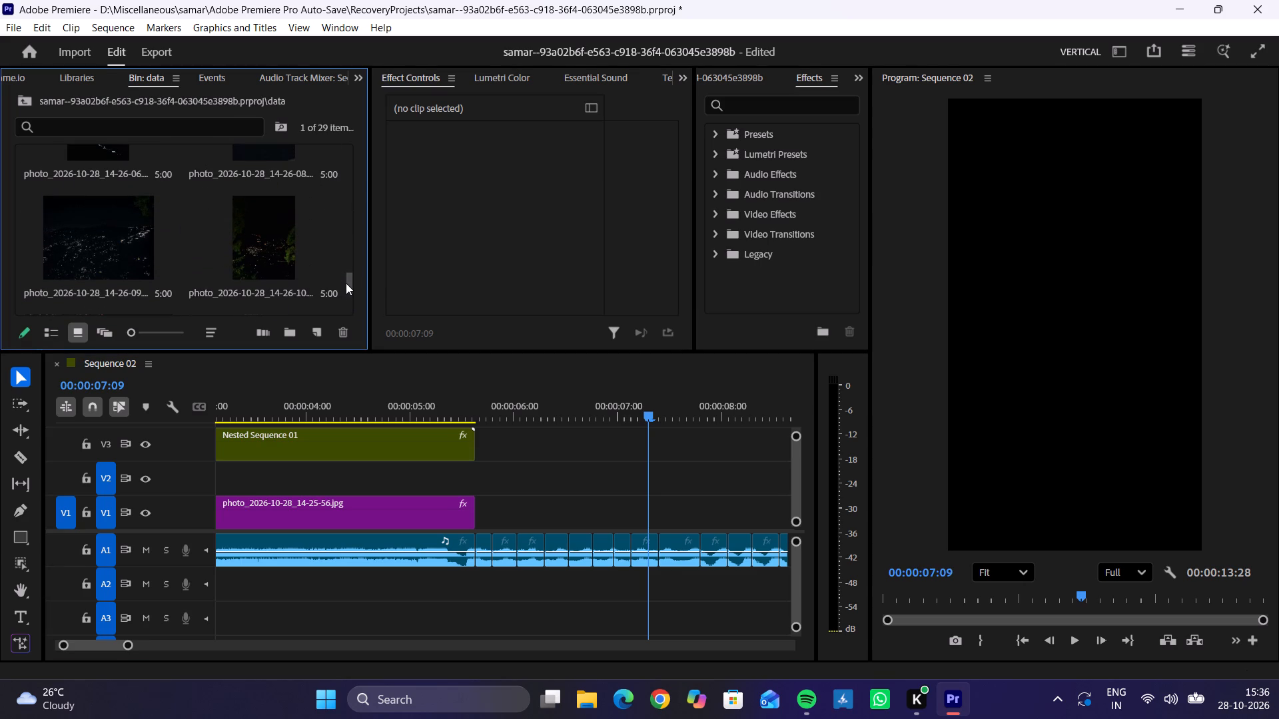
left_click(346, 283)
left_click_drag(349, 282, 346, 179)
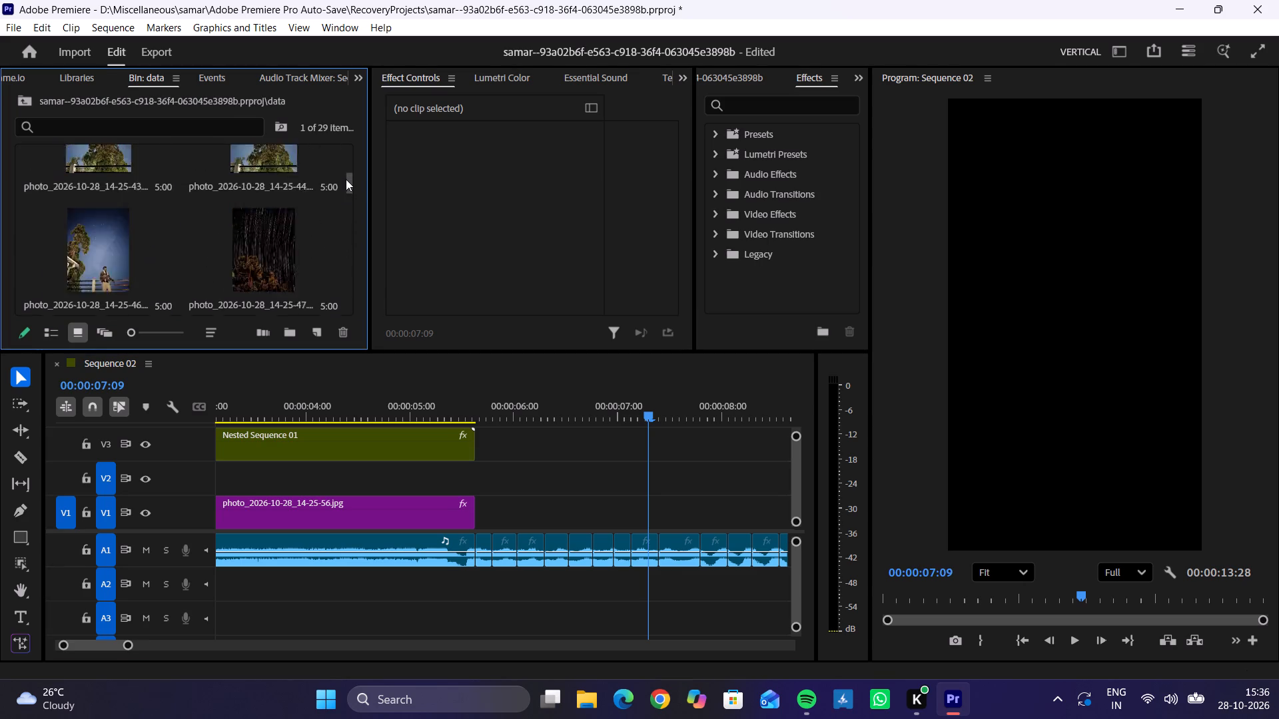
left_click_drag(346, 179, 348, 174)
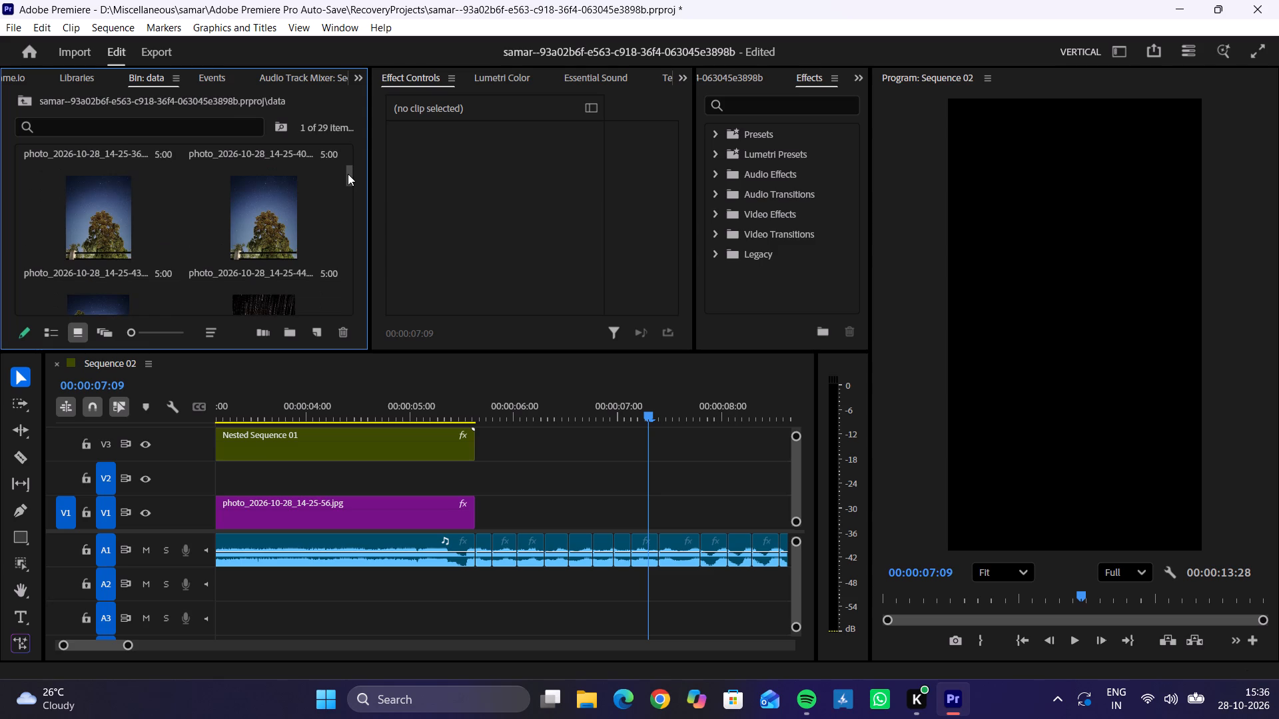
left_click_drag(348, 174, 344, 198)
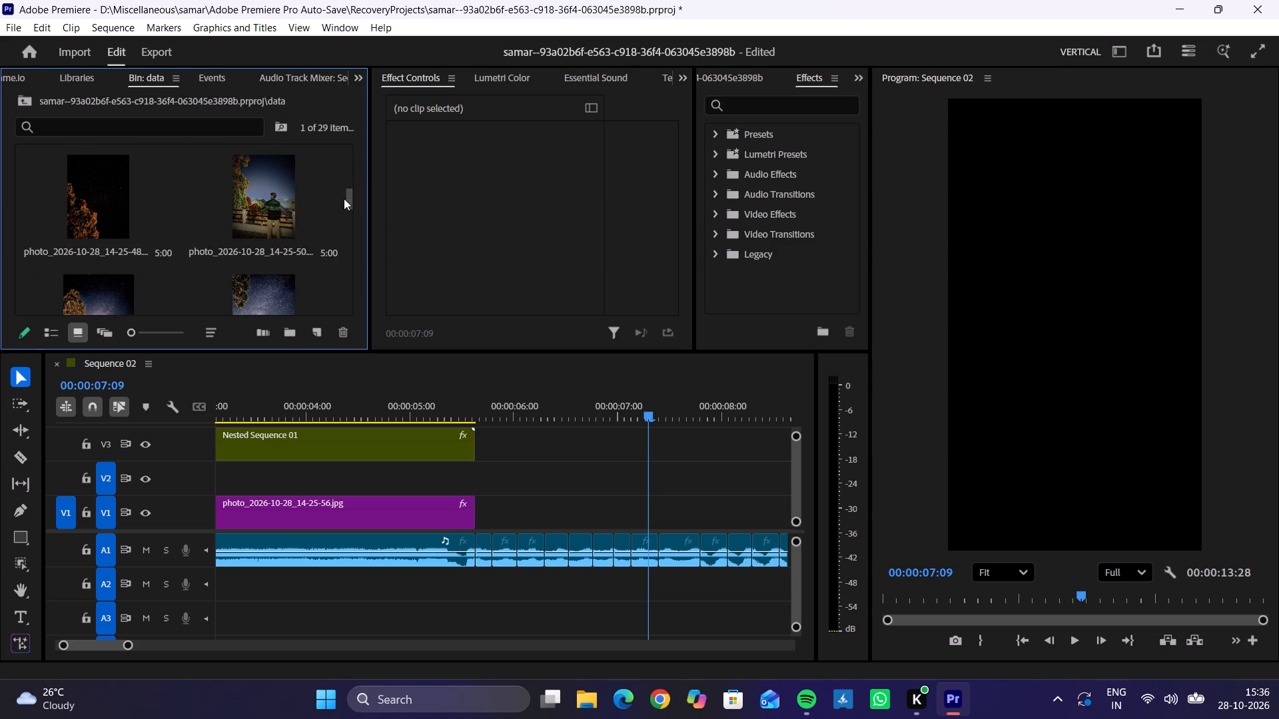
left_click_drag(344, 198, 344, 187)
left_click_drag(265, 169, 480, 510)
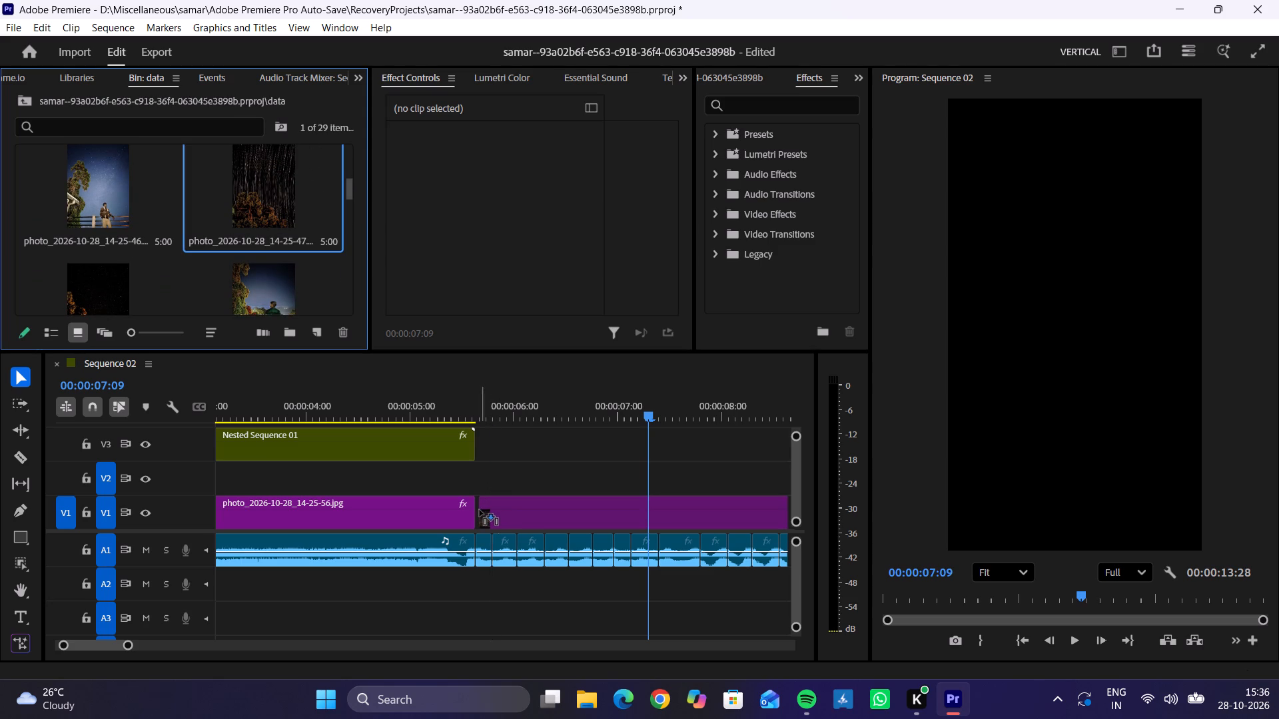
left_click_drag(480, 510, 475, 510)
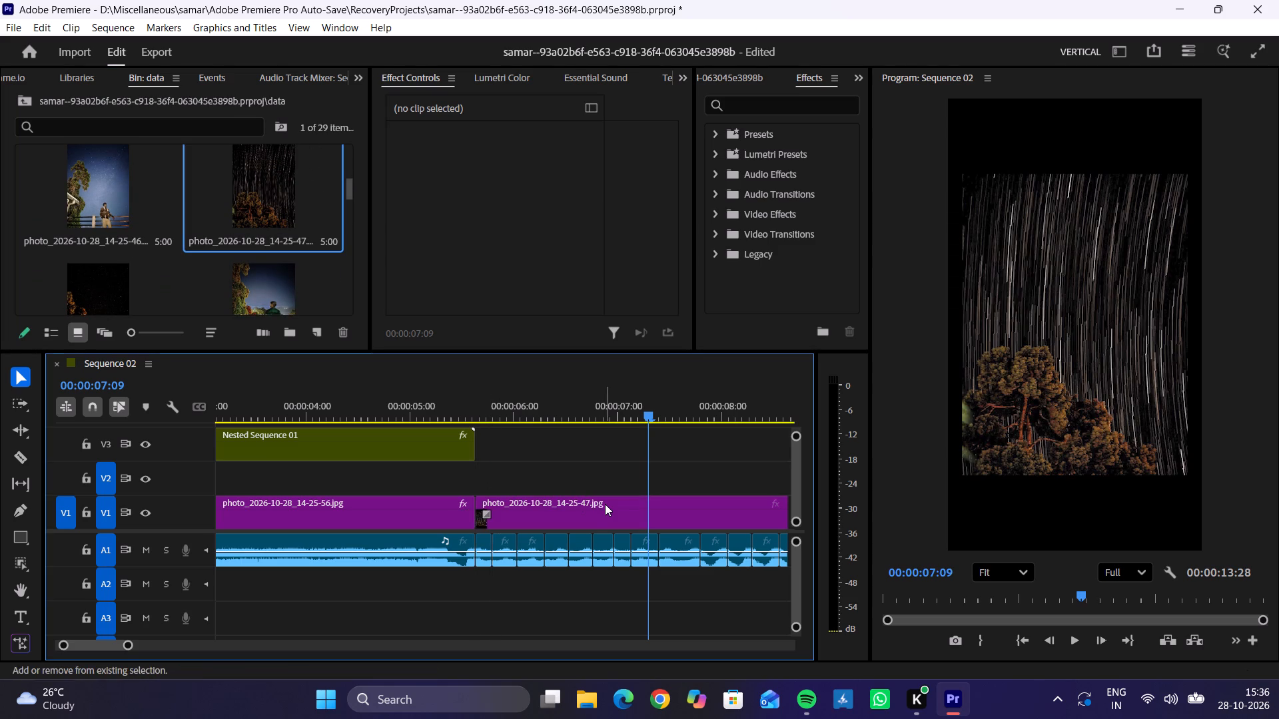
Set the scale of the star-trail photo on V1 to 150 so it fills the vertical frame.
left_click(576, 461)
key("Up")
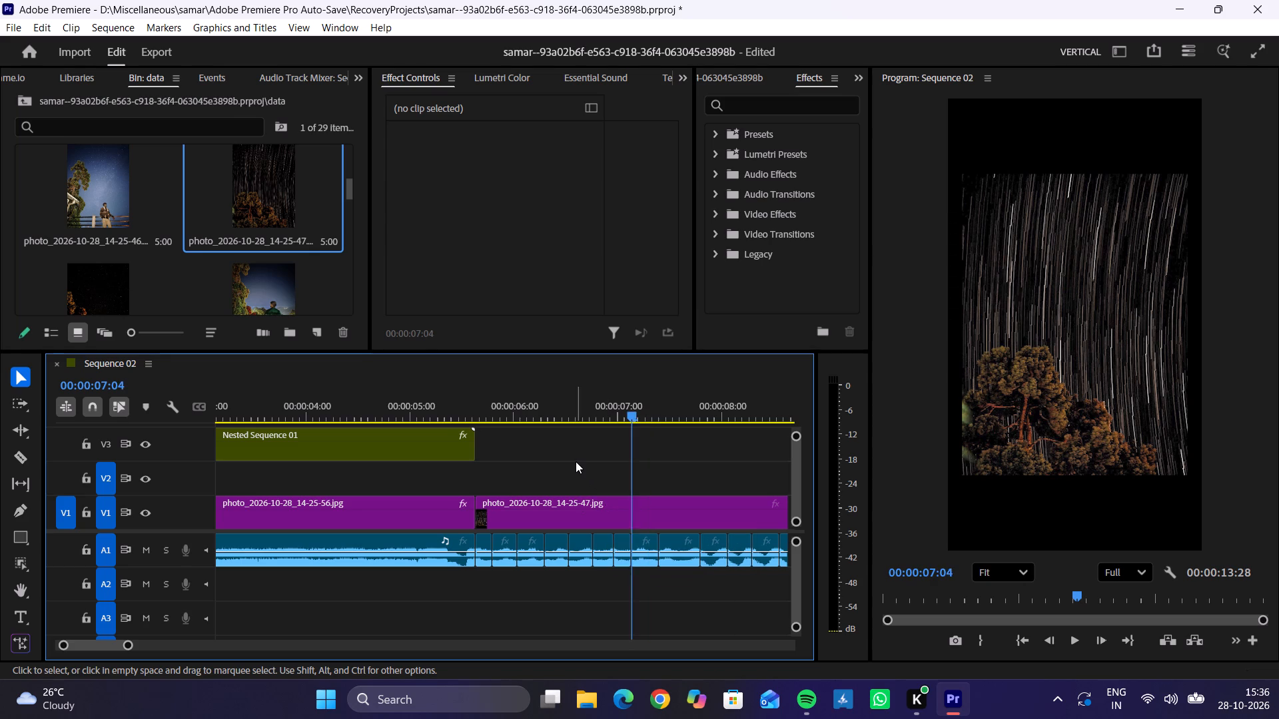
key("Up")
key("Up")
key("Up")
key("Up")
key("Up")
key("Up")
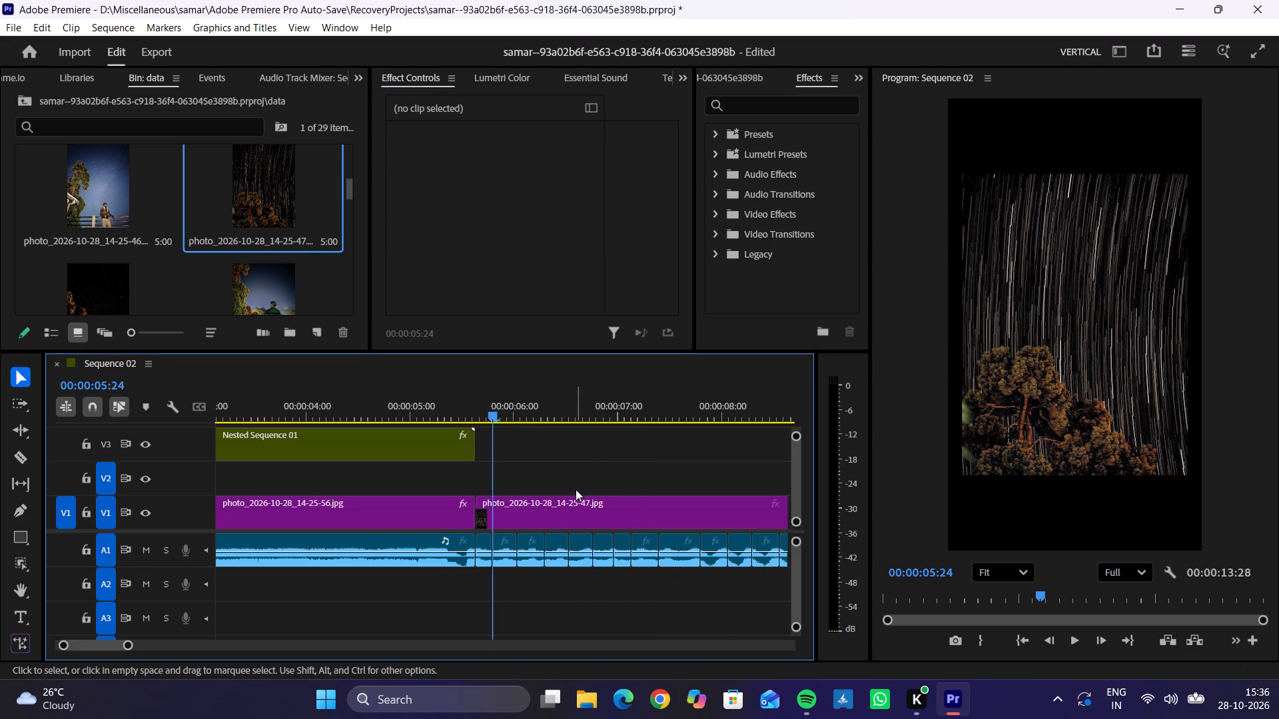
left_click(580, 517)
left_click_drag(506, 204, 552, 208)
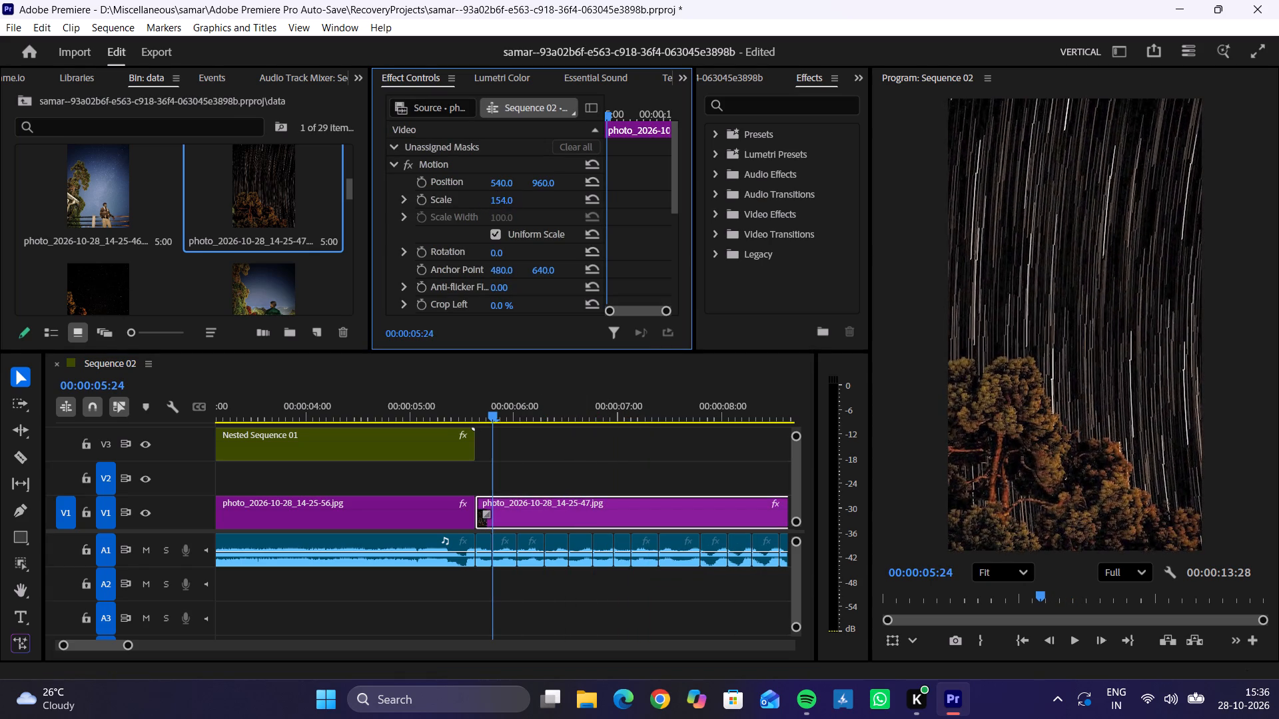
left_click_drag(552, 208, 547, 214)
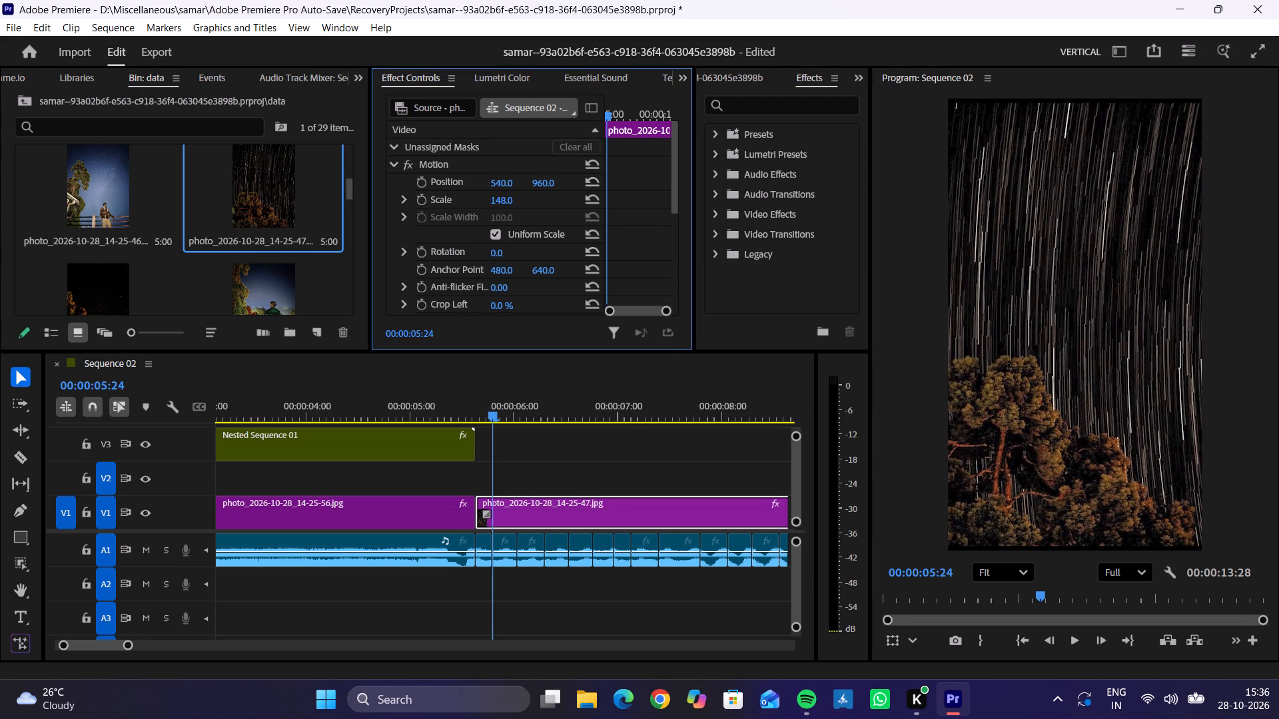
left_click_drag(547, 214, 549, 214)
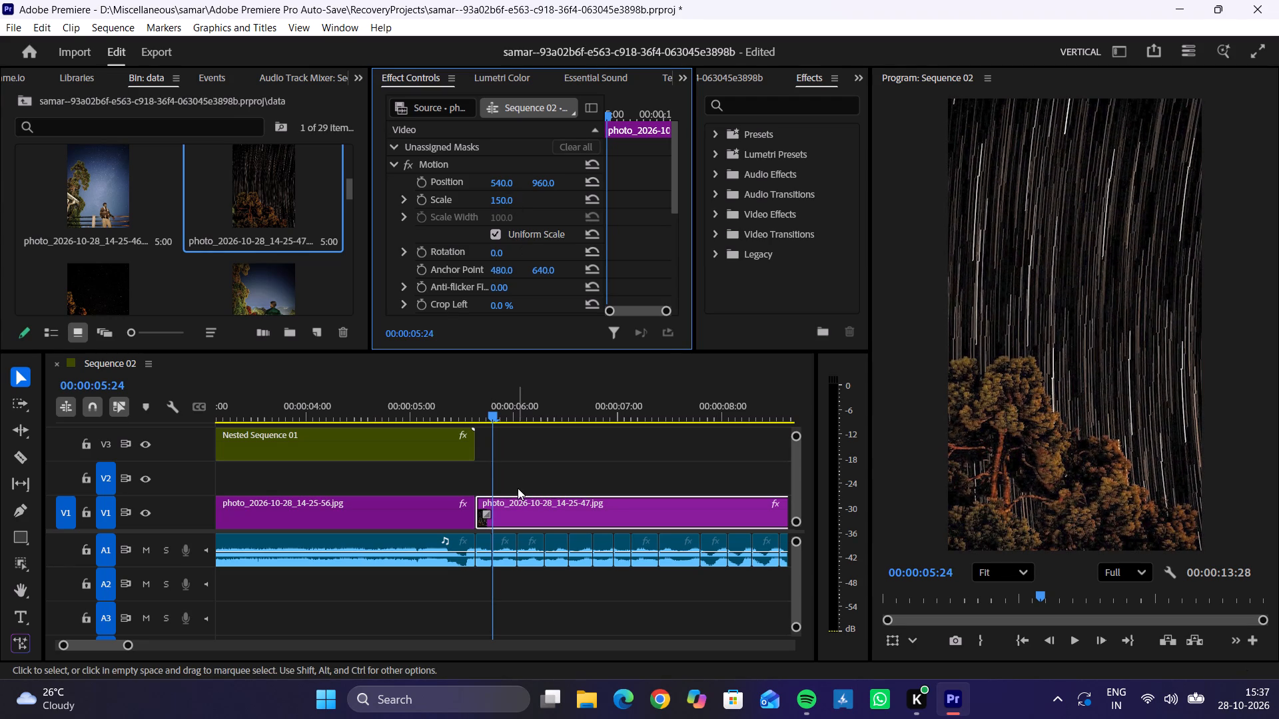
Split the star-trail photo at 00:00:05:24 and delete the part after the cut.
key("ctrl+k")
left_click(530, 513)
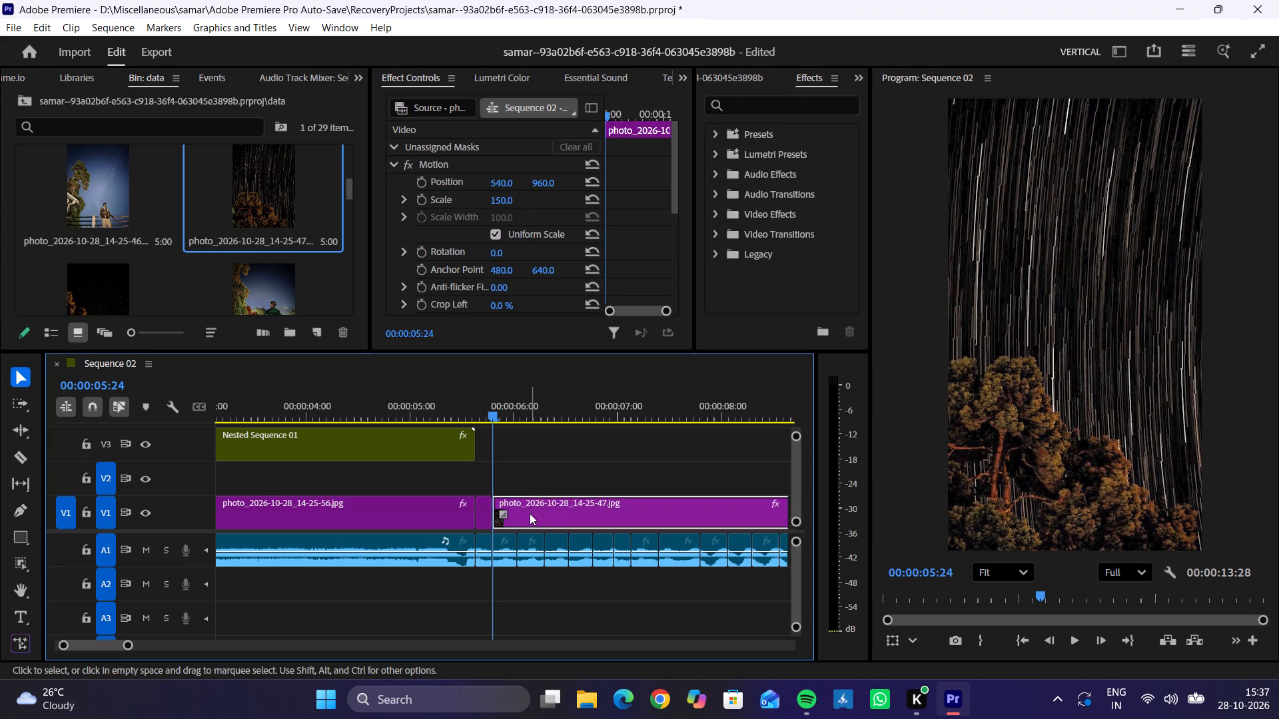
key("Delete")
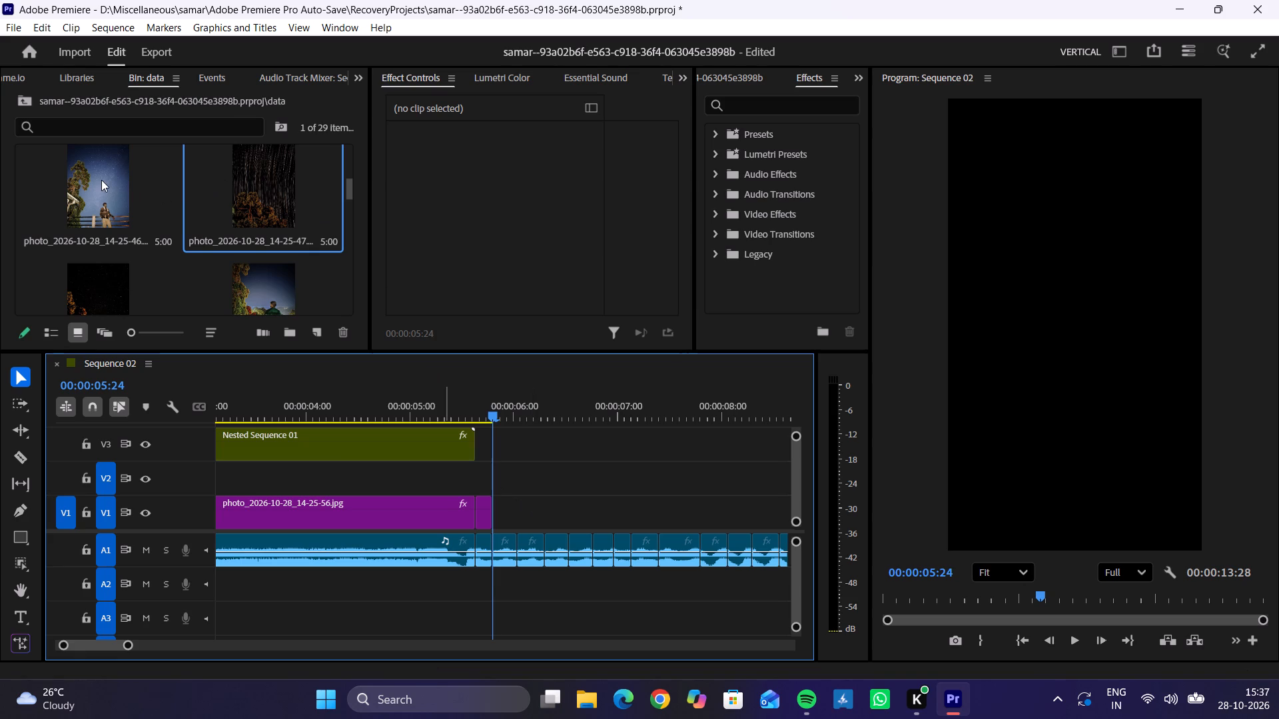
Place the starry-sky tree photo photo_2026-10-28_14-25-48 from the data bin on V1 at 00:00:05:24.
left_click_drag(81, 282, 499, 509)
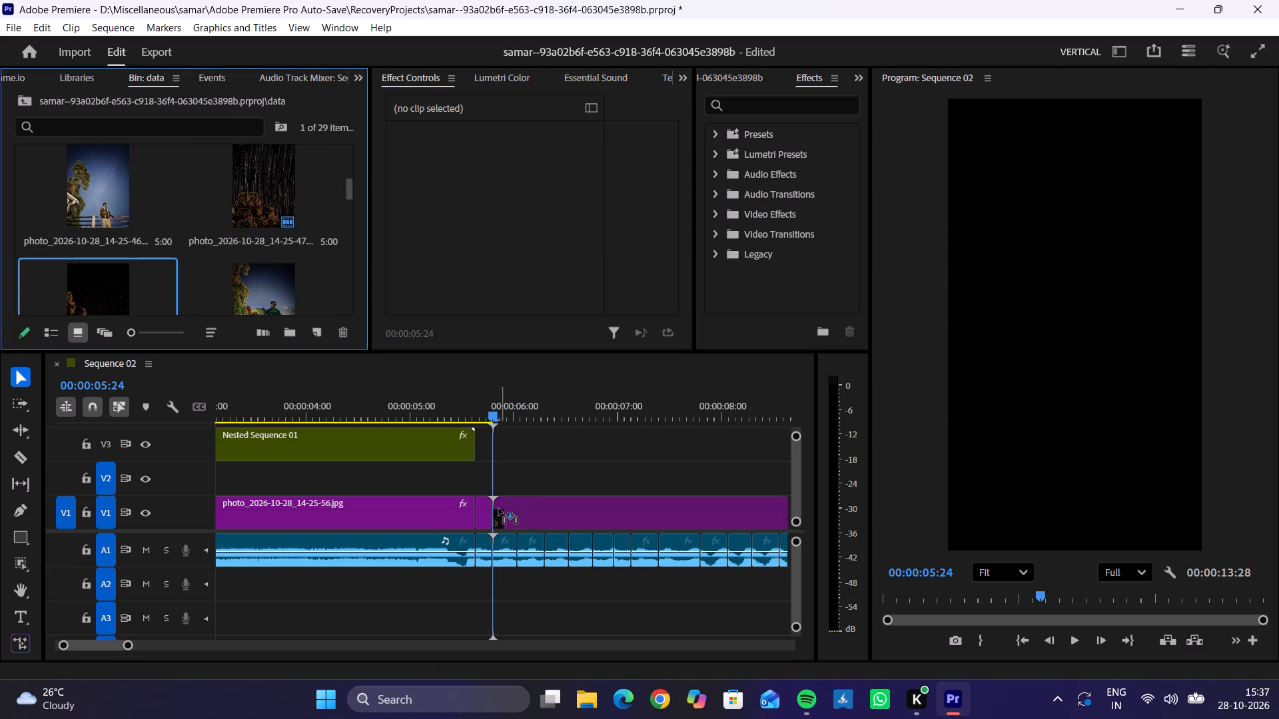
left_click_drag(499, 509, 496, 510)
Set the starry-sky tree photo's scale to 152 and its horizontal position to 721.
key("Down")
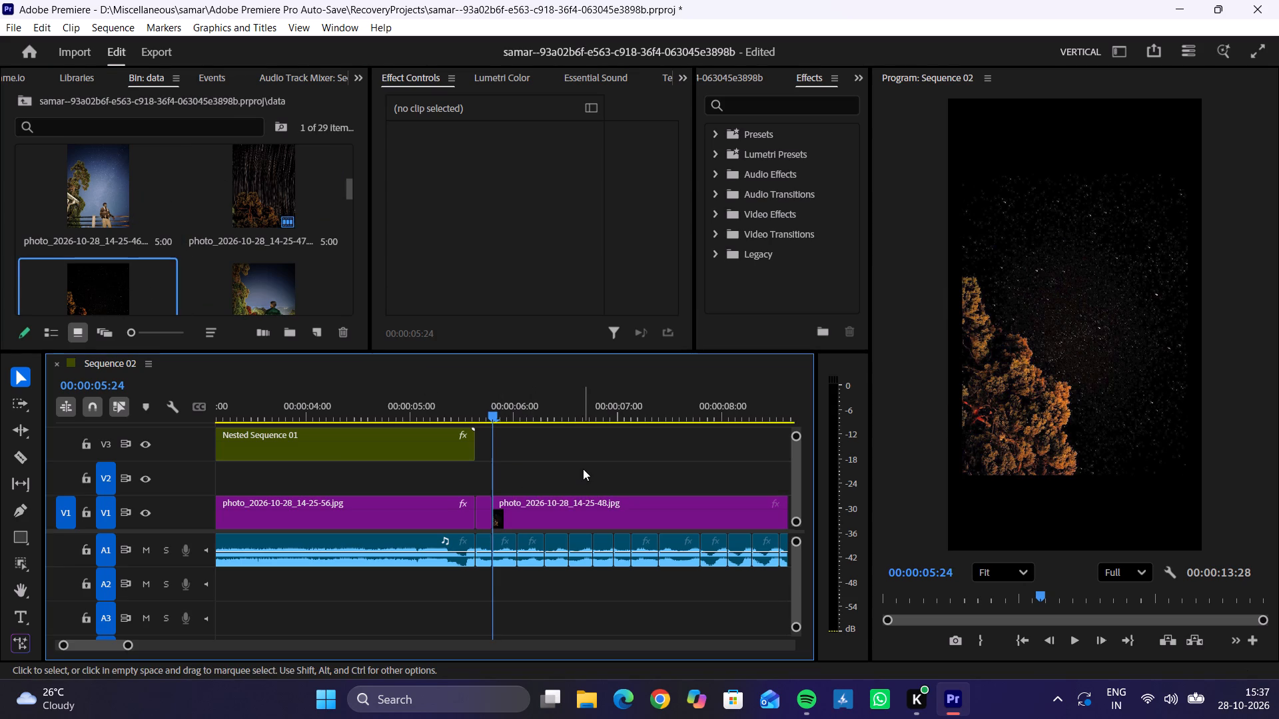
left_click(535, 511)
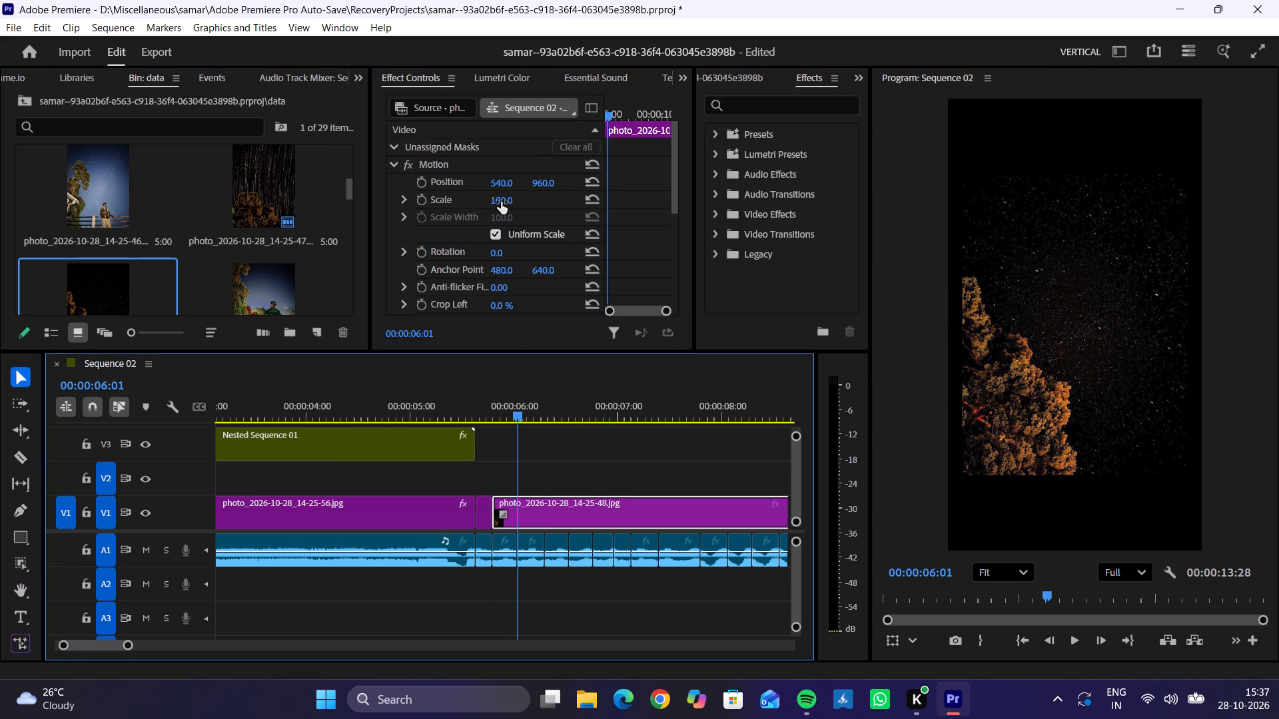
left_click_drag(500, 199, 542, 198)
left_click_drag(500, 184, 635, 187)
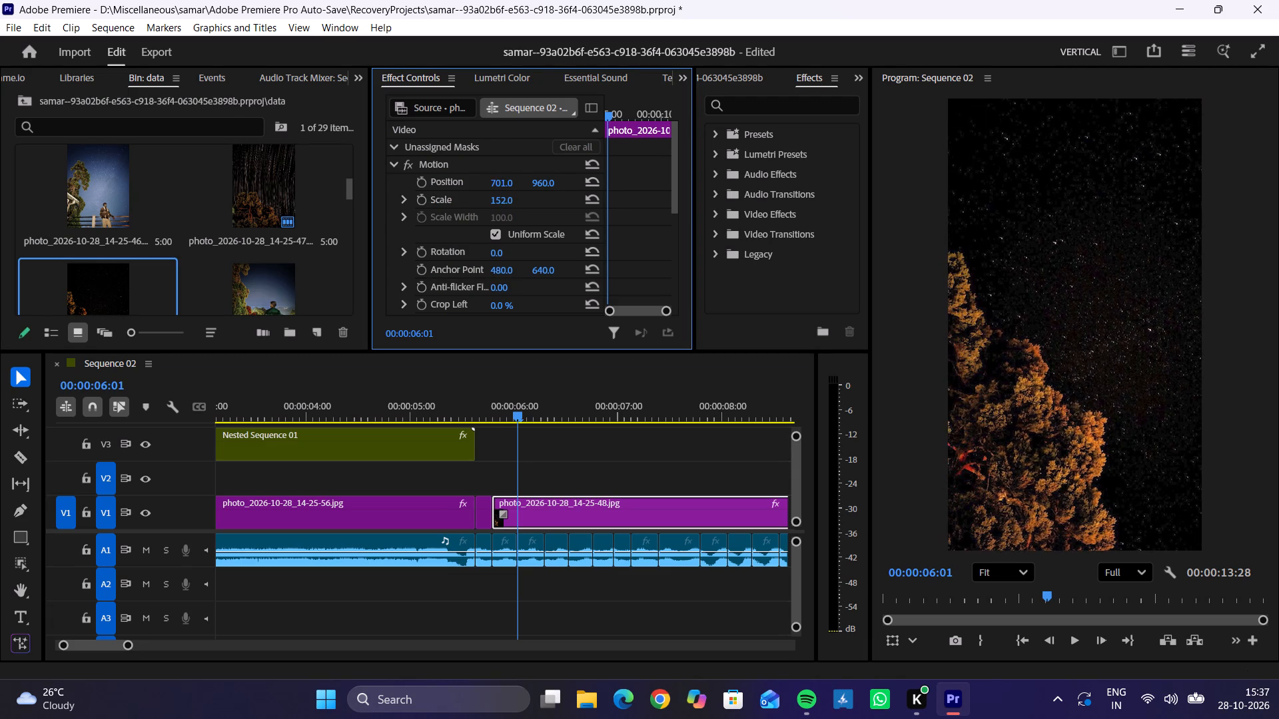
left_click_drag(635, 187, 673, 187)
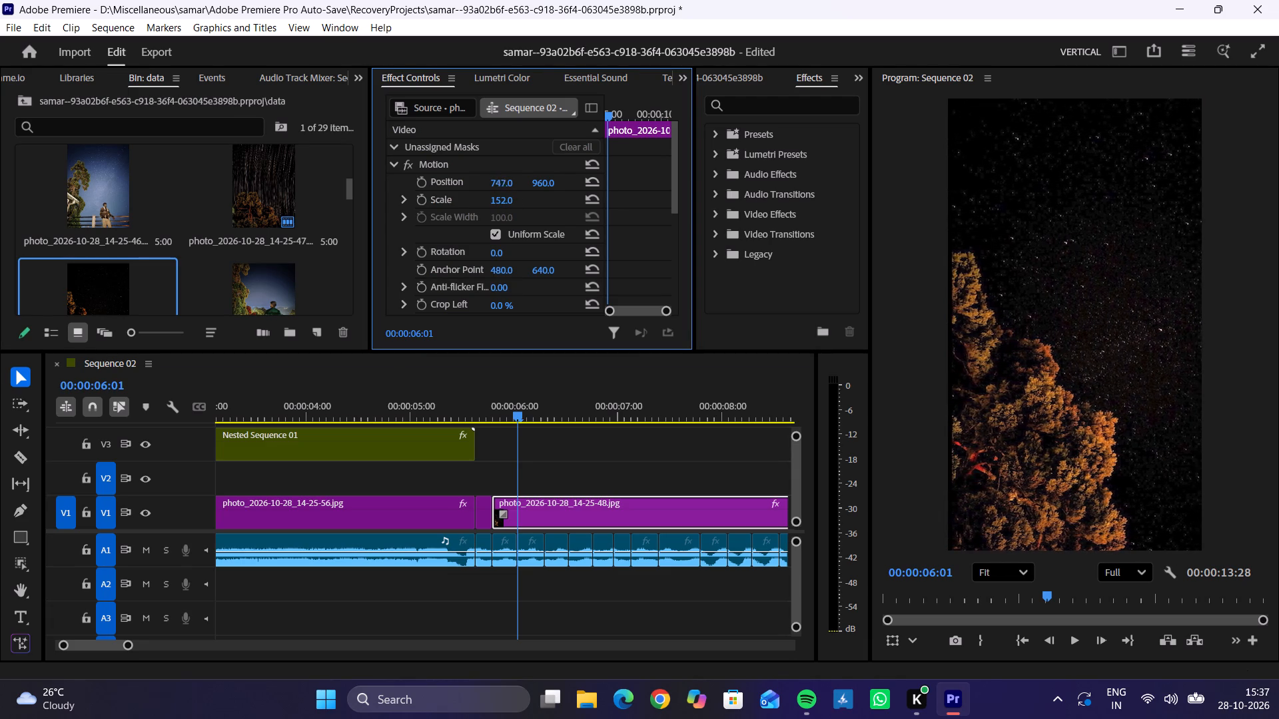
left_click_drag(673, 187, 653, 190)
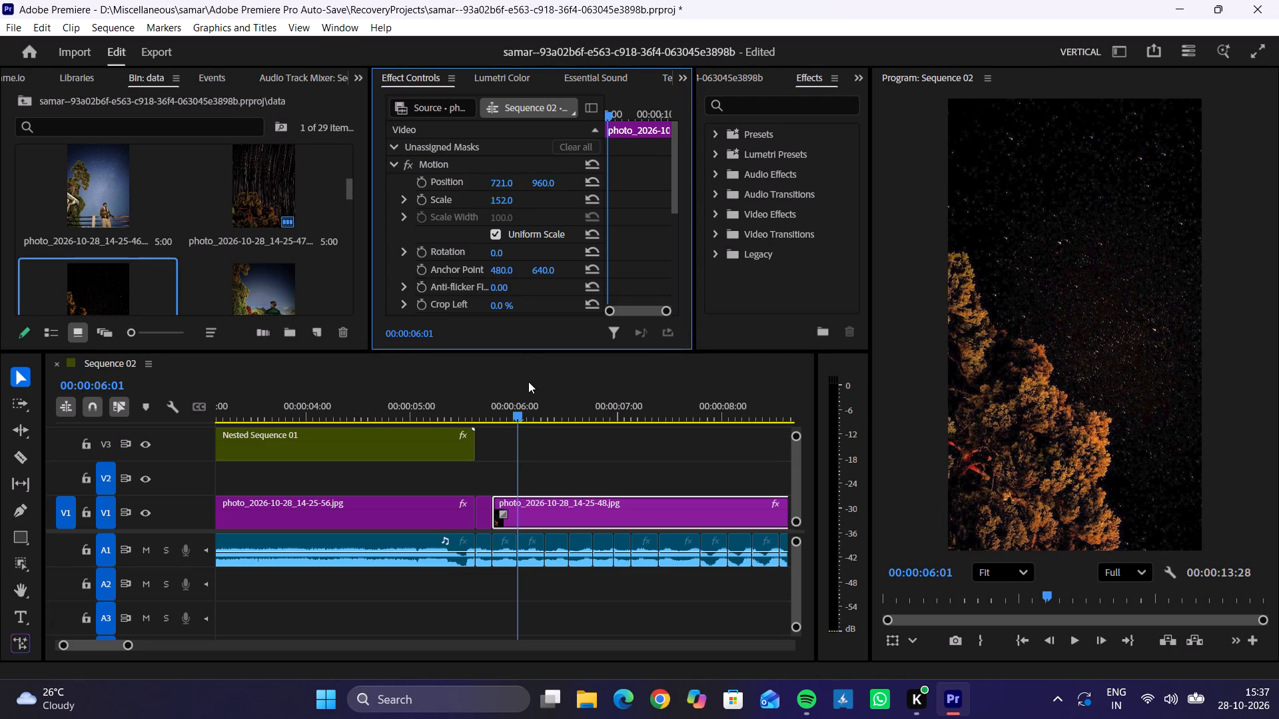
Split the starry-sky tree photo at 00:00:06:01 and delete the part after the cut.
key("ctrl+k")
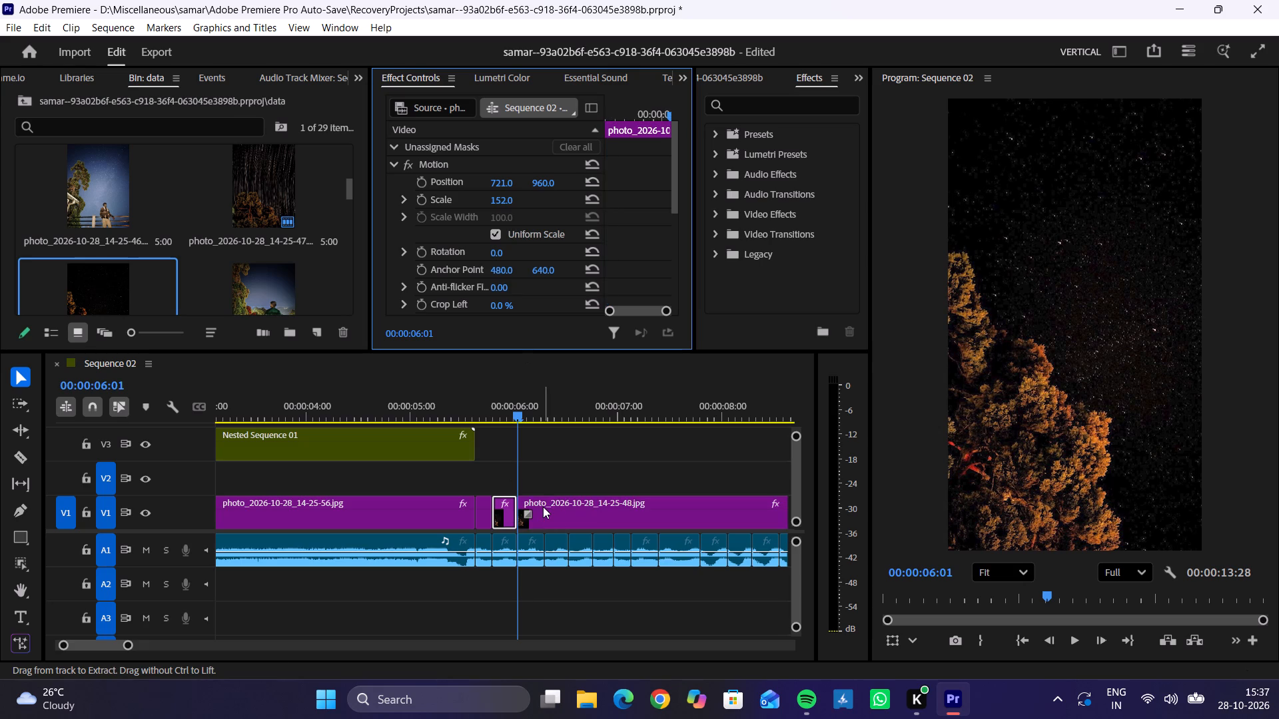
left_click(543, 507)
key("Delete")
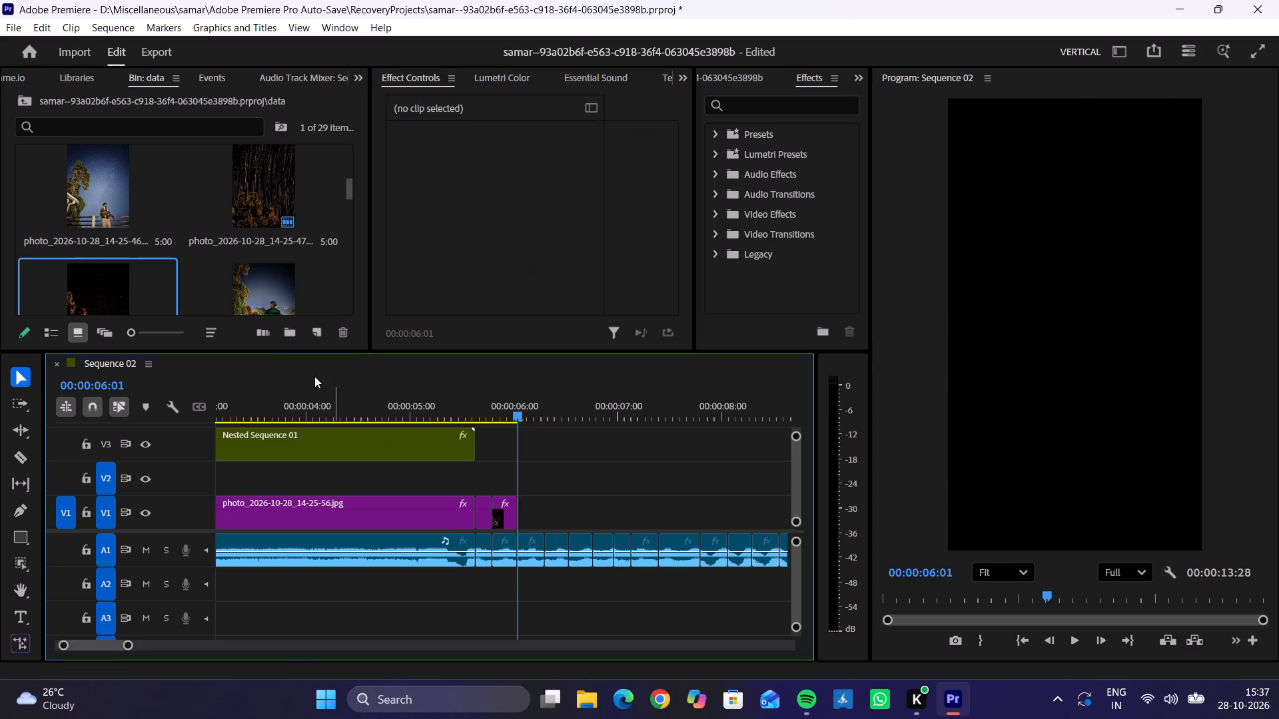
Place the night city-lights photo photo_2026-10-28_14-26-06 from the data bin on V1 at 00:00:06:01.
scroll(265, 282, "down", 1)
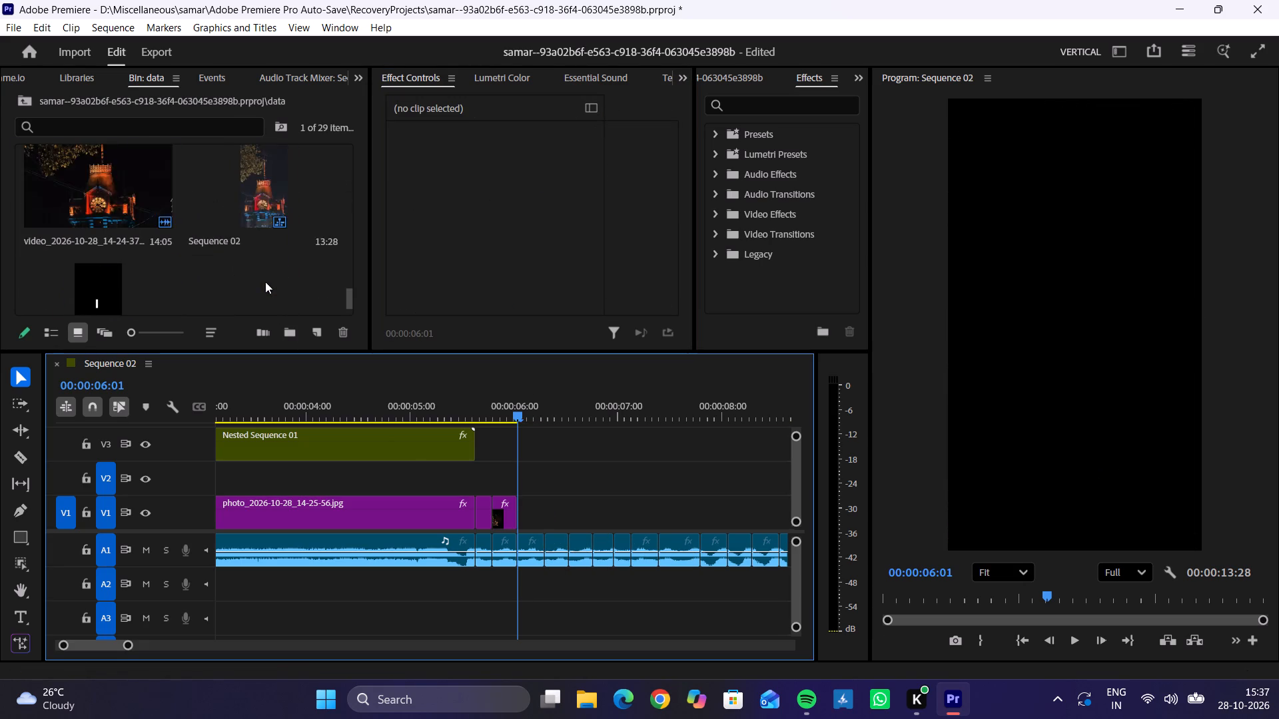
scroll(265, 282, "down", 2)
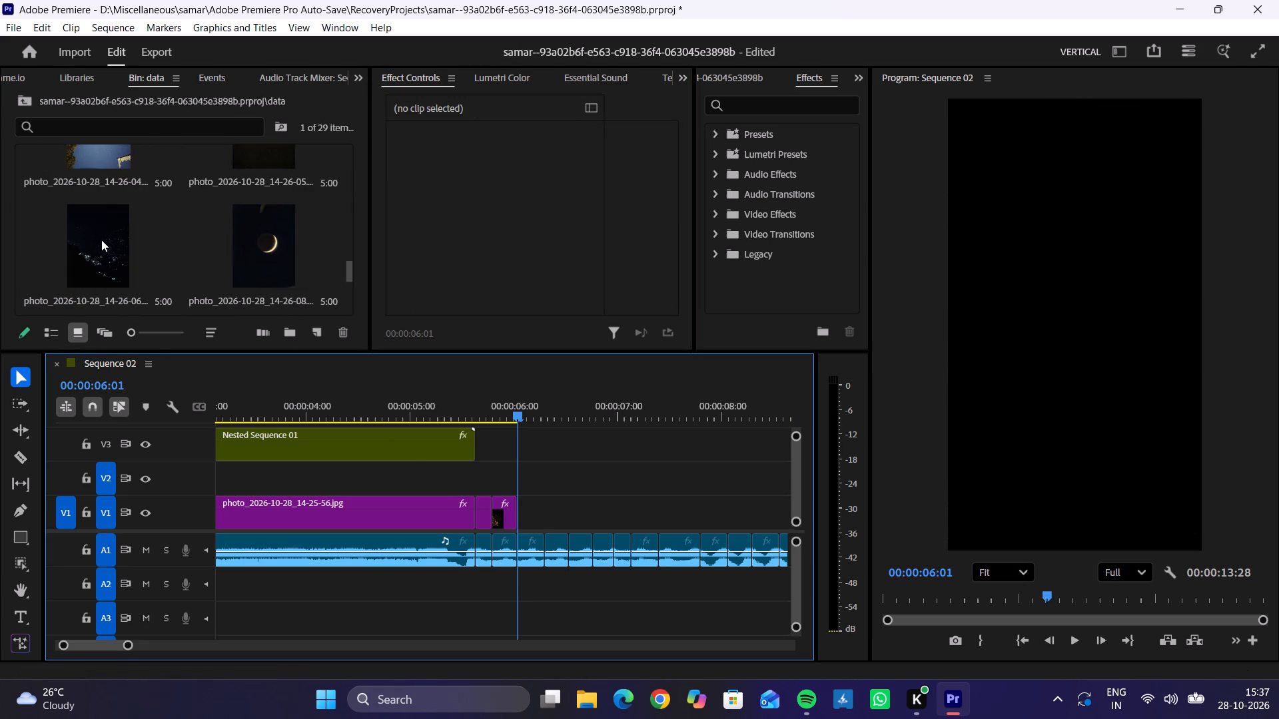
left_click_drag(99, 239, 520, 511)
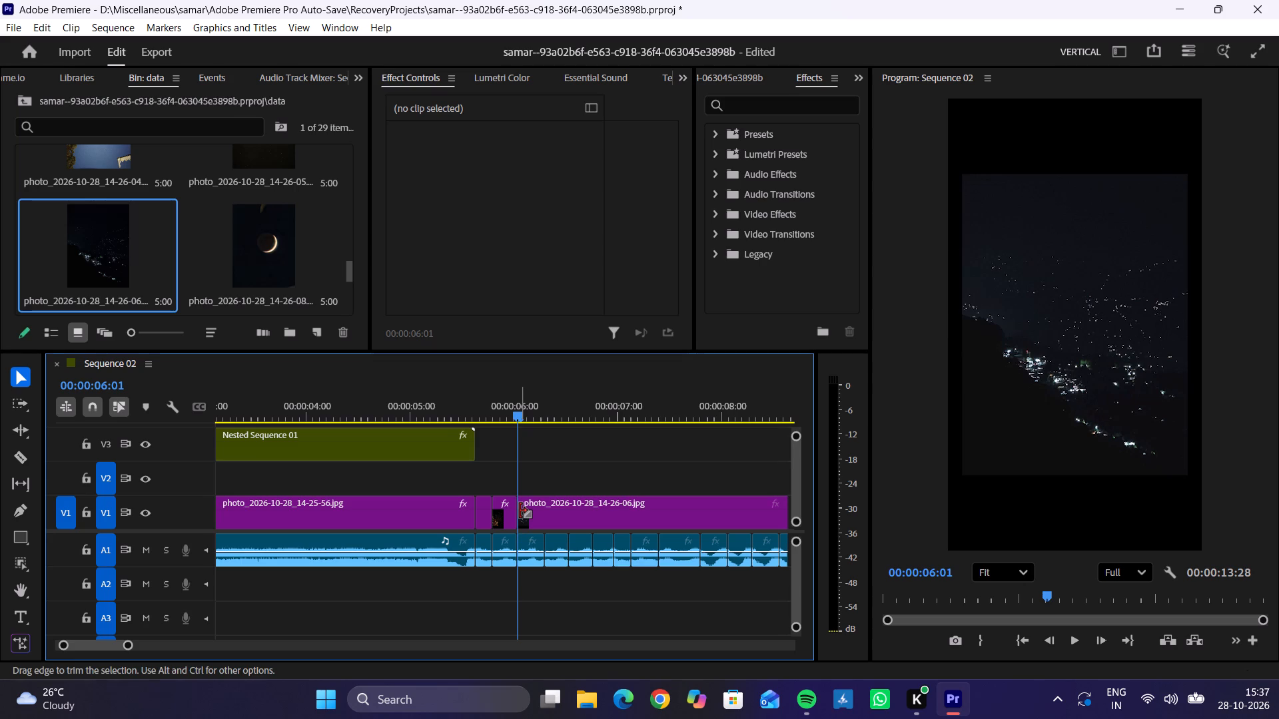
Set the scale of the city-lights photo on V1 to 152 so it fills the frame.
key("Down")
left_click(552, 515)
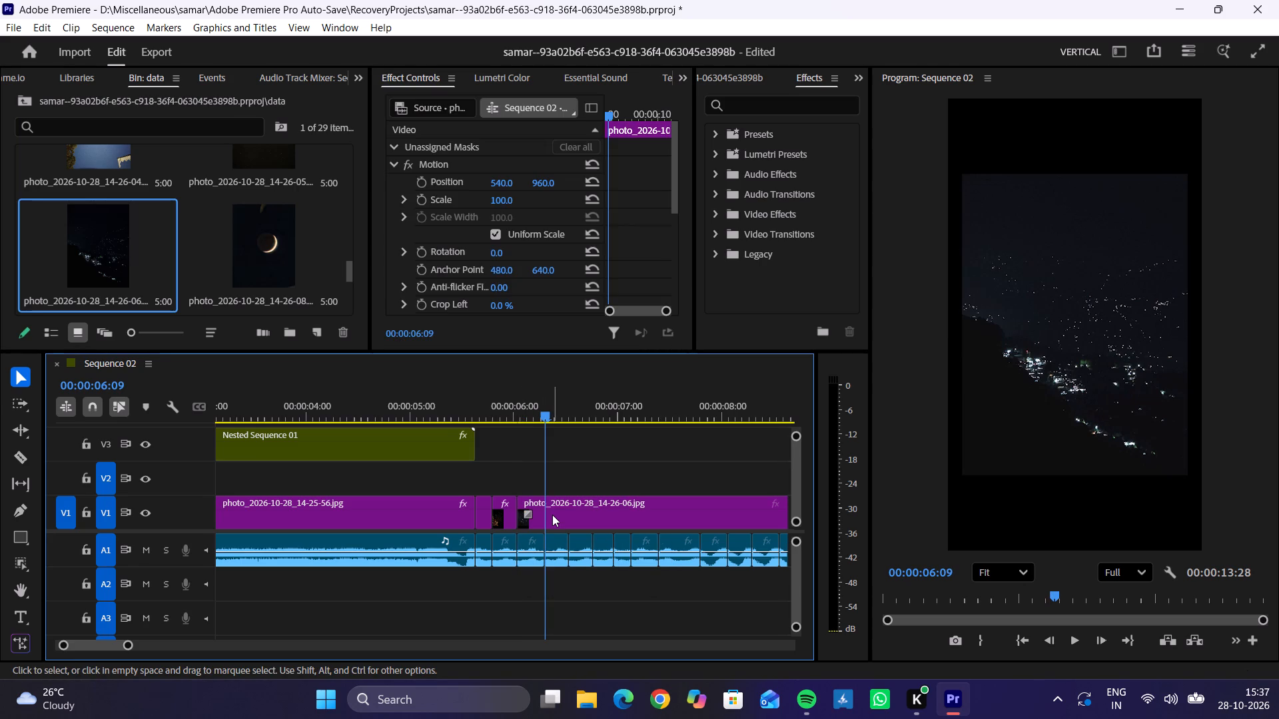
left_click_drag(498, 195, 532, 199)
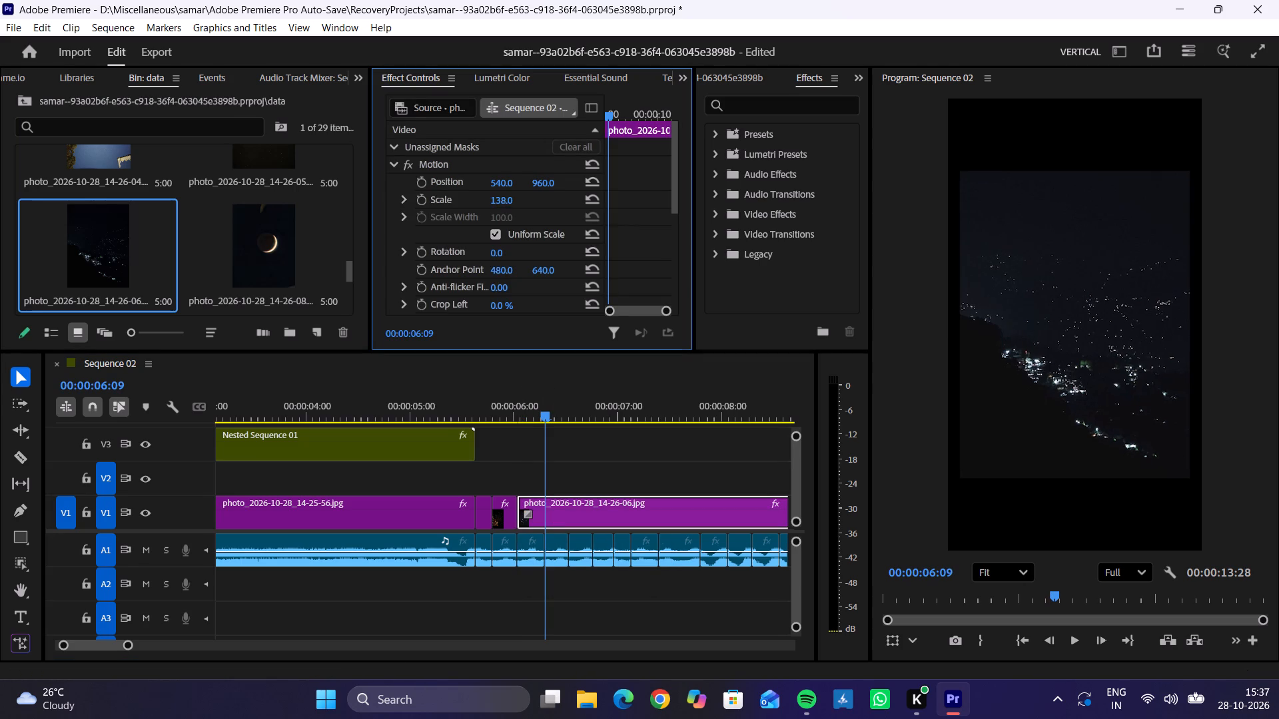
left_click_drag(532, 199, 543, 200)
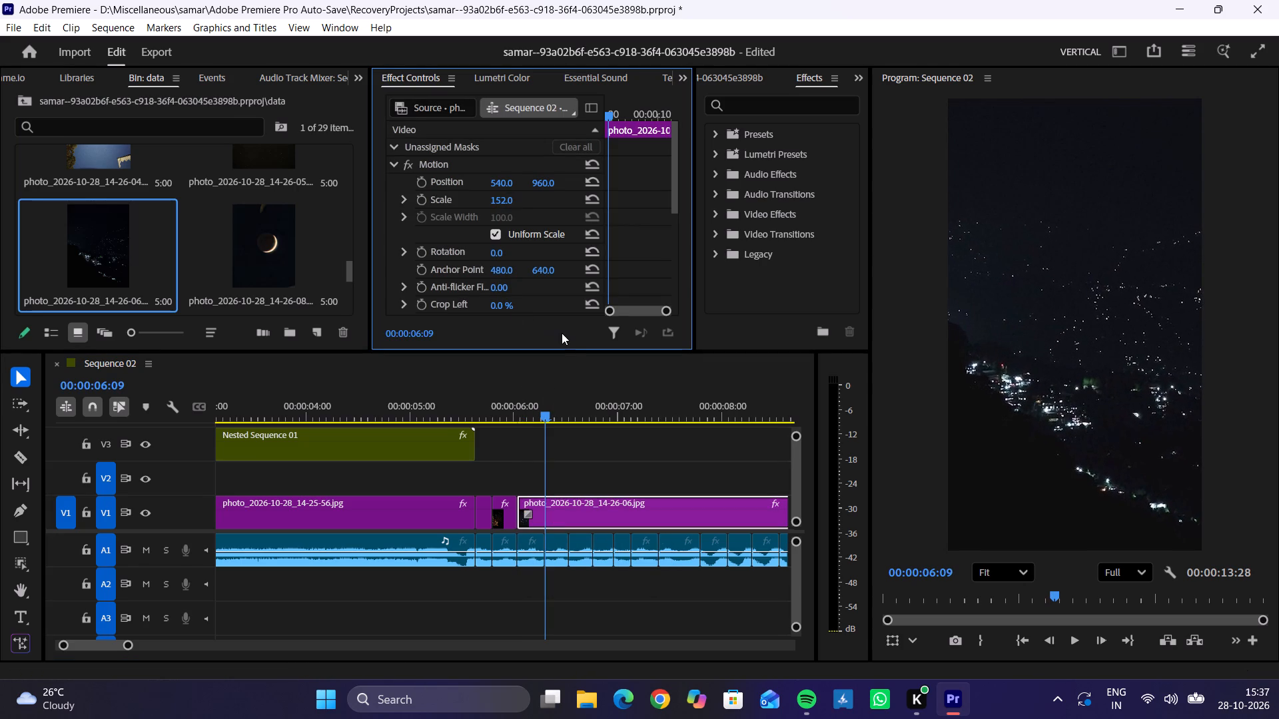
Split the city-lights photo at 00:00:06:09 and delete the part after the cut.
key("ctrl+k")
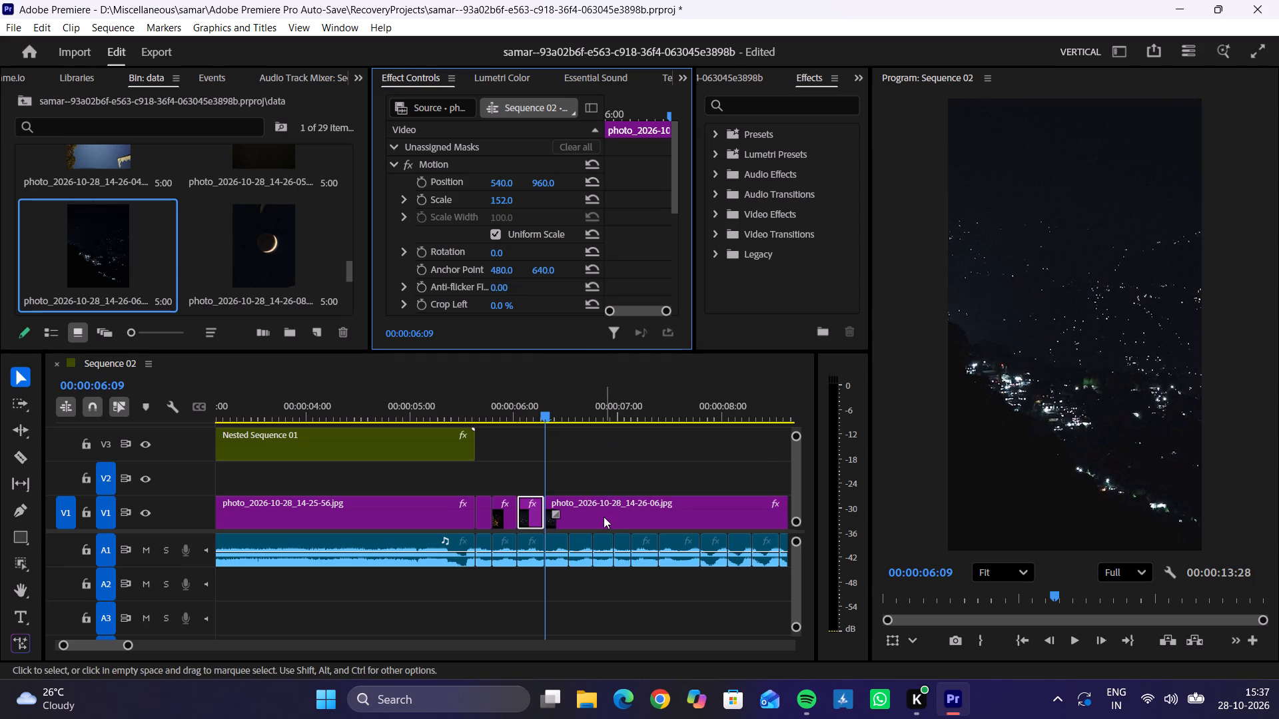
left_click(604, 517)
key("Delete")
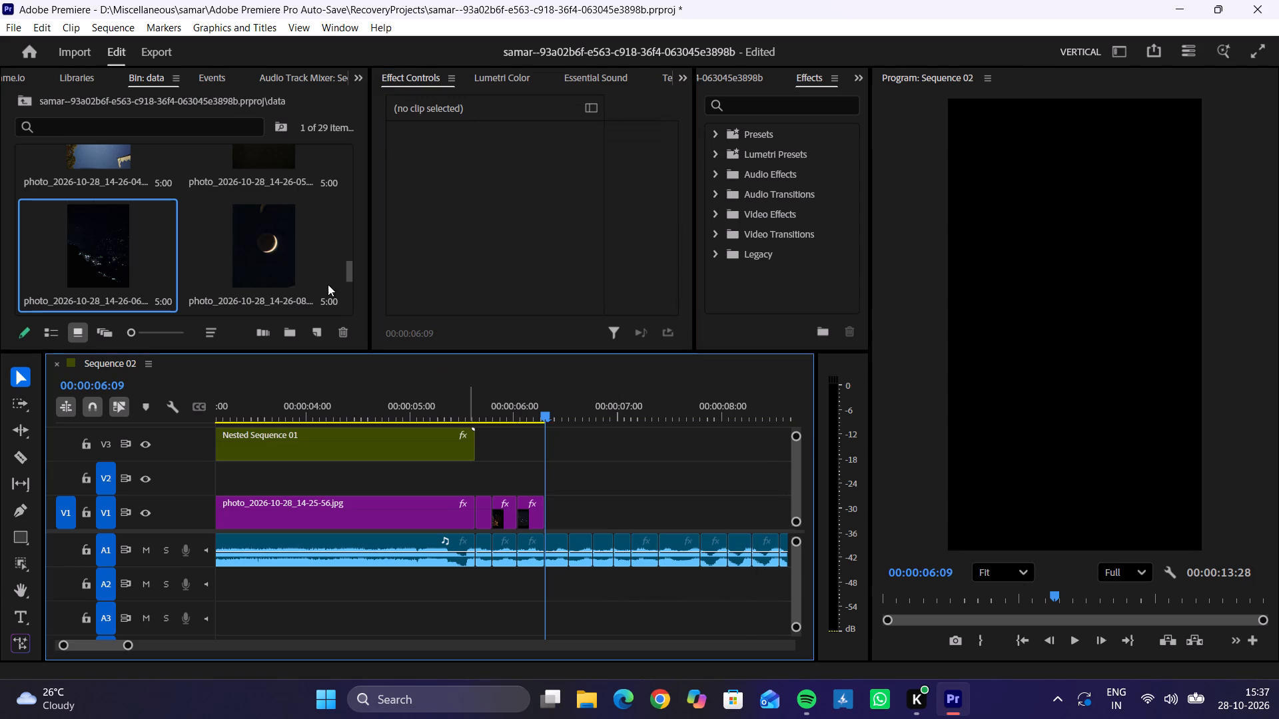
Place the crescent moon photo photo_2026-10-28_14-26-08 from the data bin on V1 at 00:00:06:09.
left_click_drag(260, 247, 576, 571)
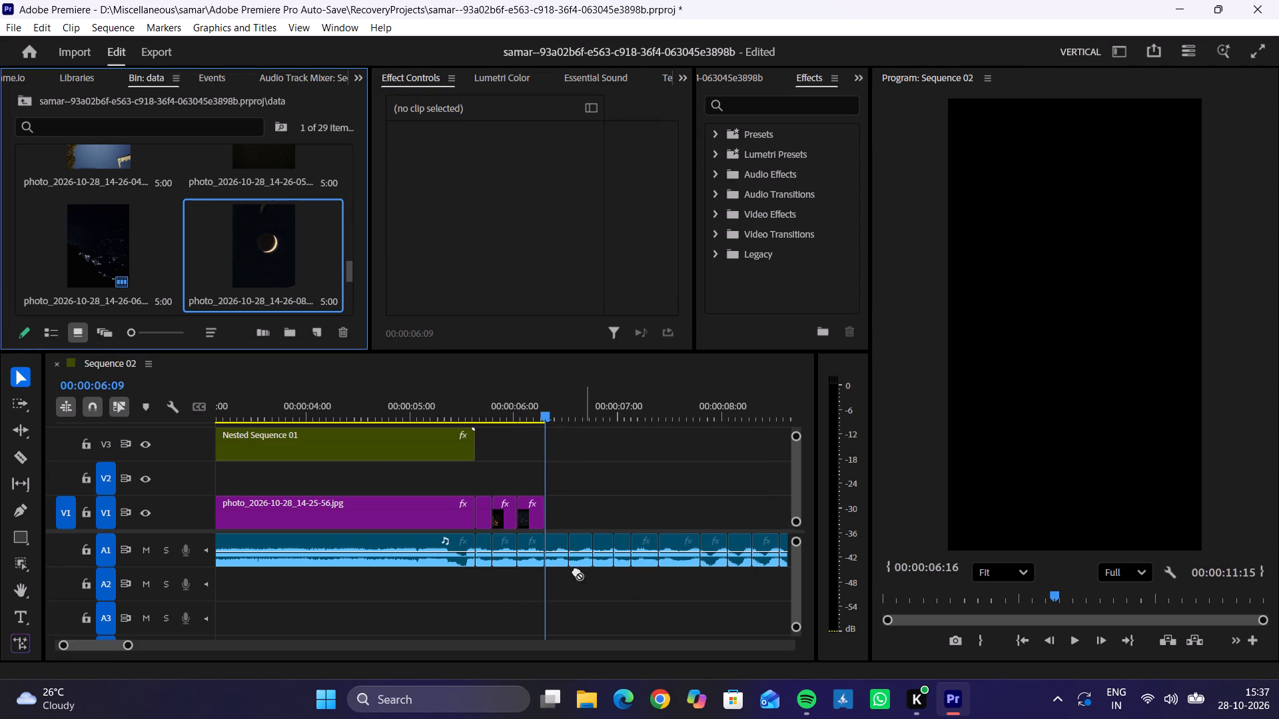
left_click_drag(576, 571, 546, 513)
Split the crescent moon photo on V1 at the audio cut at 00:00:06:16.
key("Down")
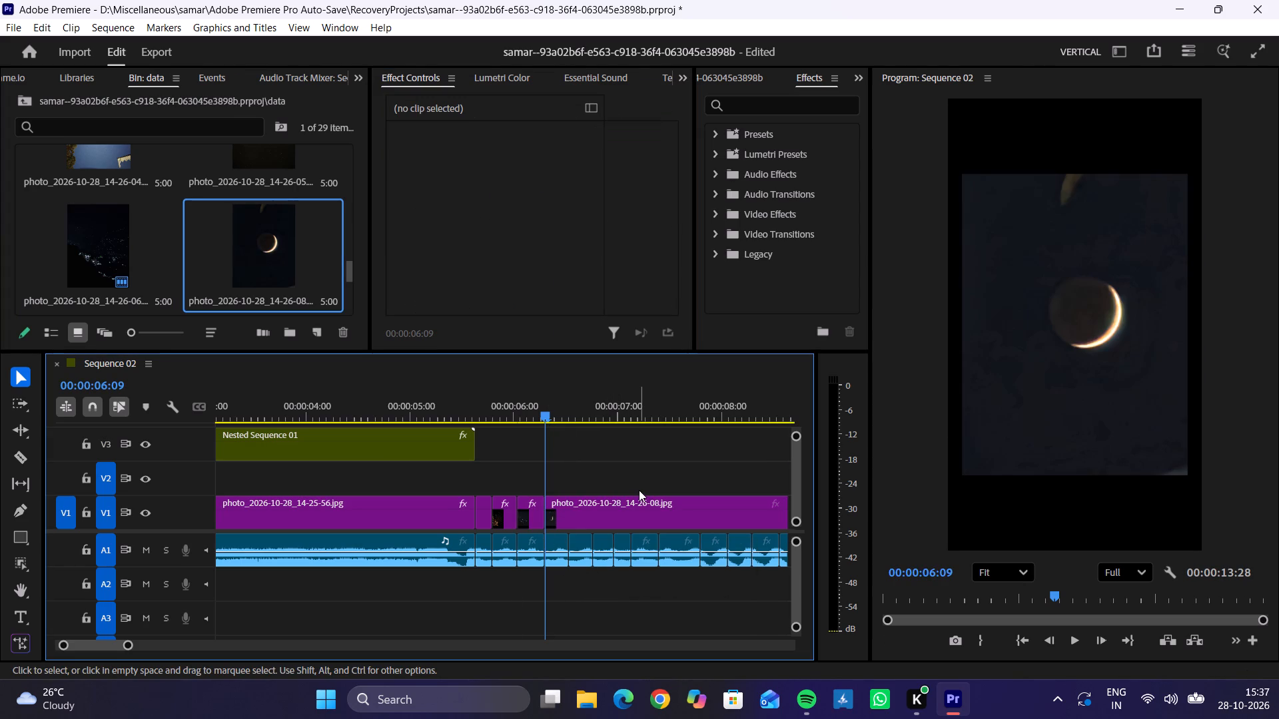
left_click(606, 508)
key("ctrl+k")
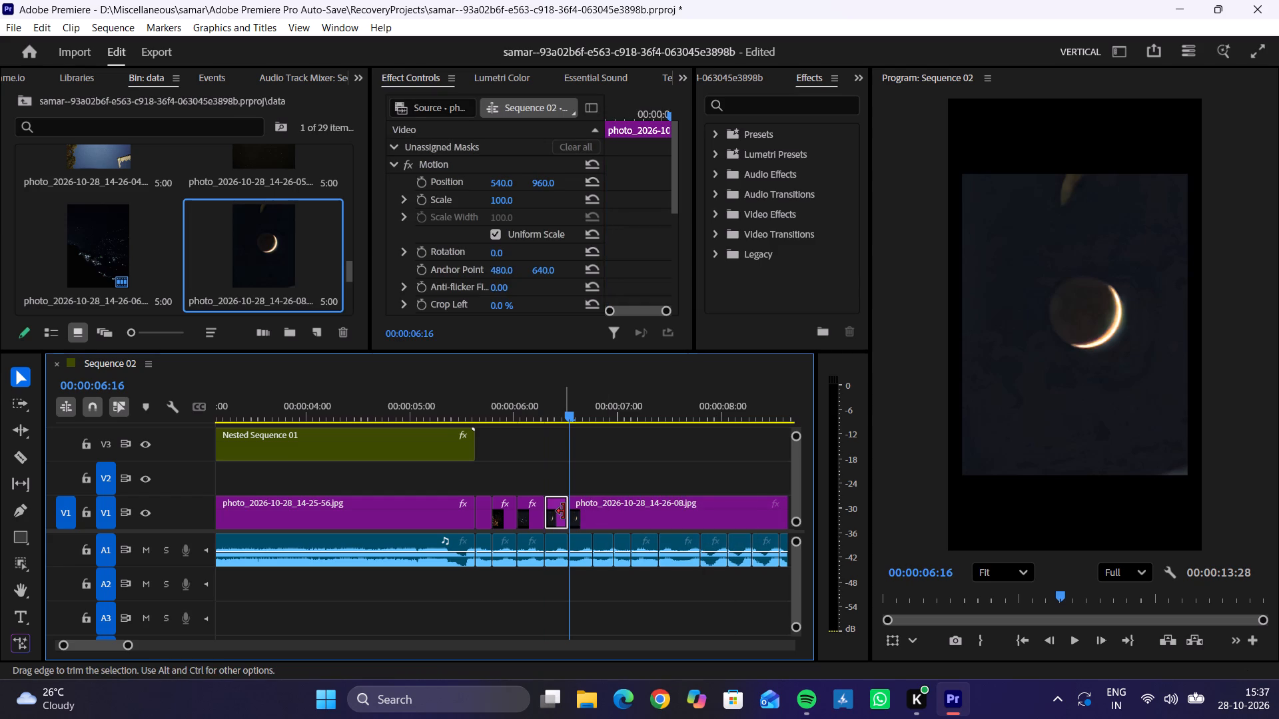
Set the scale of the short crescent moon piece before the cut to 154, checking it at 00:00:06:13.
left_click_drag(501, 203, 538, 201)
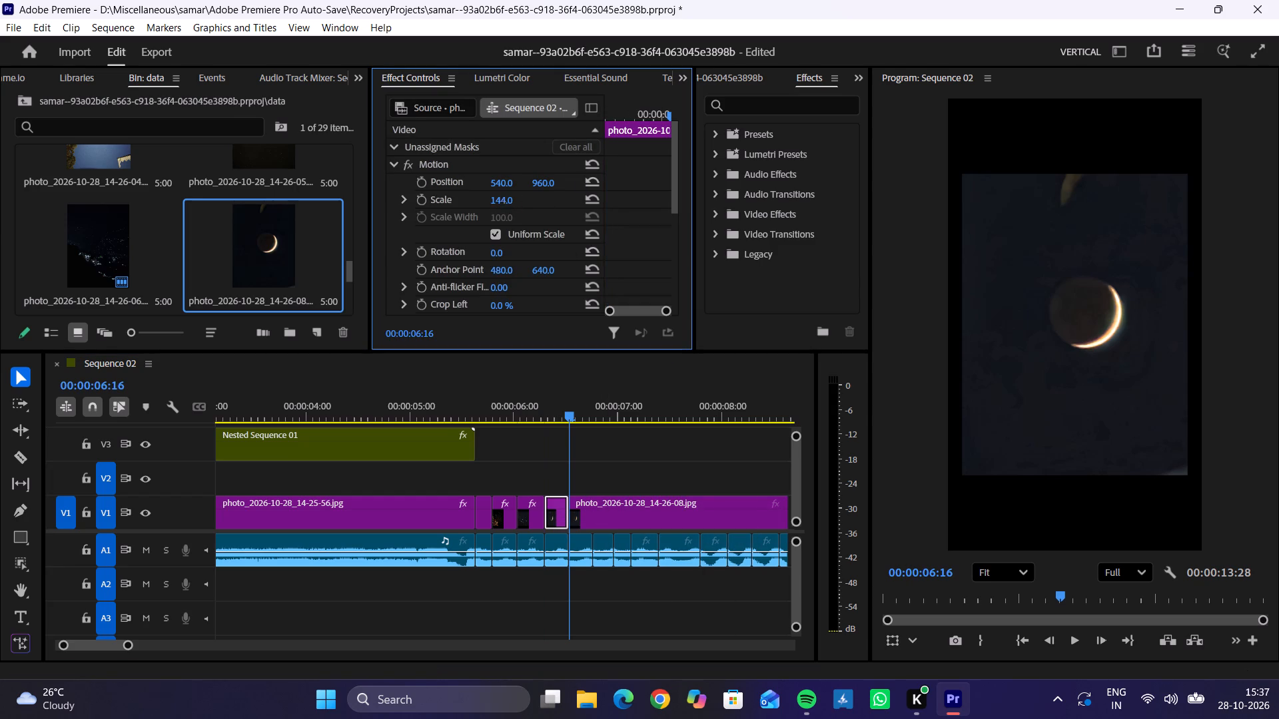
left_click_drag(538, 201, 540, 201)
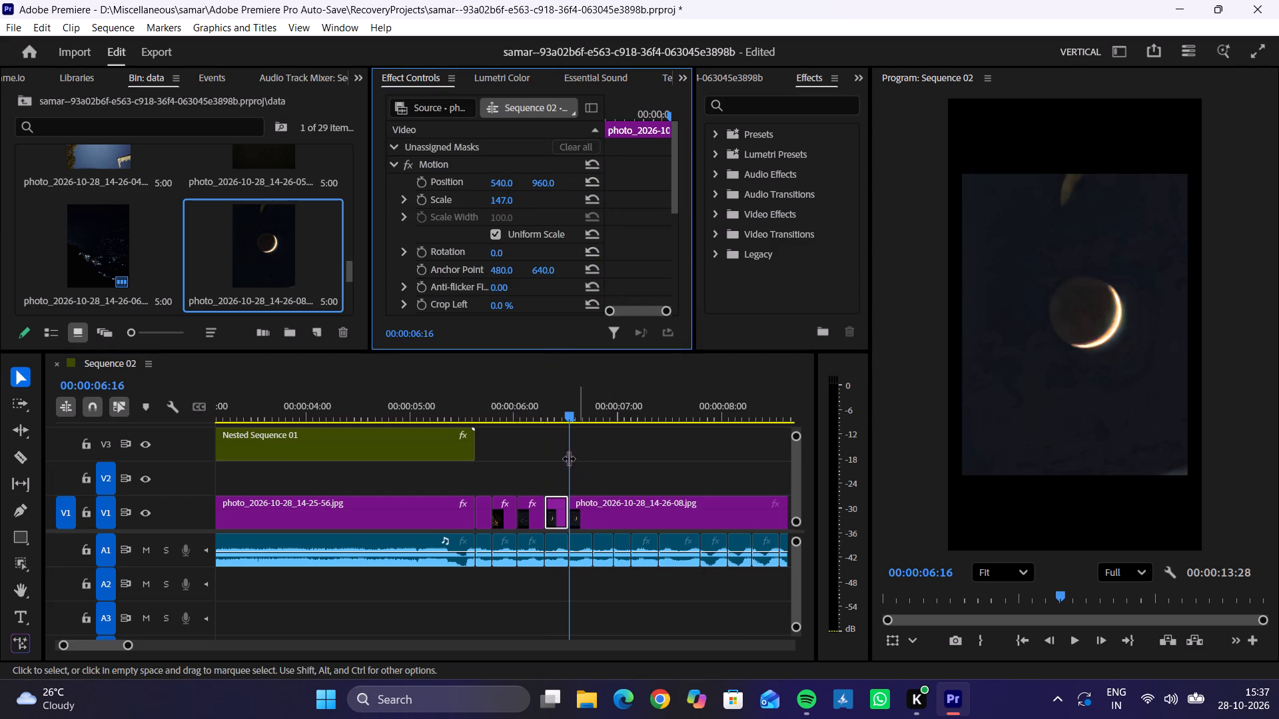
left_click(560, 415)
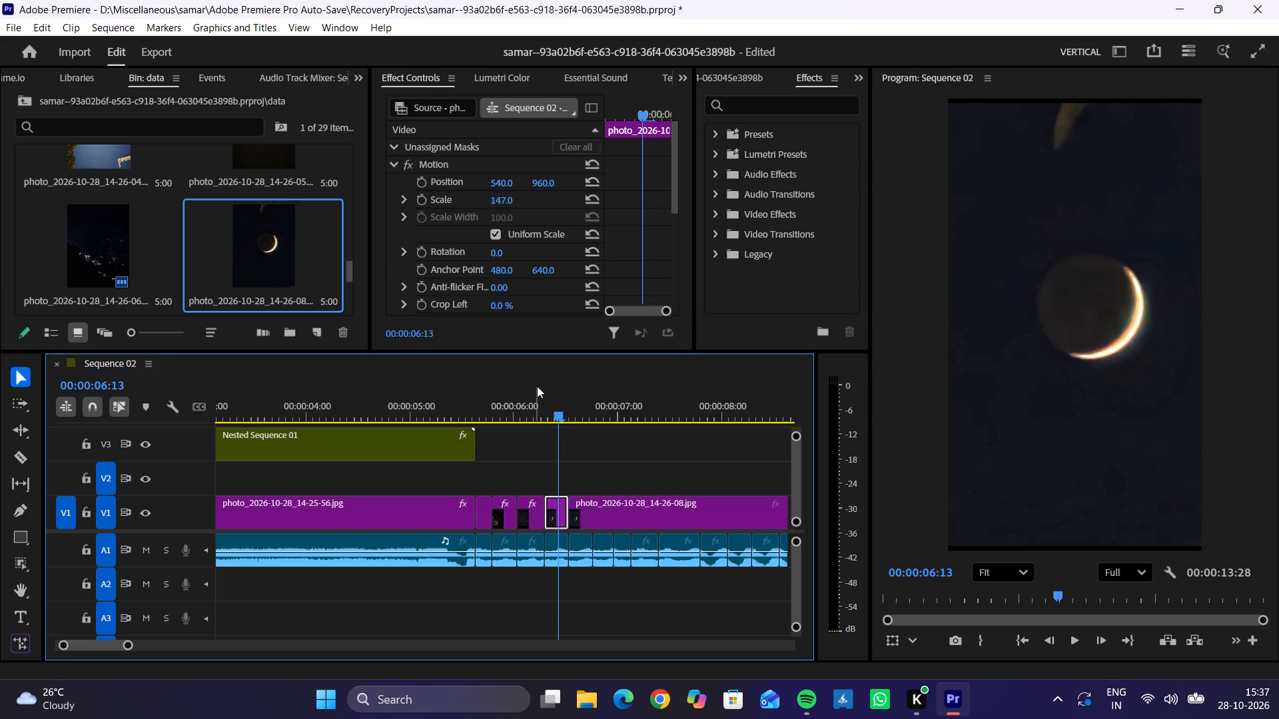
left_click_drag(504, 196, 512, 196)
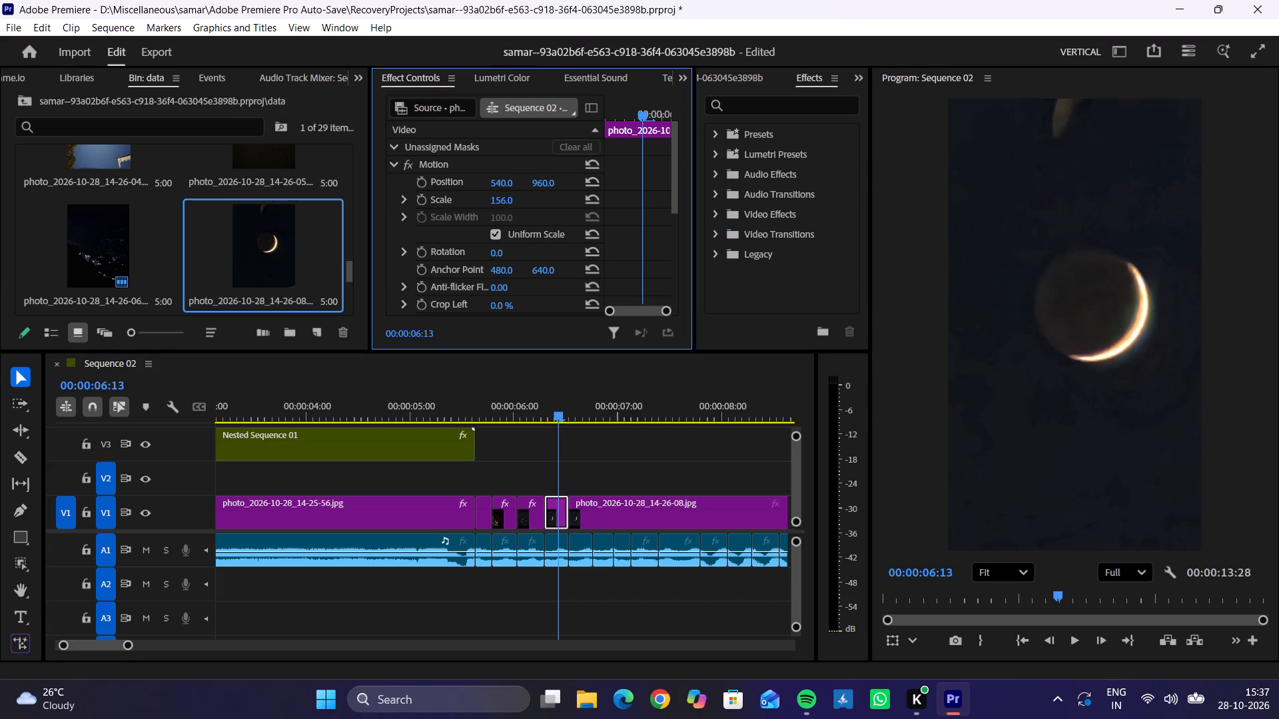
left_click_drag(512, 196, 510, 197)
Delete the remaining part of the crescent moon photo after the cut at 00:00:06:16.
key("Down")
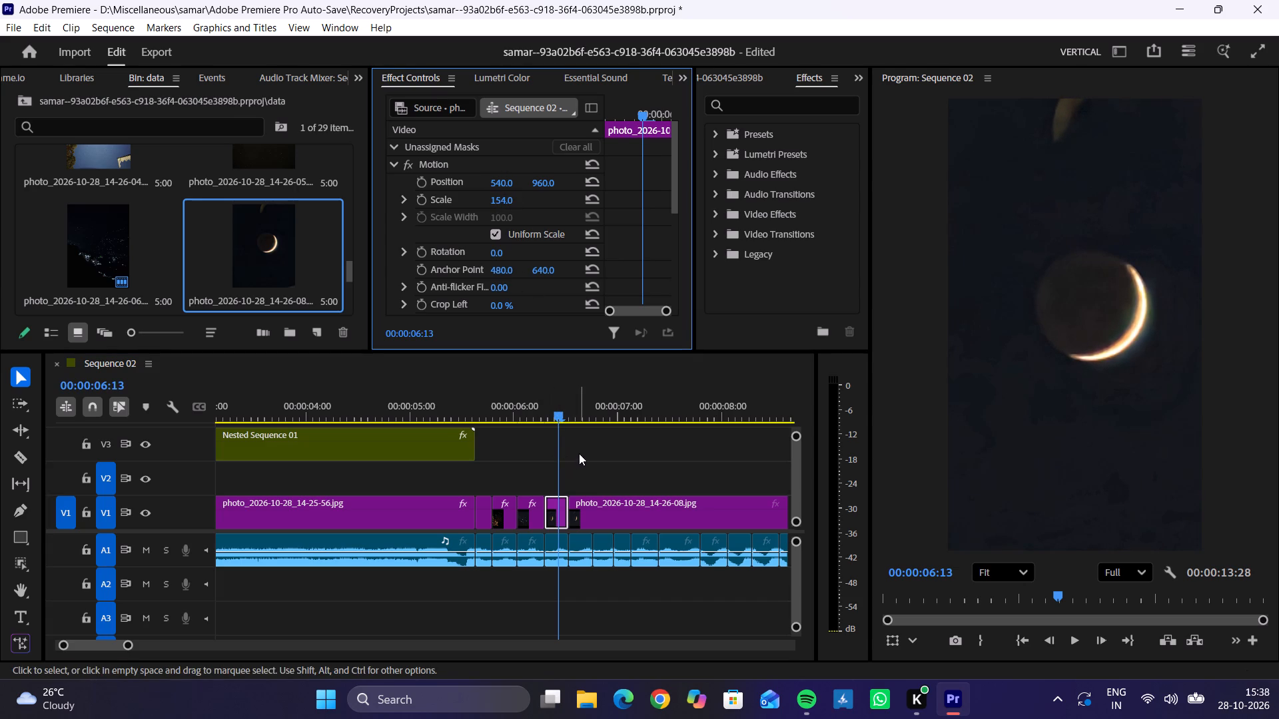
key("Down")
left_click(595, 519)
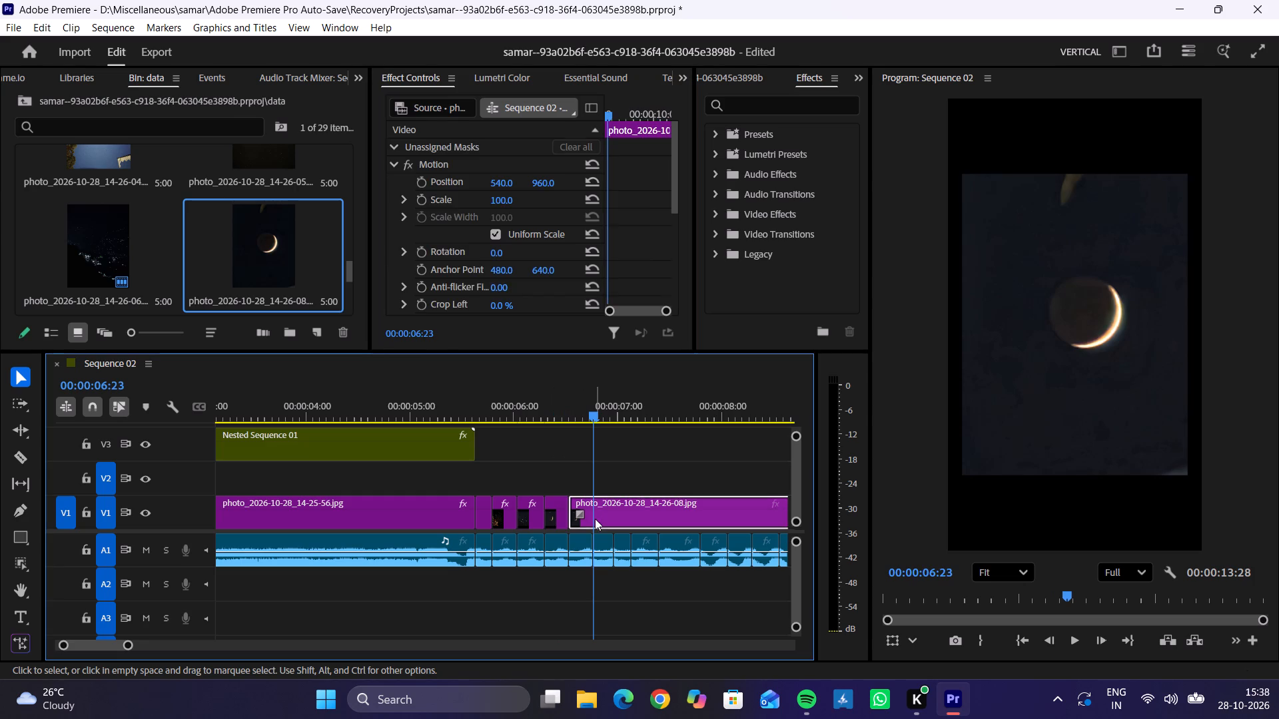
key("Delete")
Place the Milky Way photo photo_2026-10-28_14-25-52 from the data bin on V1 at 00:00:06:16.
scroll(173, 206, "up", 1)
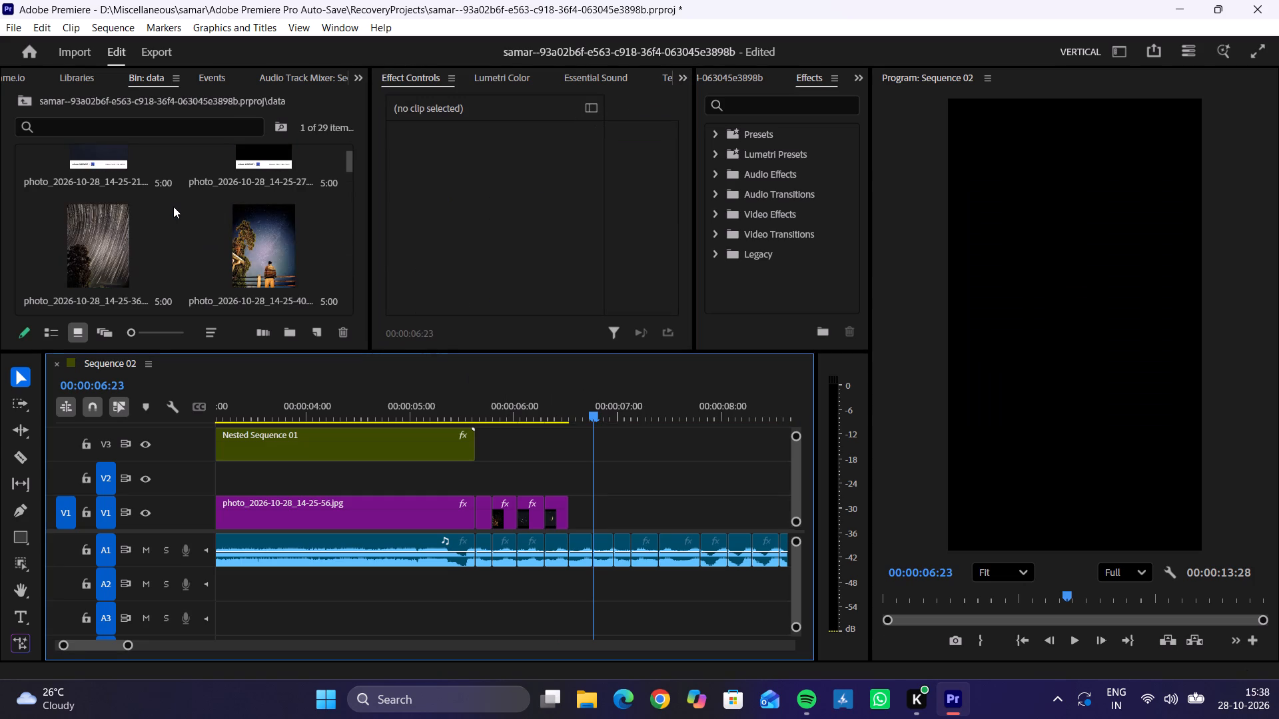
scroll(173, 206, "up", 1)
left_click_drag(262, 190, 306, 216)
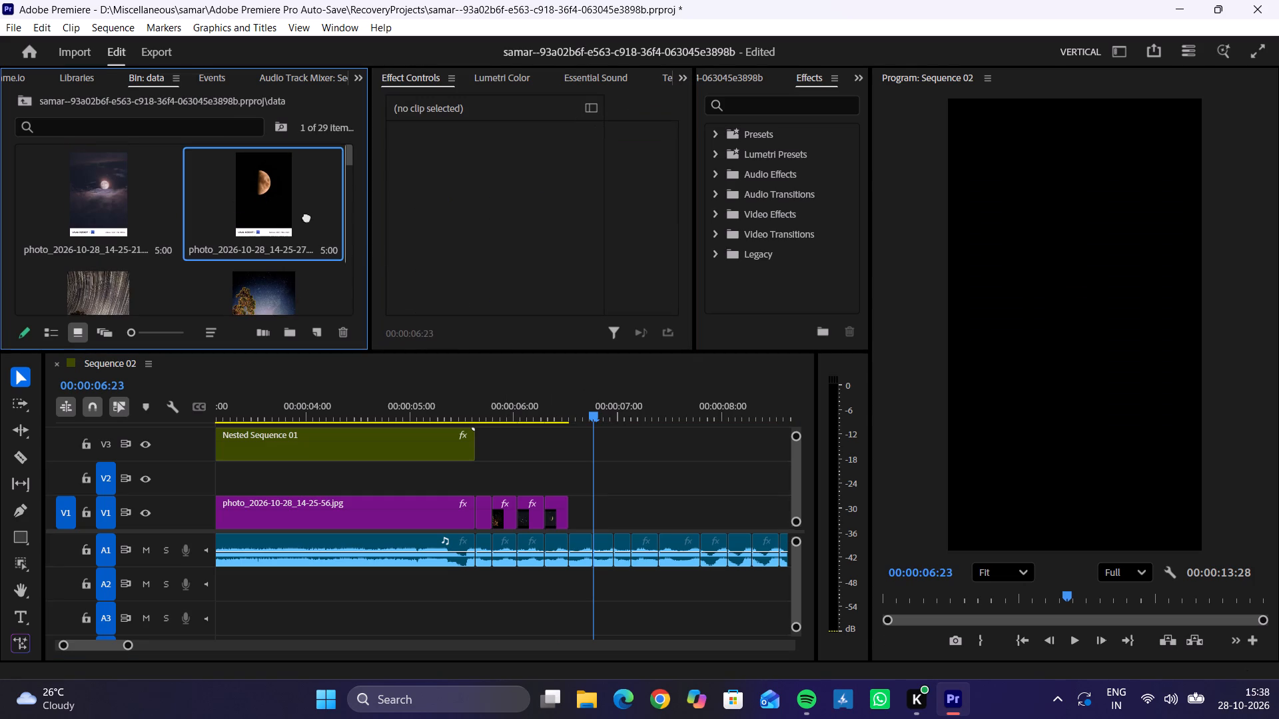
left_click_drag(306, 216, 222, 200)
left_click_drag(350, 160, 349, 192)
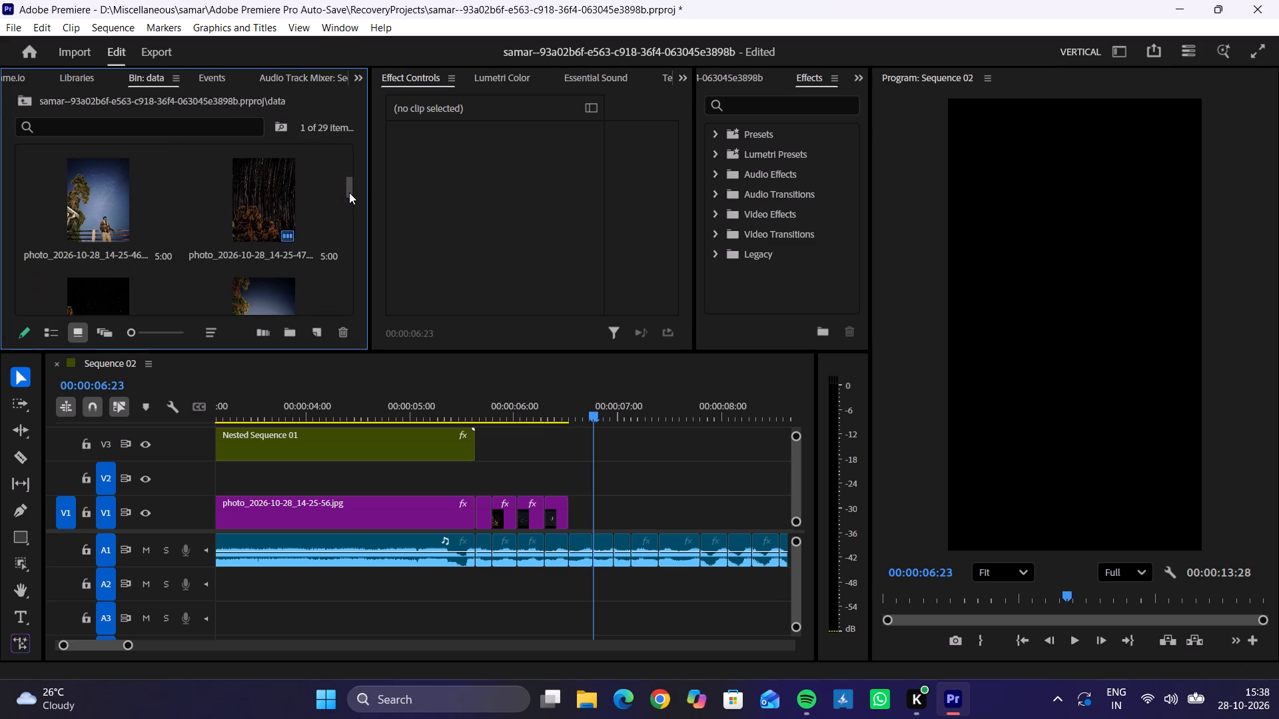
left_click_drag(349, 192, 351, 216)
left_click_drag(246, 198, 444, 258)
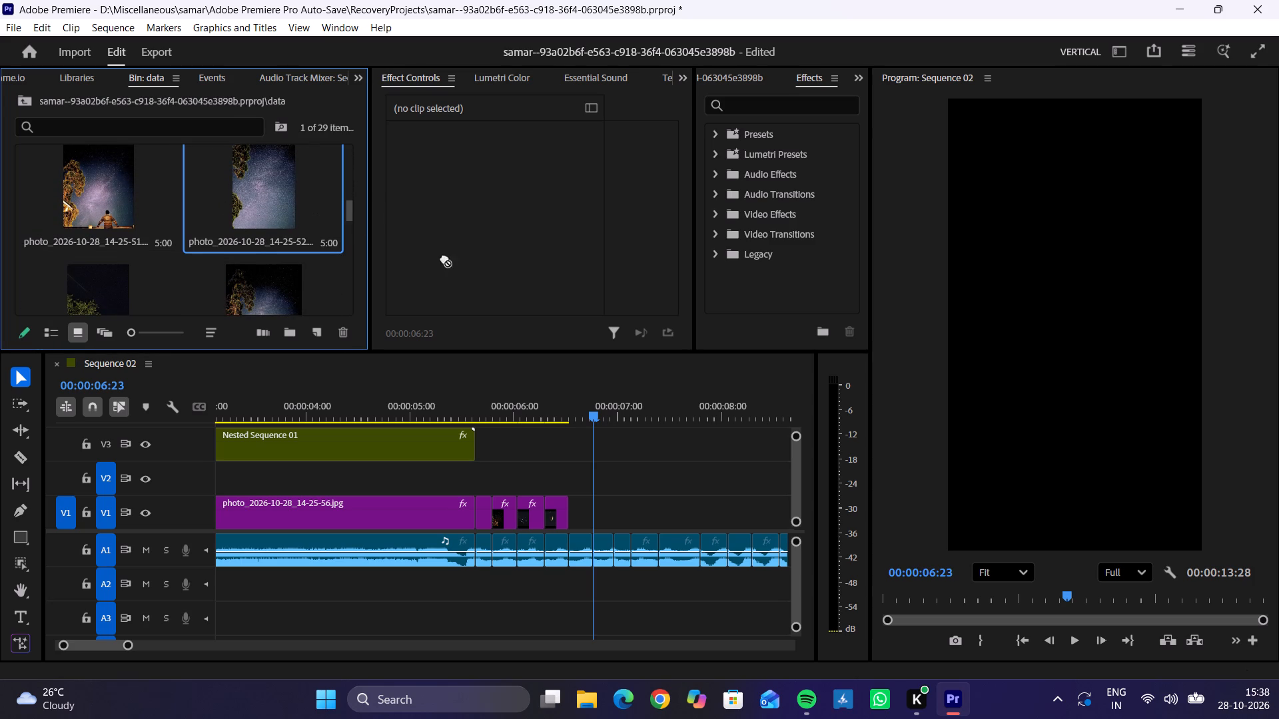
left_click_drag(444, 258, 575, 509)
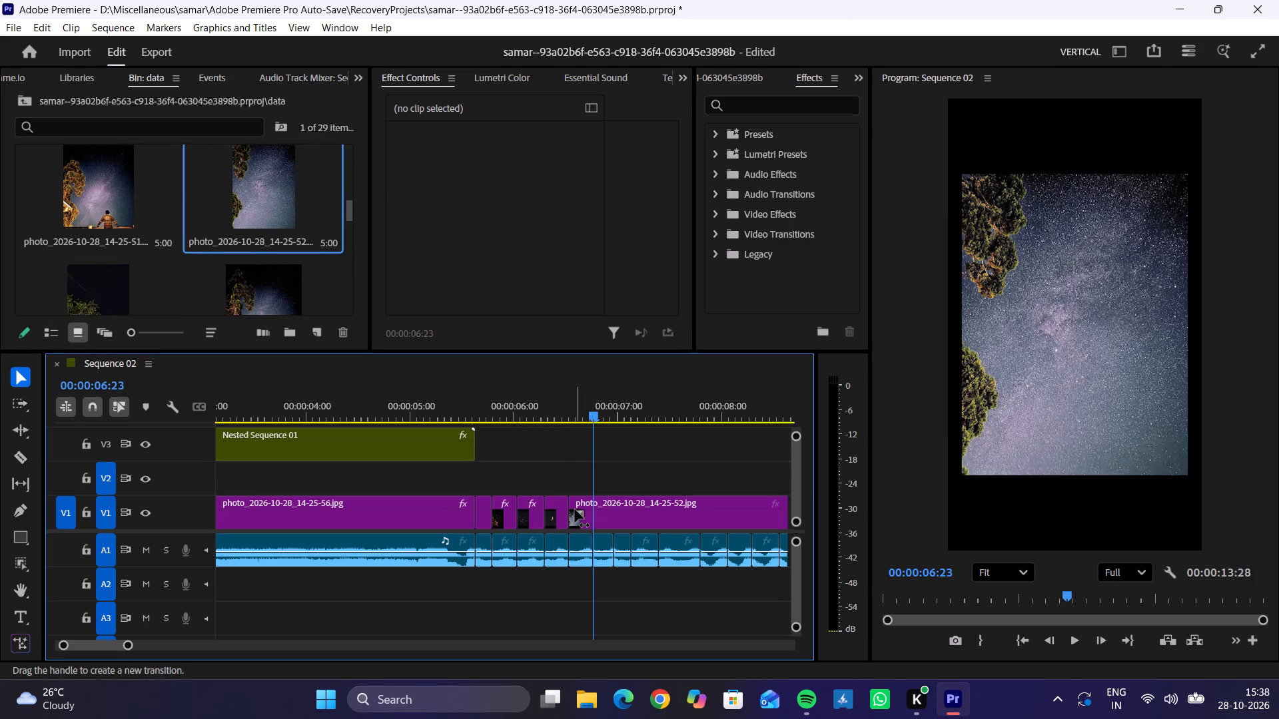
Make the Milky Way photo on V1 fill the frame with scale 152 and horizontal position 723.
left_click(630, 517)
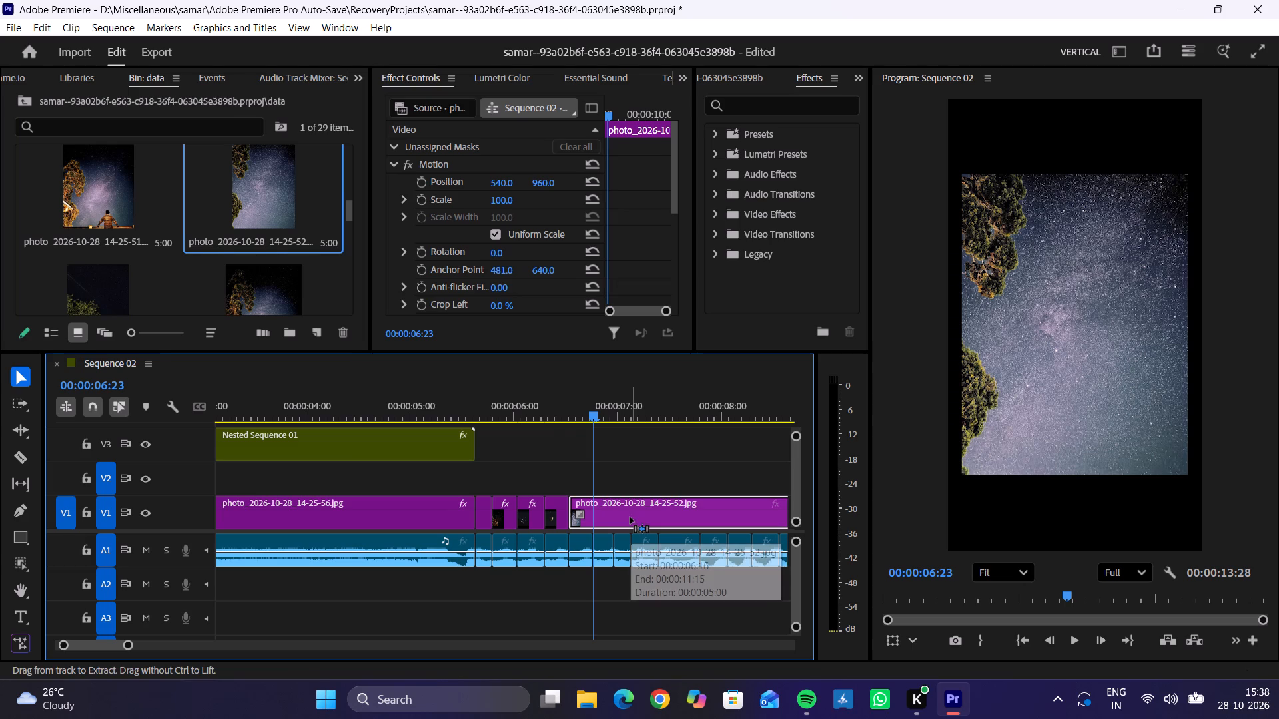
left_click_drag(501, 196, 548, 196)
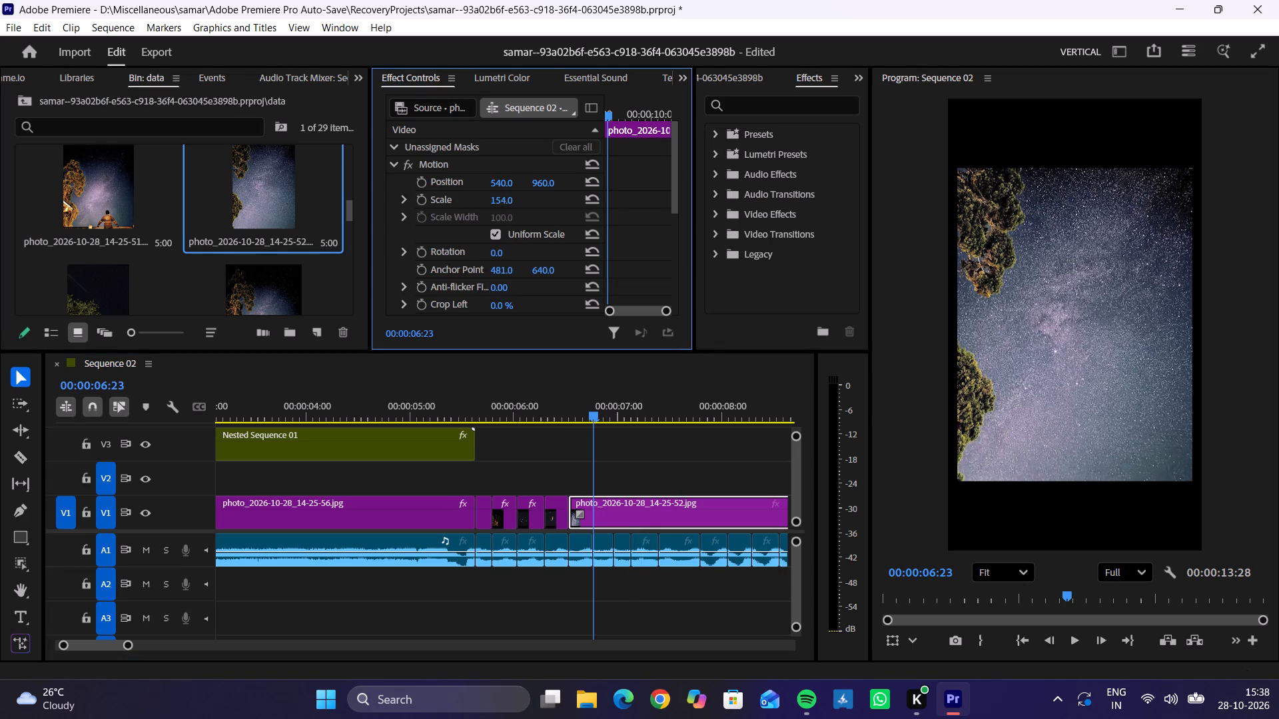
left_click_drag(548, 196, 540, 203)
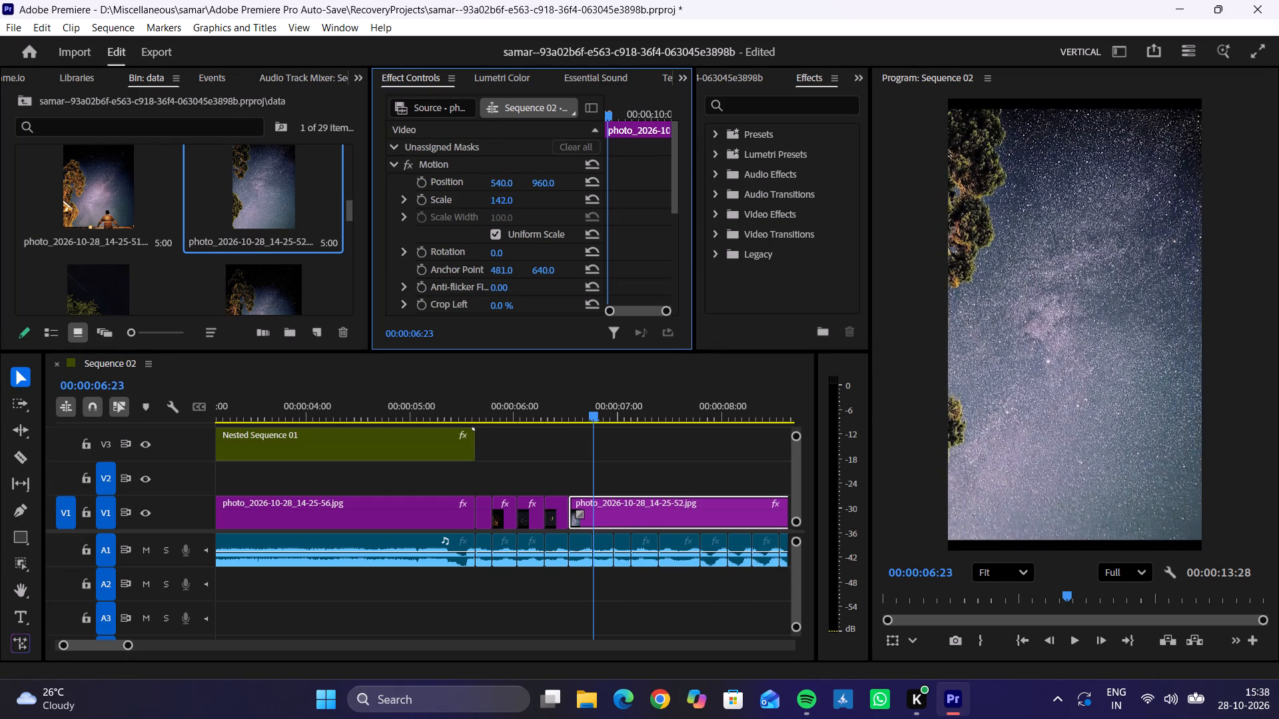
left_click_drag(540, 203, 547, 202)
left_click_drag(498, 185, 657, 199)
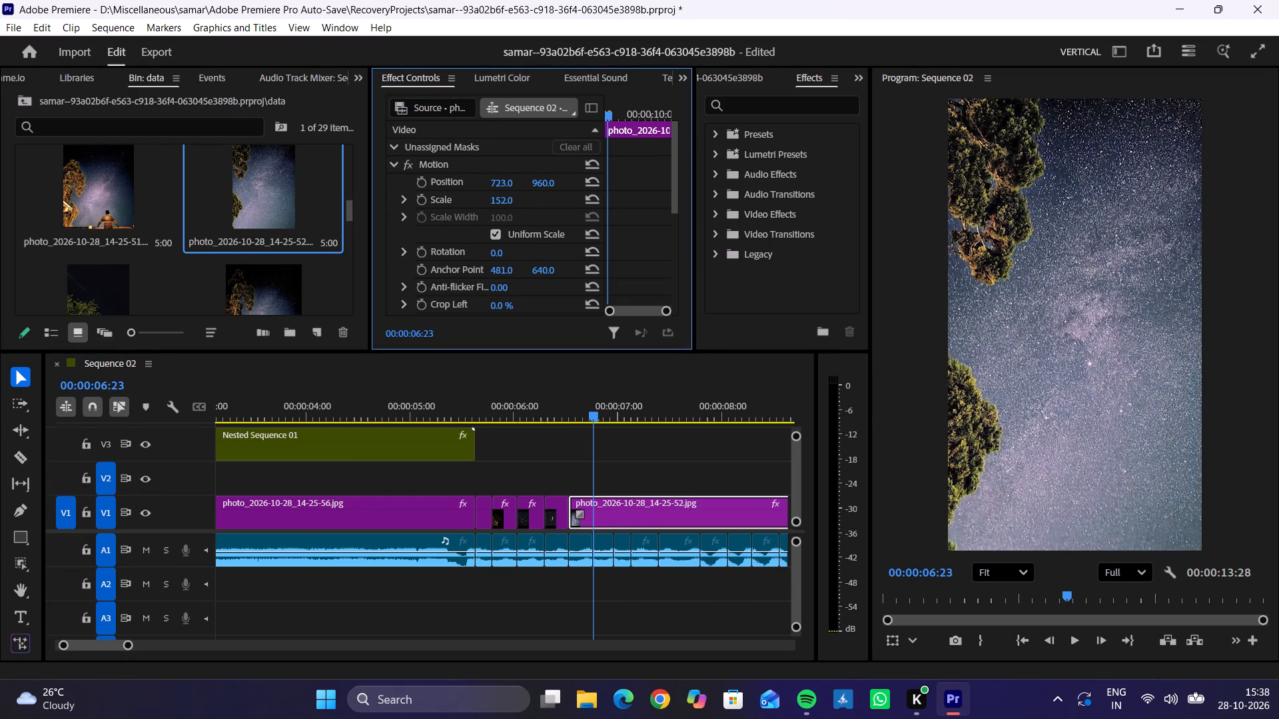
left_click_drag(657, 199, 657, 200)
Split the Milky Way photo on V1 at the audio cut at 00:00:06:23 and delete the part after it.
key("ctrl+k")
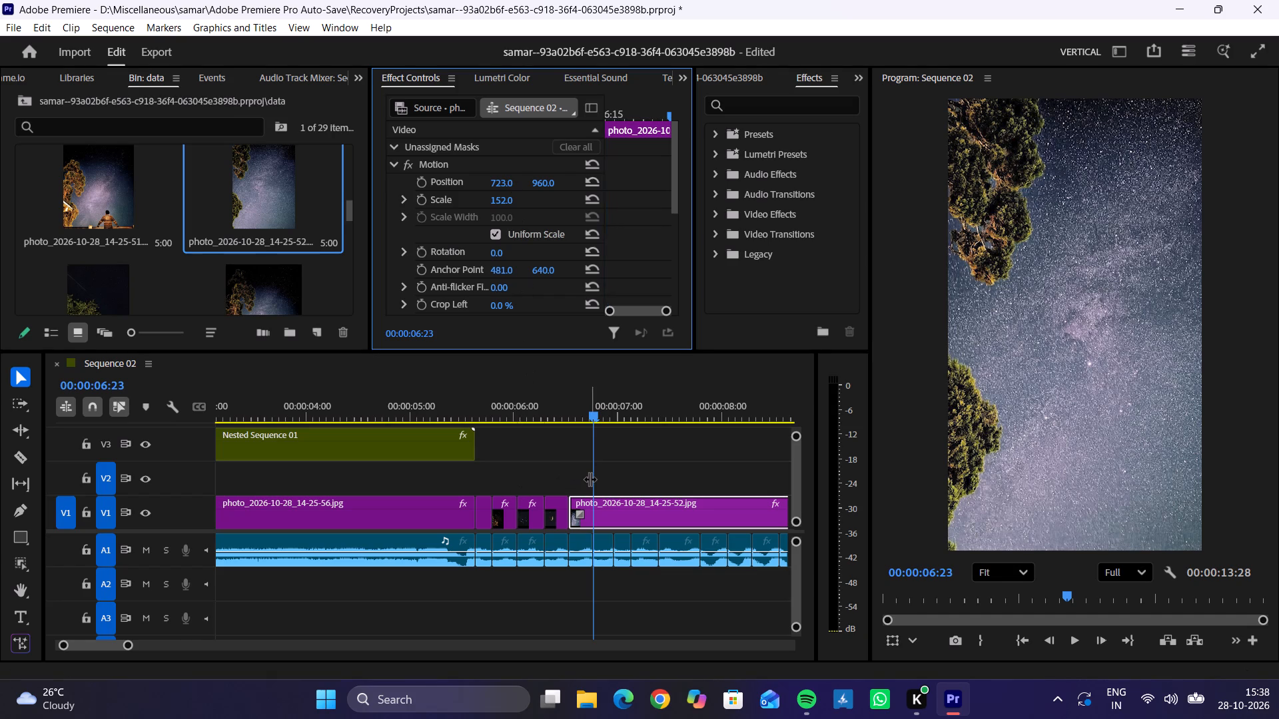
left_click(639, 523)
key("Delete")
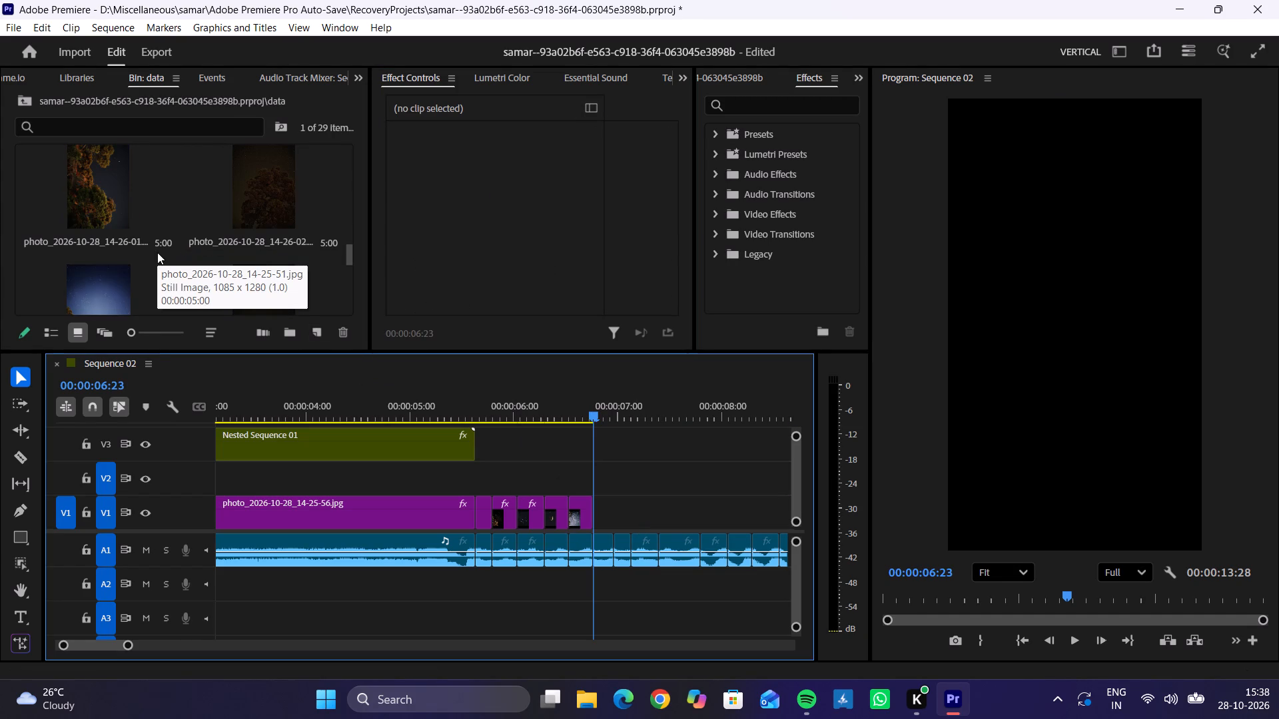
Place the blue night sky photo photo_2026-10-28_14-26-04 from the data bin on V1 at 00:00:06:23.
left_click_drag(99, 275, 608, 503)
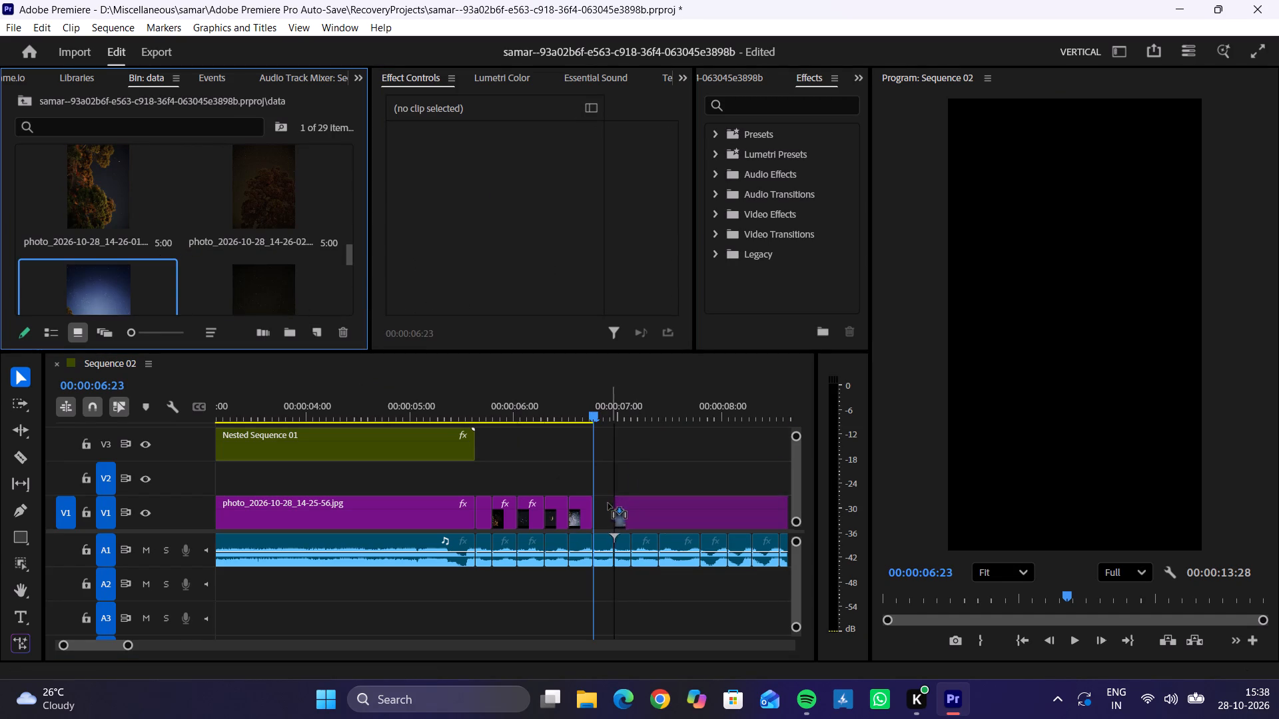
left_click_drag(608, 503, 593, 509)
Make the blue night sky photo fill the frame with scale 152 and horizontal position 735, viewing it at the 00:00:06:29 audio cut.
key("Down")
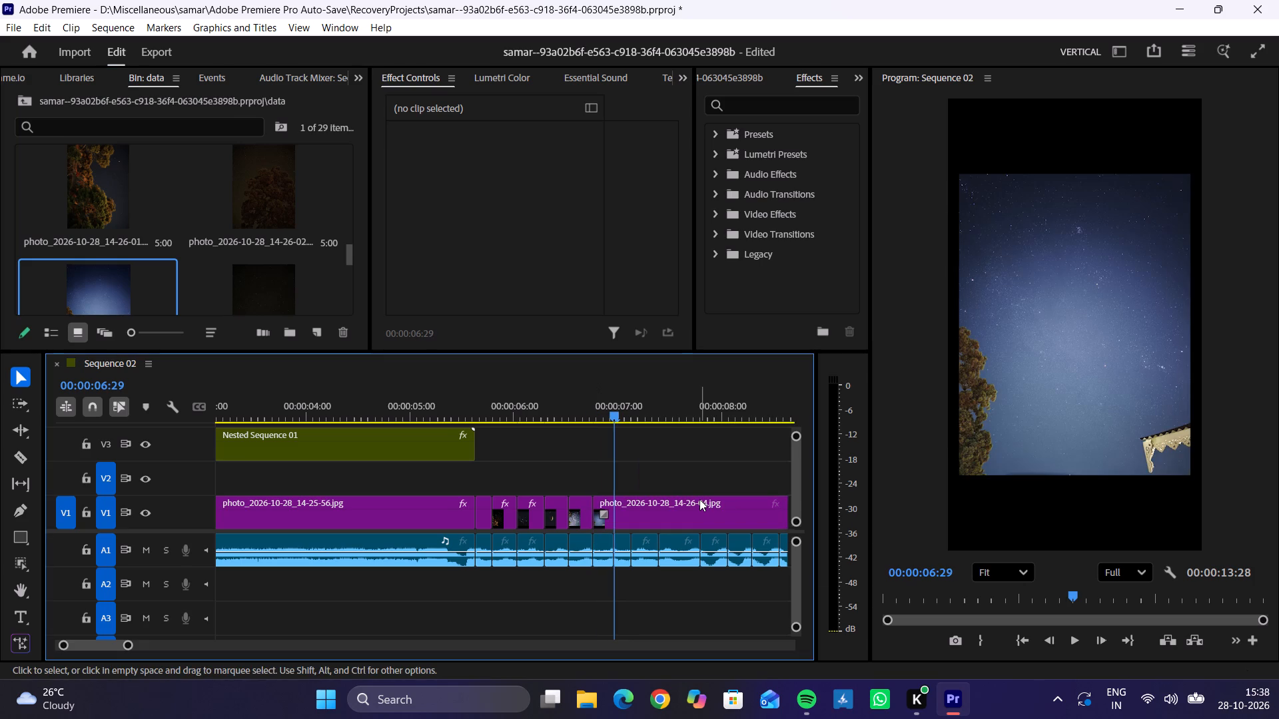
left_click(642, 523)
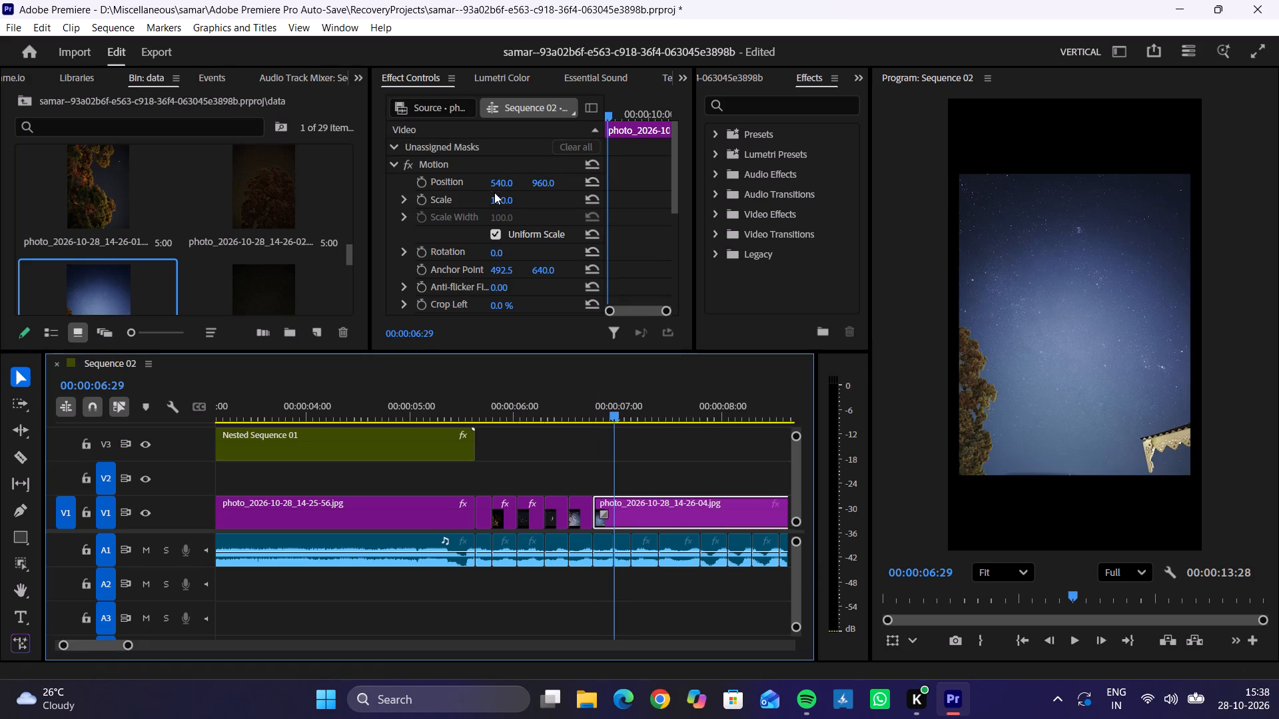
left_click_drag(498, 196, 542, 199)
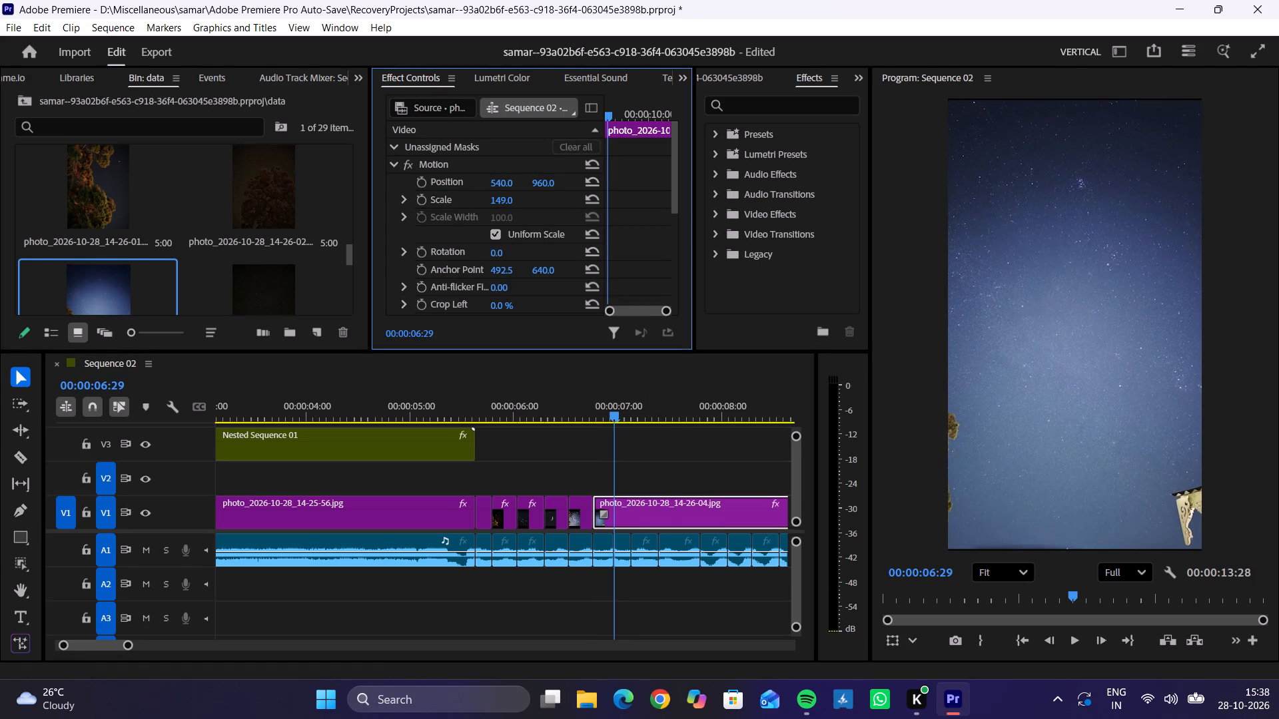
left_click_drag(542, 199, 540, 202)
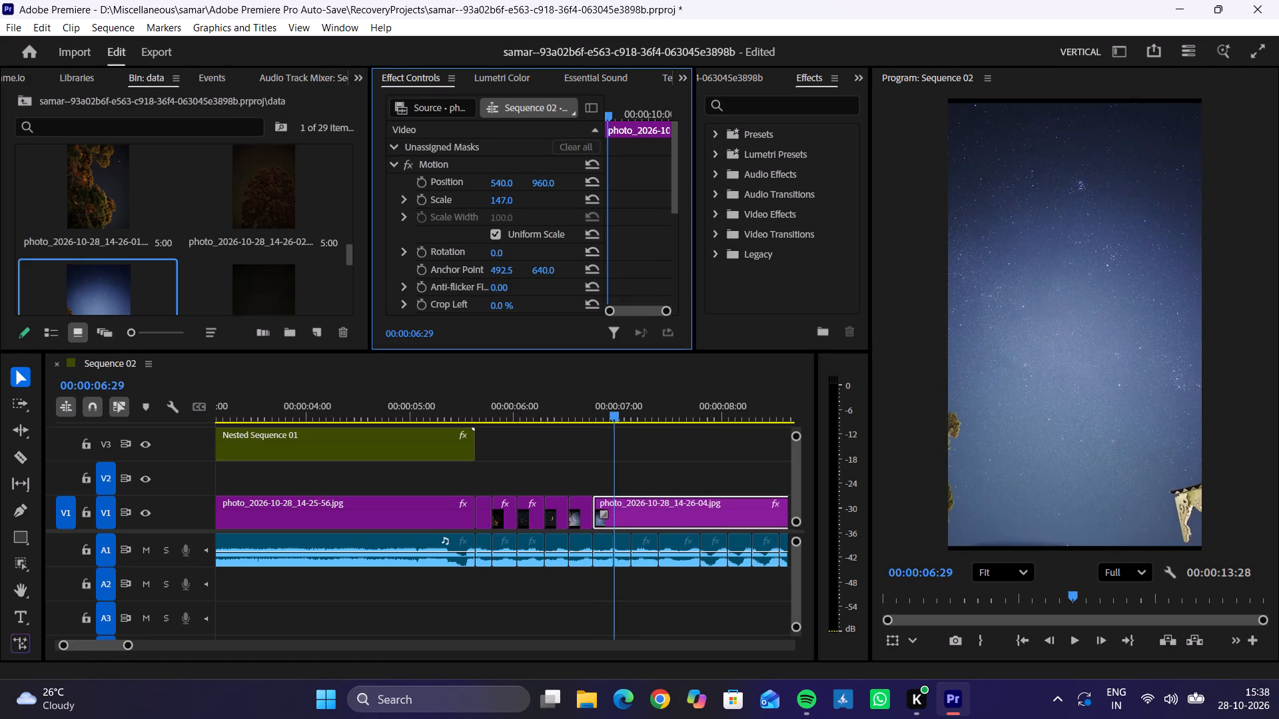
left_click_drag(540, 202, 542, 201)
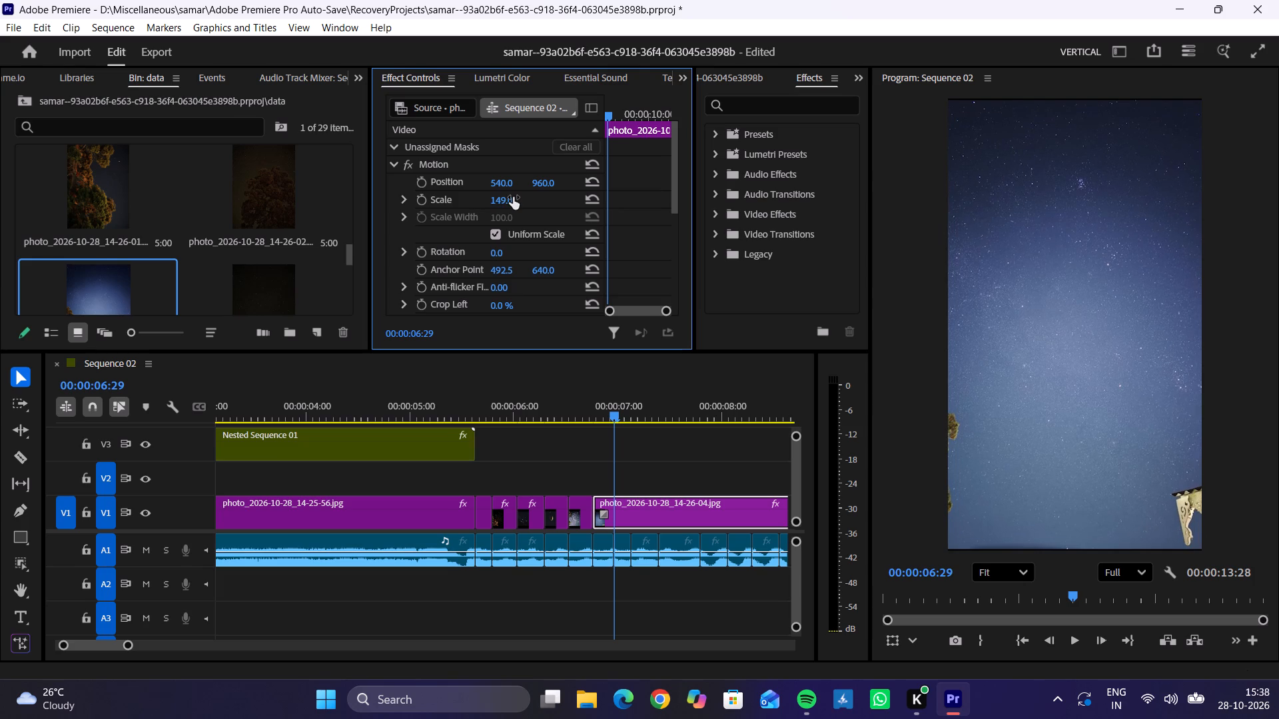
left_click(513, 197)
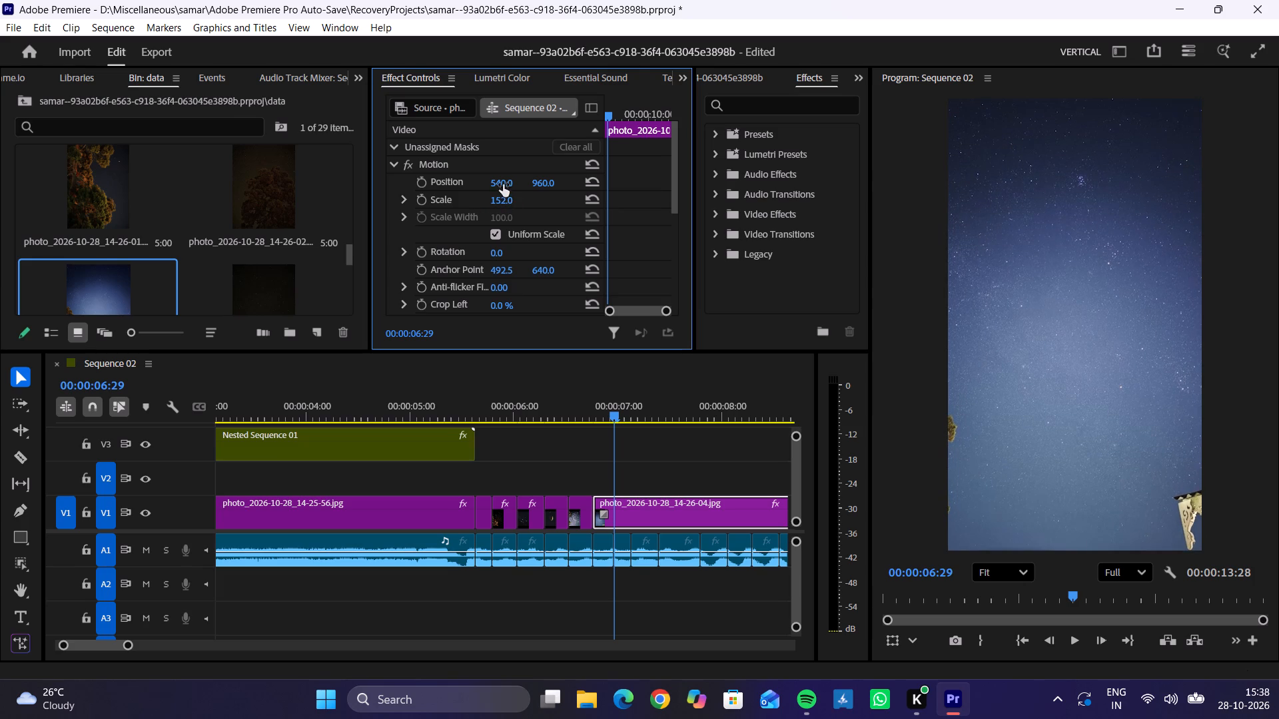
left_click_drag(502, 182, 667, 198)
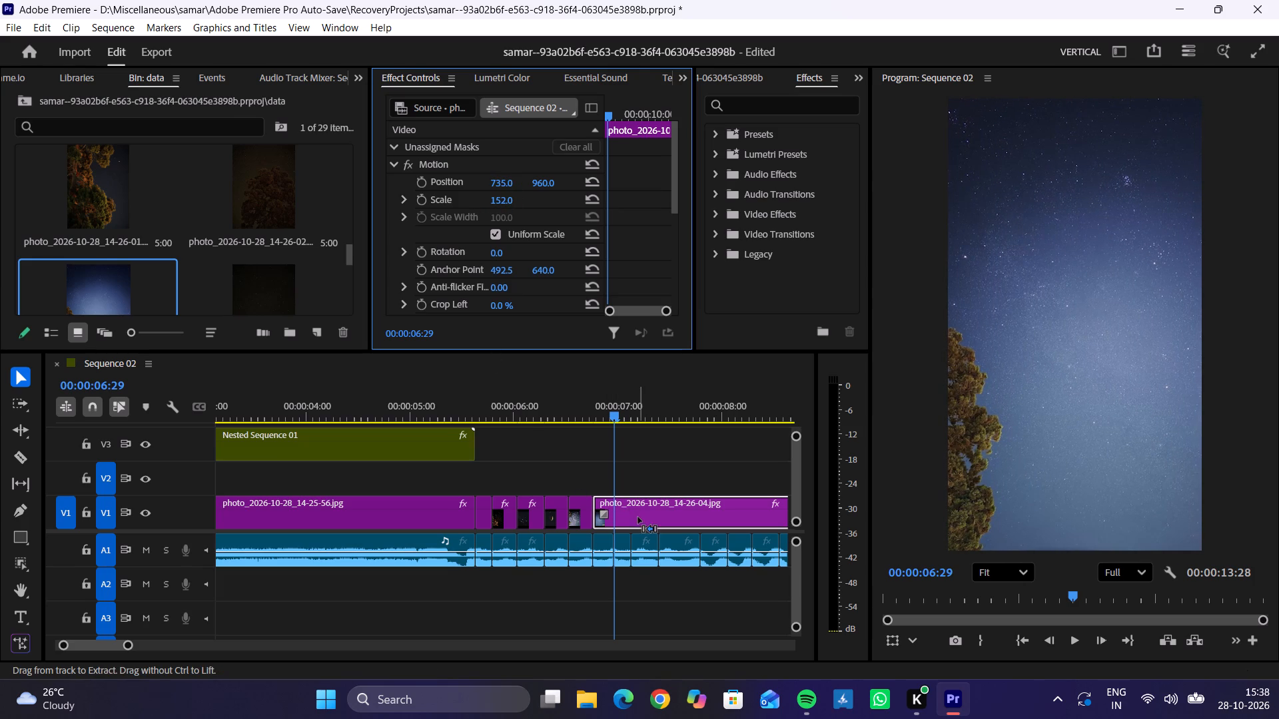
Split the blue night sky photo on V1 at 00:00:06:29 and delete the part after the cut.
key("ctrl+k")
left_click(638, 517)
key("Delete")
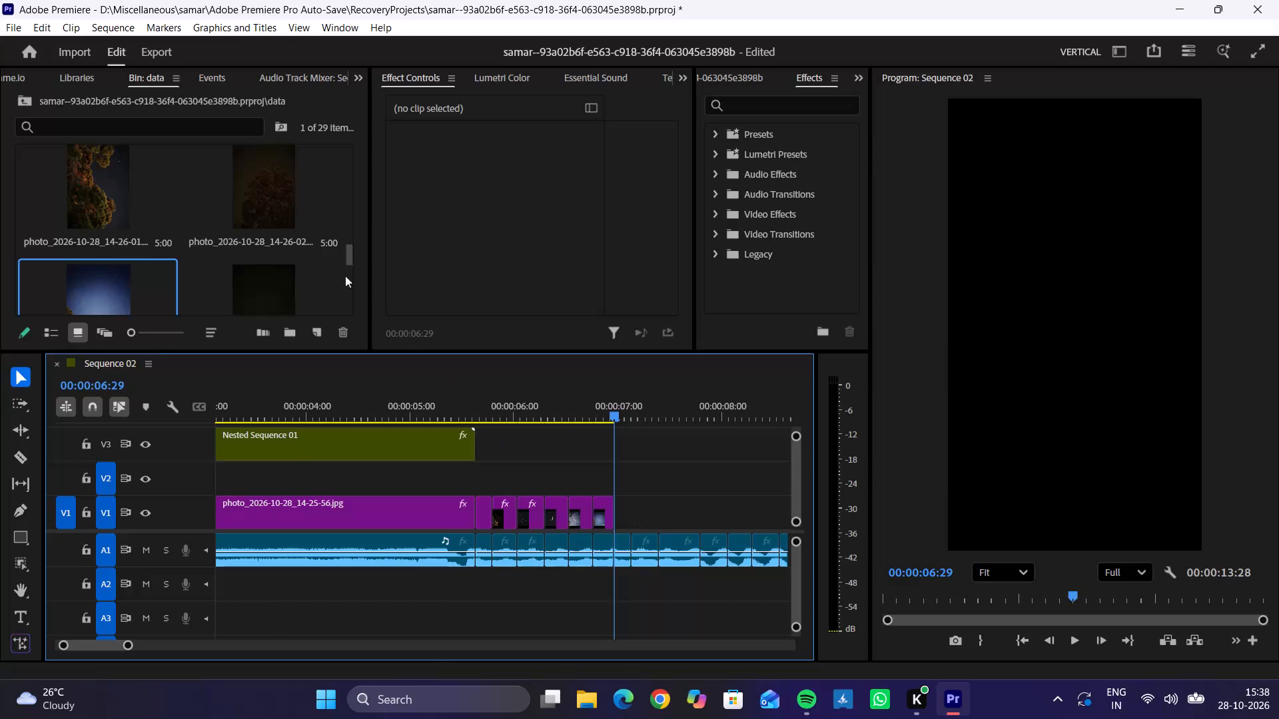
Place the dark tree photo photo_2026-10-28_14-26-02 from the data bin on V1 at 00:00:06:29.
left_click_drag(273, 192, 621, 516)
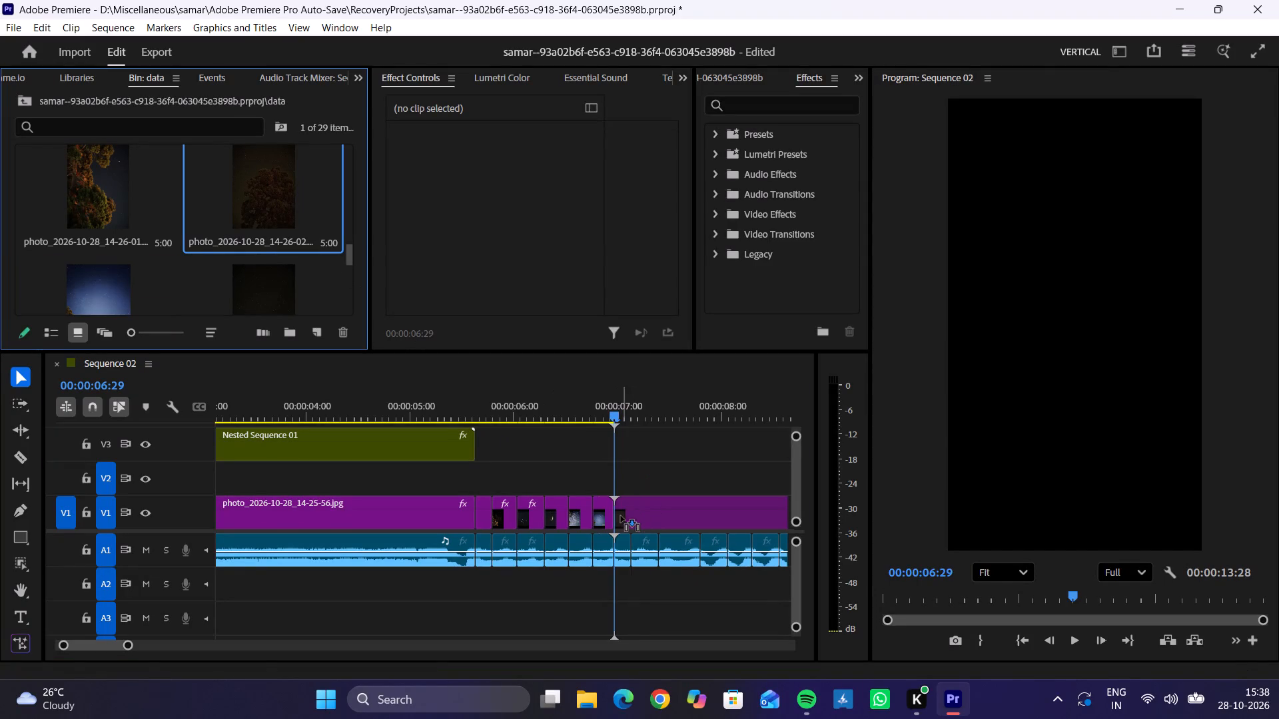
left_click_drag(621, 516, 615, 516)
Make the dark tree photo fill the frame with scale 152 and horizontal position 376, viewing it at the 00:00:07:04 audio cut.
left_click(655, 516)
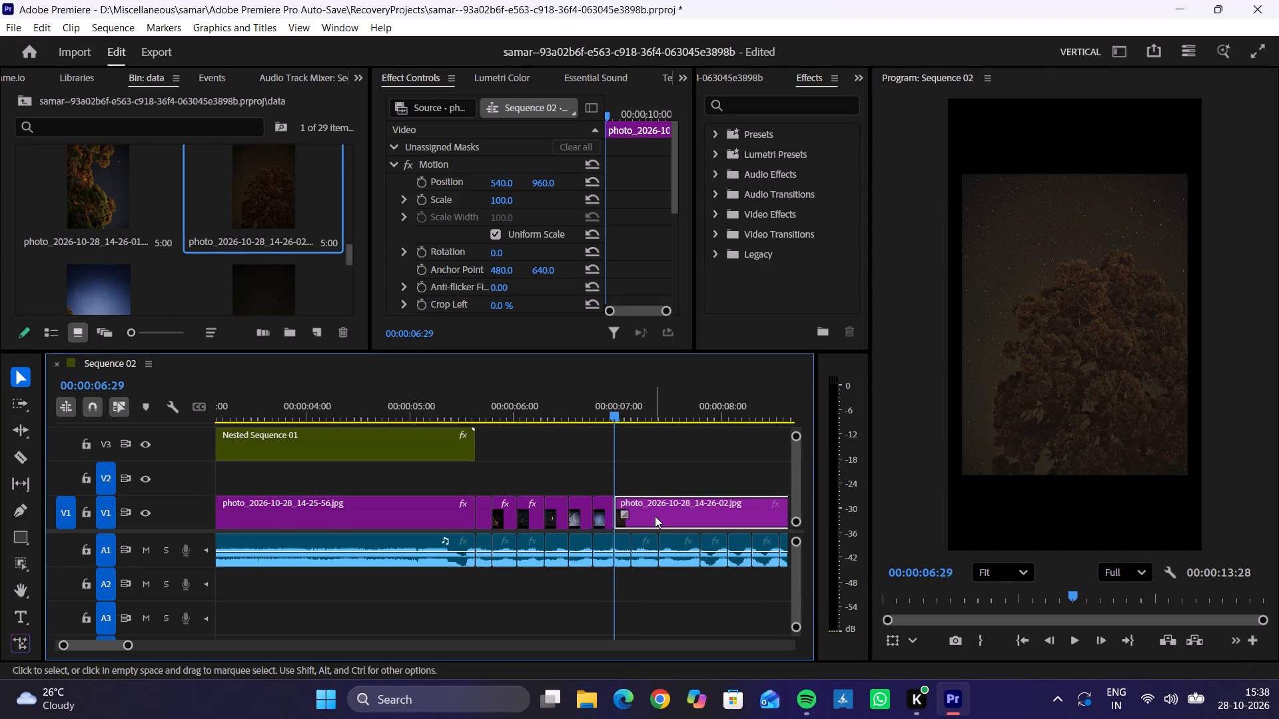
key("Down")
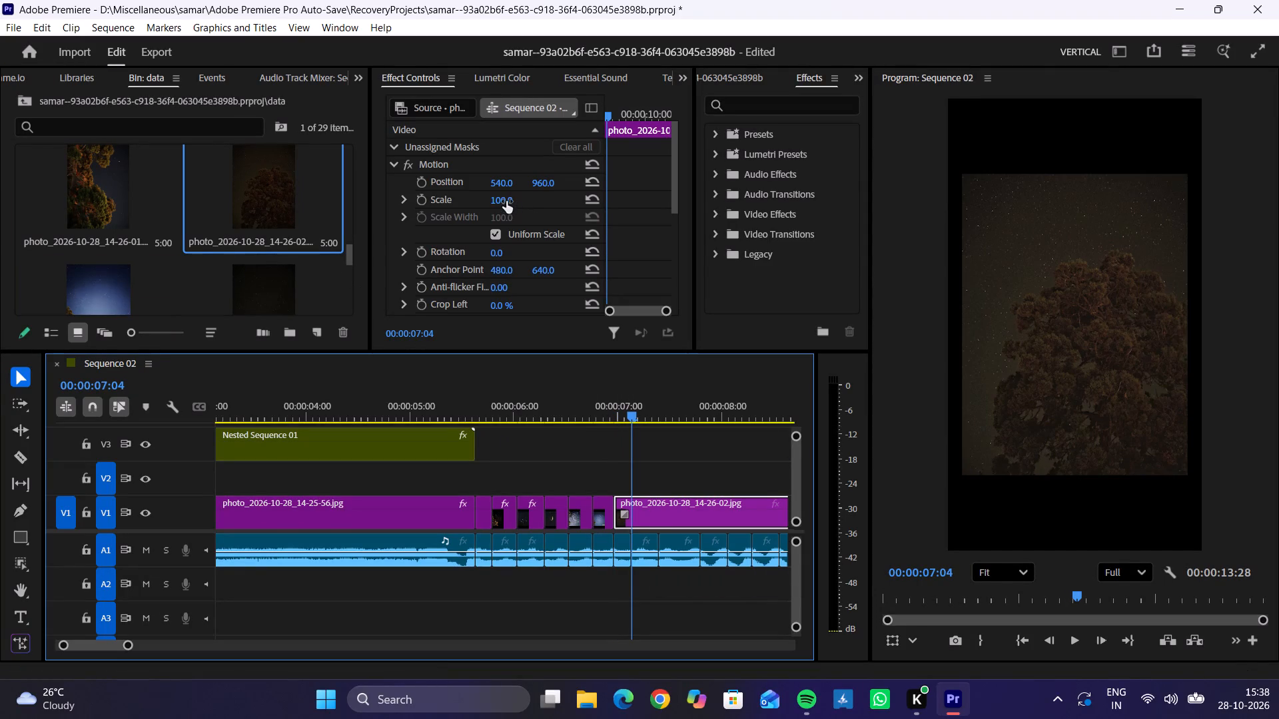
left_click_drag(506, 201, 542, 202)
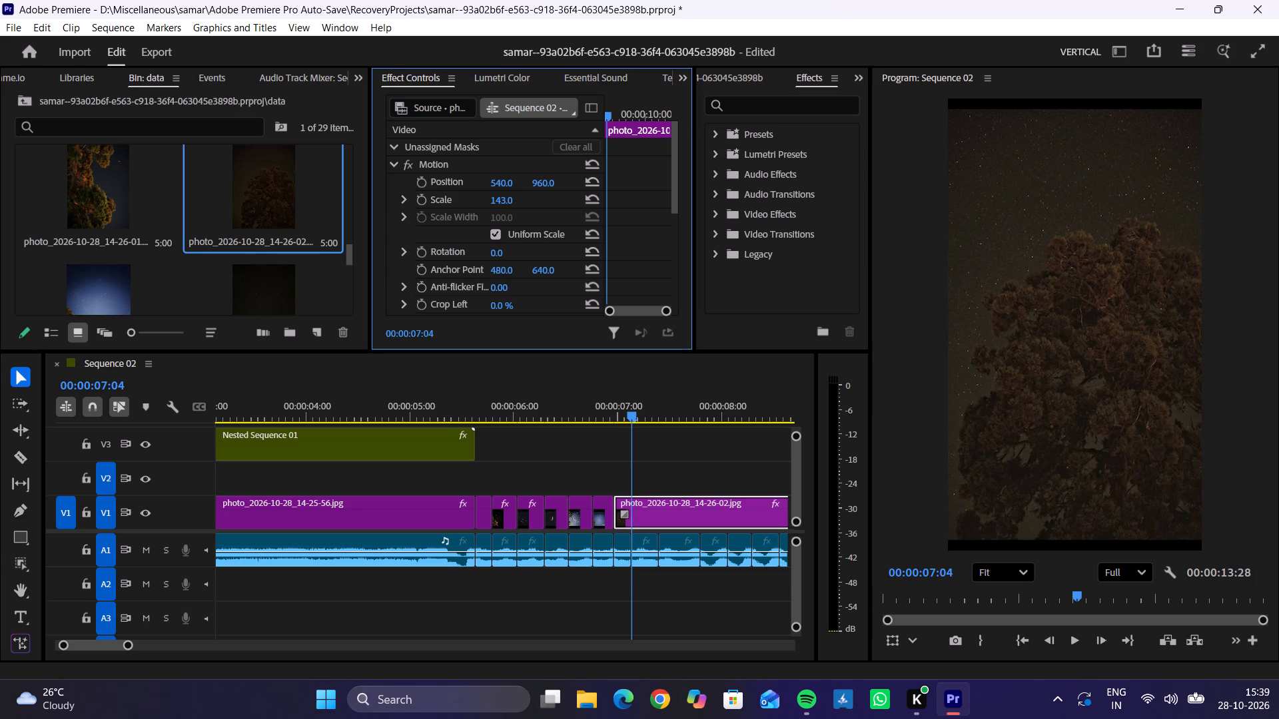
left_click_drag(542, 202, 547, 199)
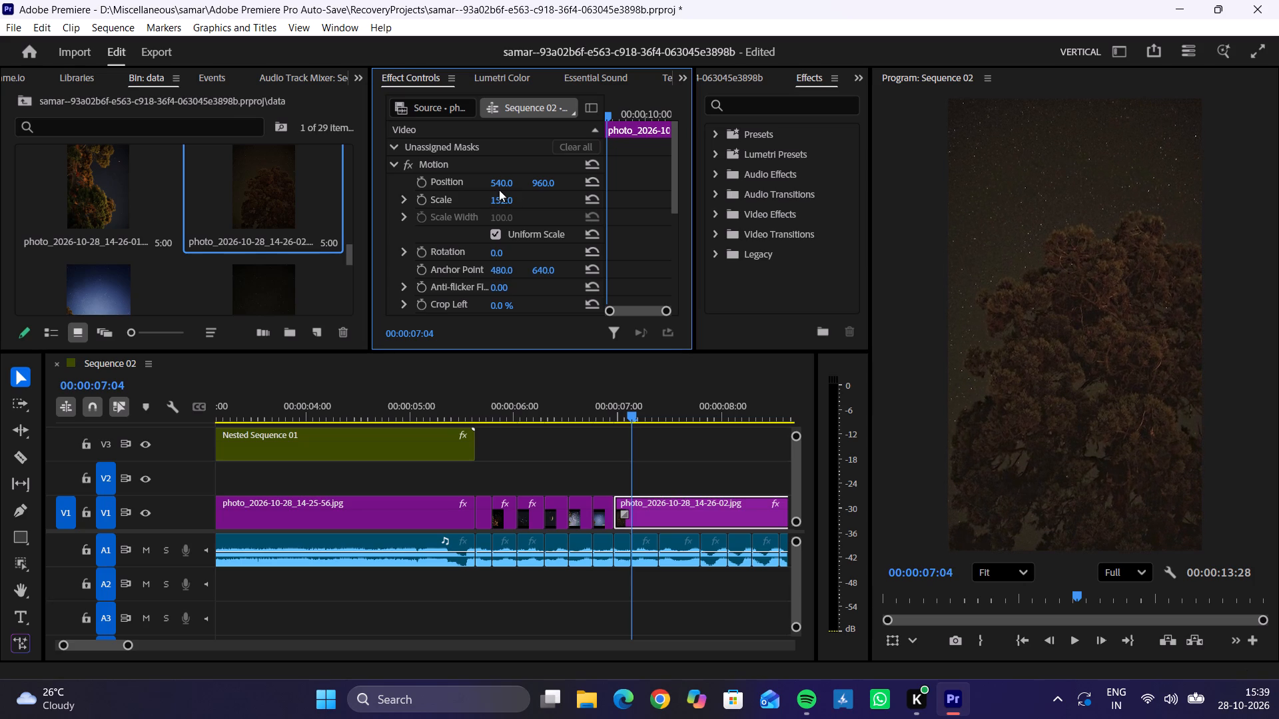
left_click_drag(501, 180, 654, 205)
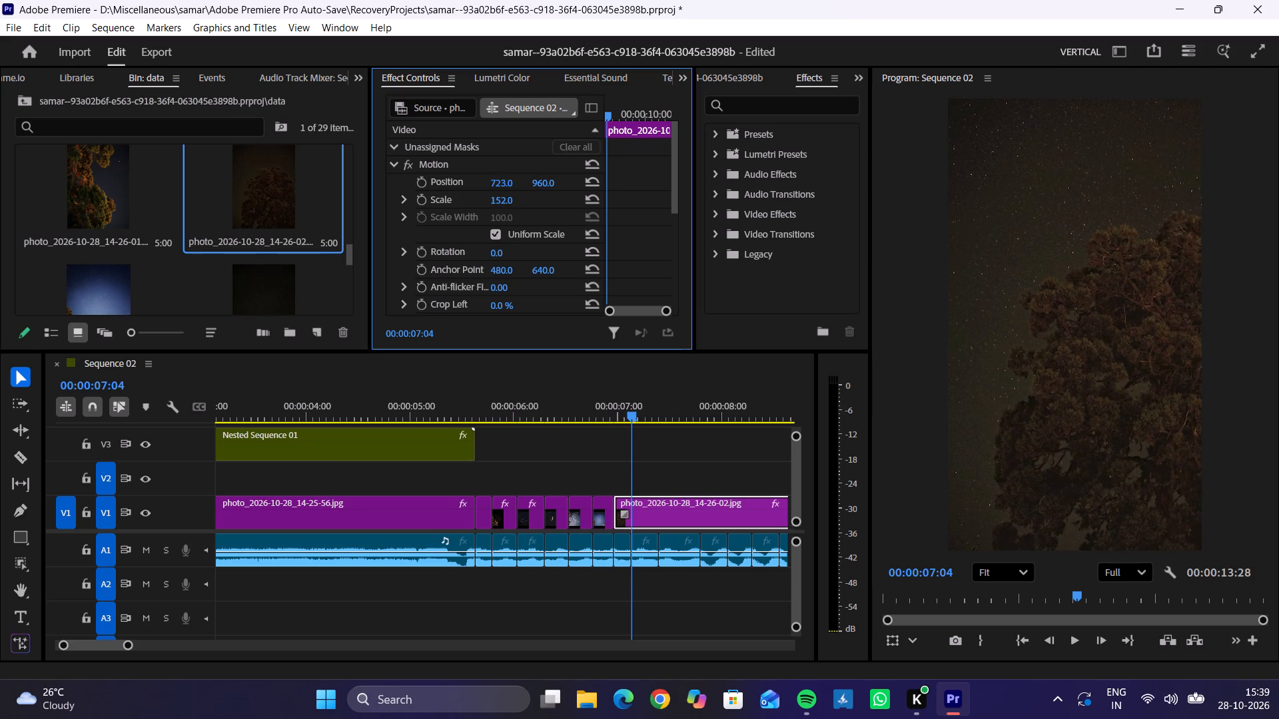
left_click_drag(654, 205, 294, 286)
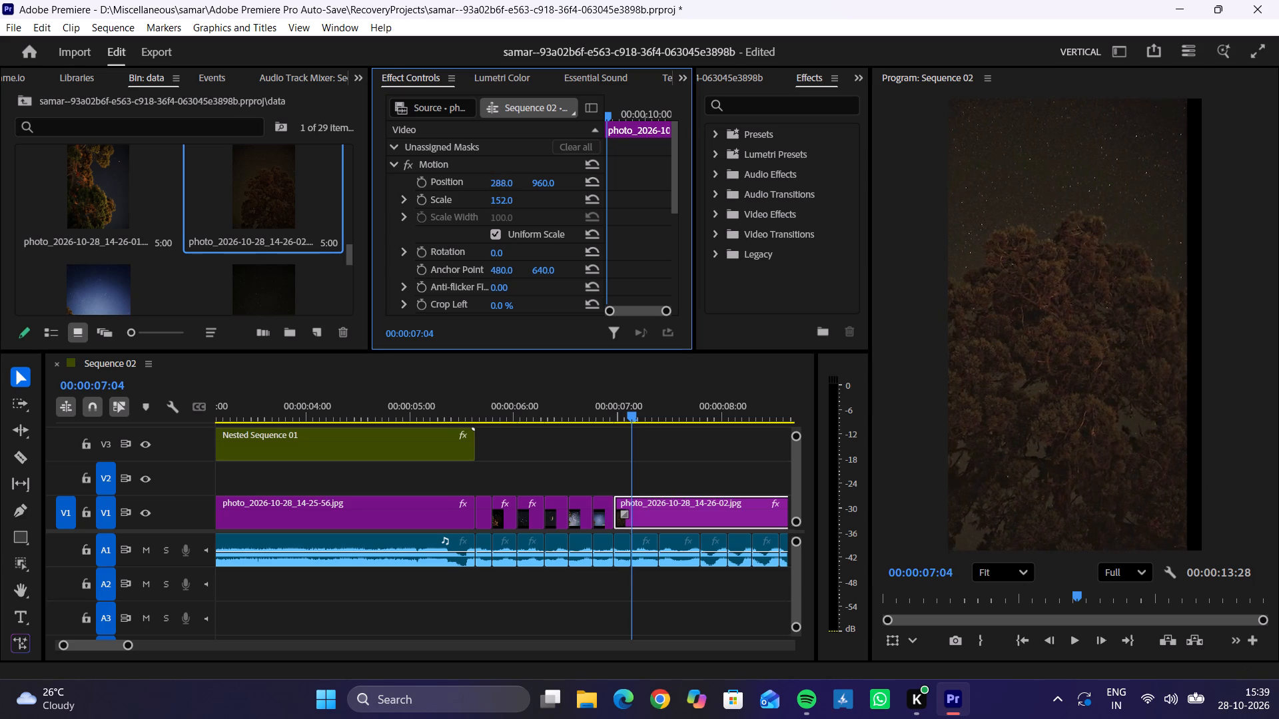
left_click_drag(294, 286, 365, 283)
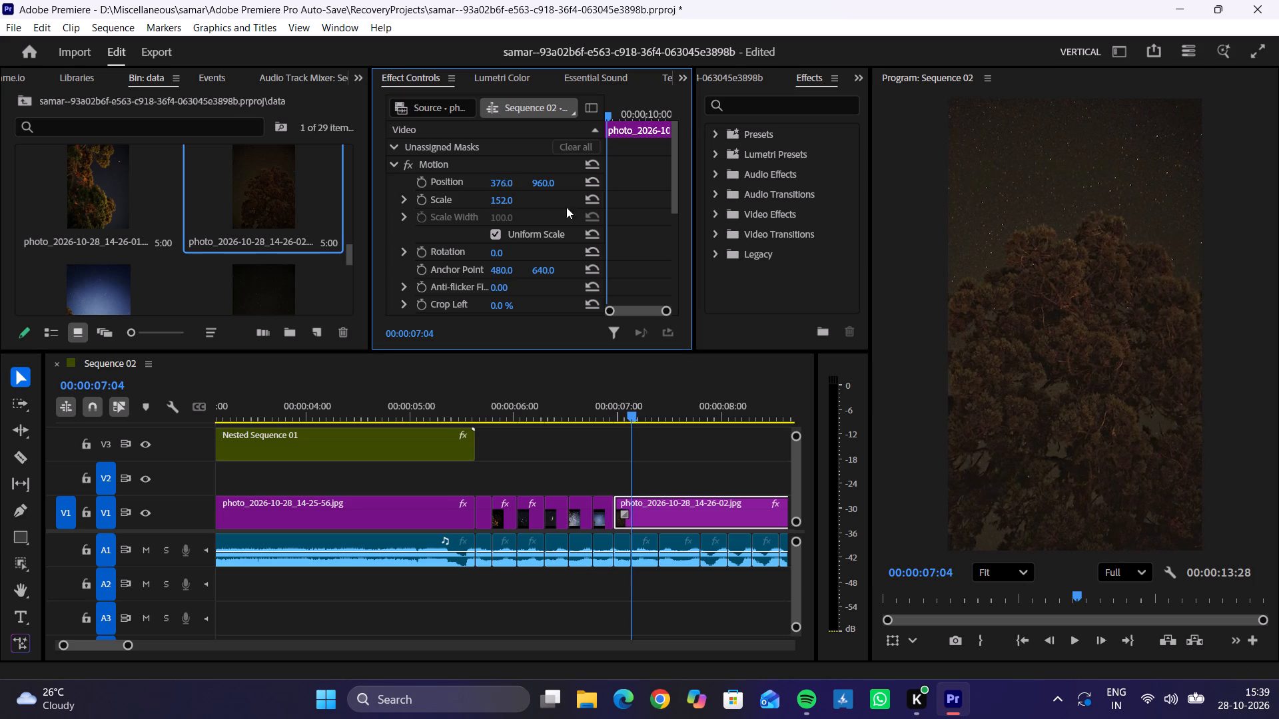
Split the dark tree photo on V1 at 00:00:07:04 and delete the part after the cut.
key("ctrl+k")
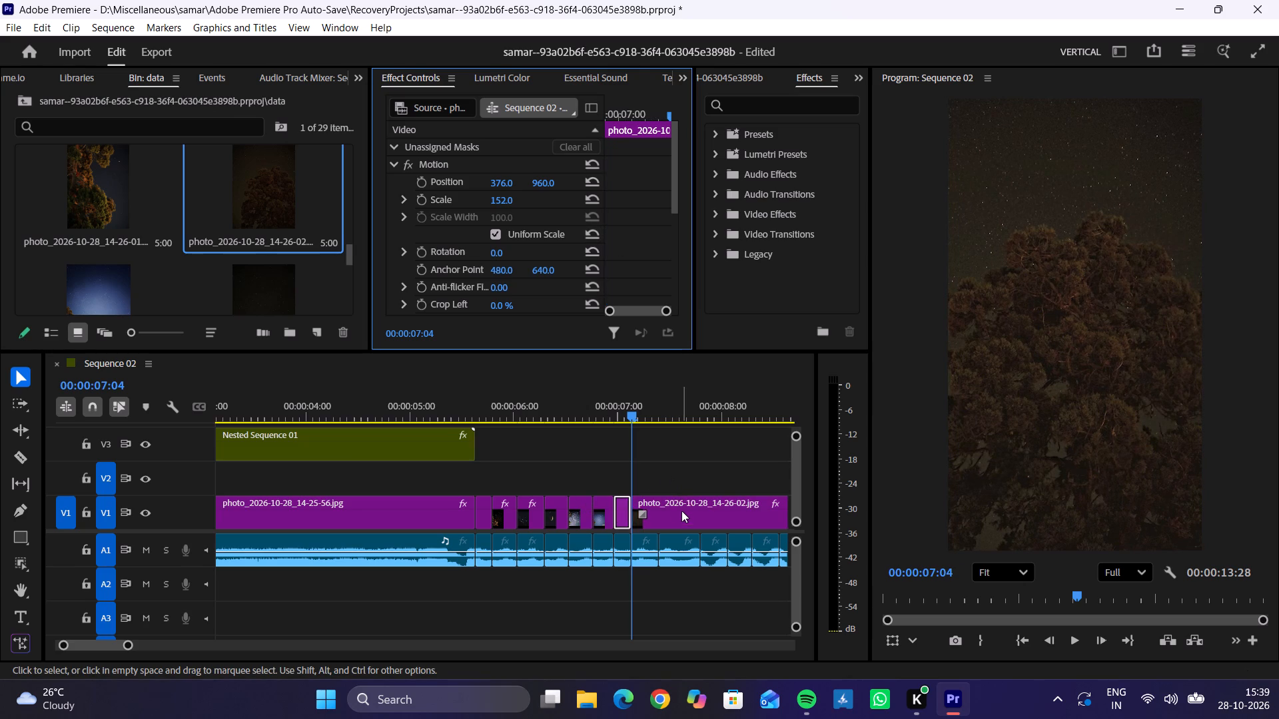
left_click(683, 515)
key("Delete")
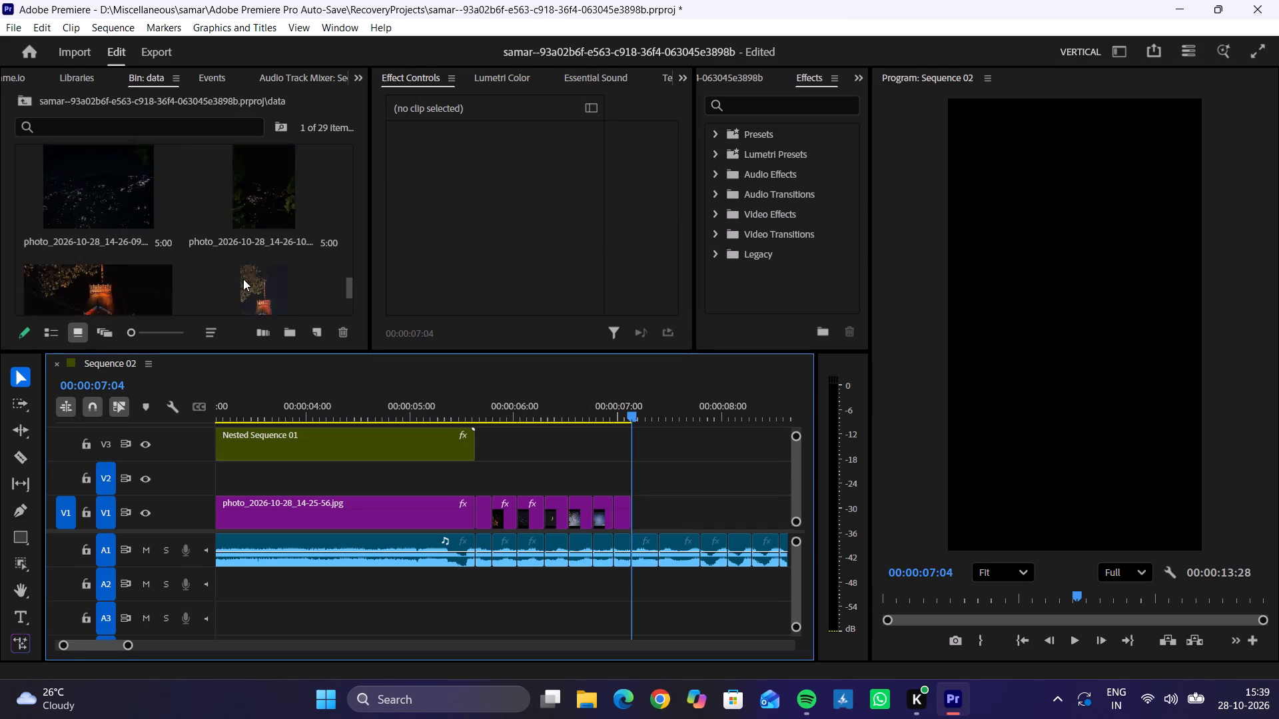
Place the city lights photo photo_2026-10-28_14-26-10 from the data bin on V1 at 00:00:07:04.
left_click(350, 272)
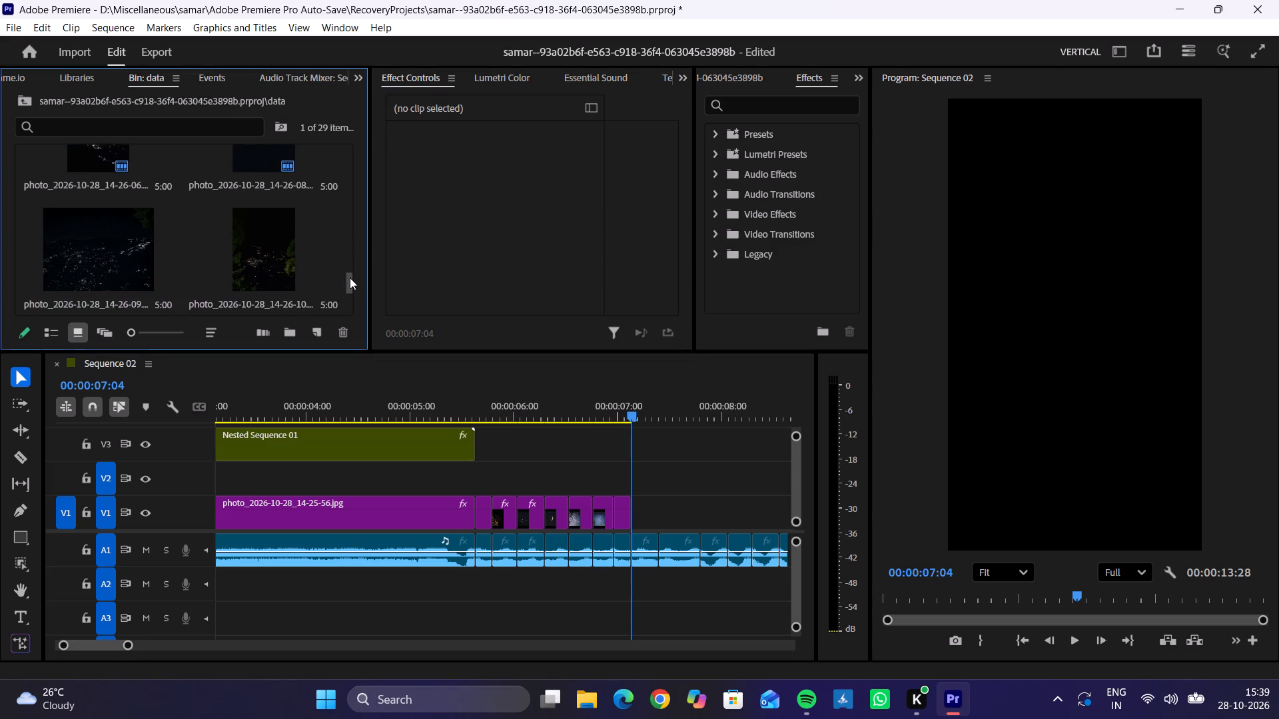
left_click_drag(258, 250, 348, 265)
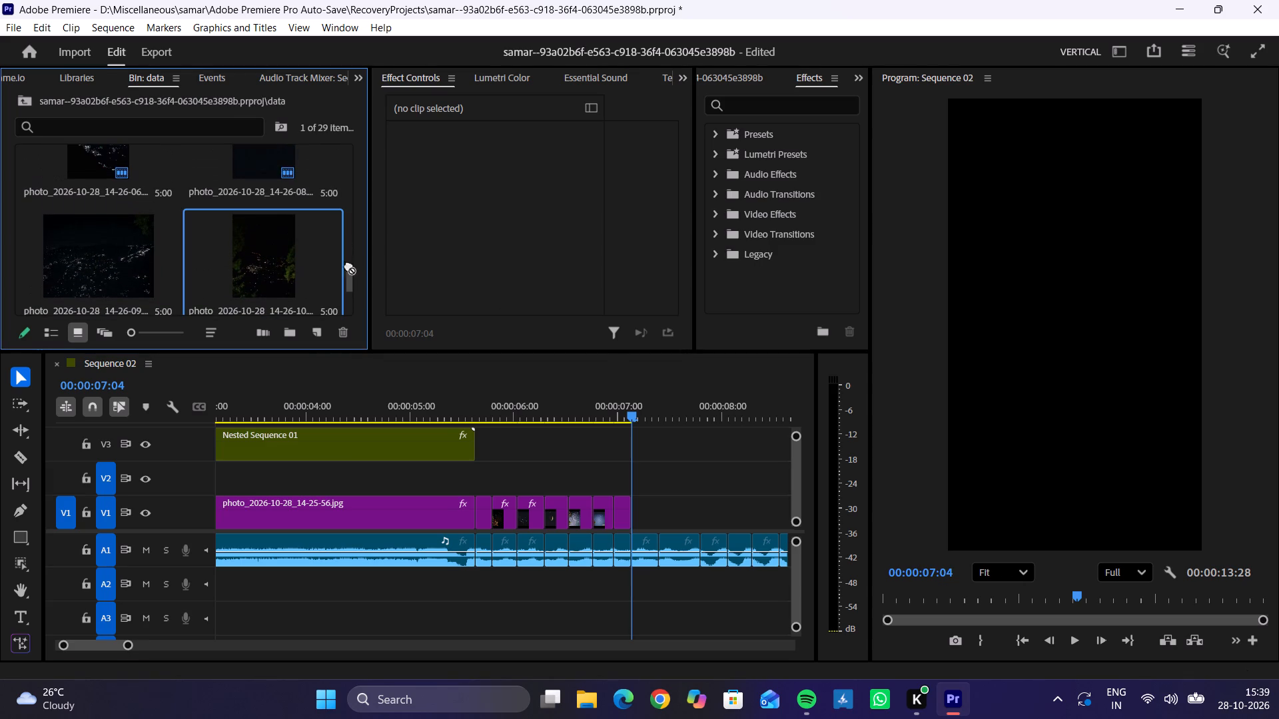
left_click_drag(348, 265, 634, 514)
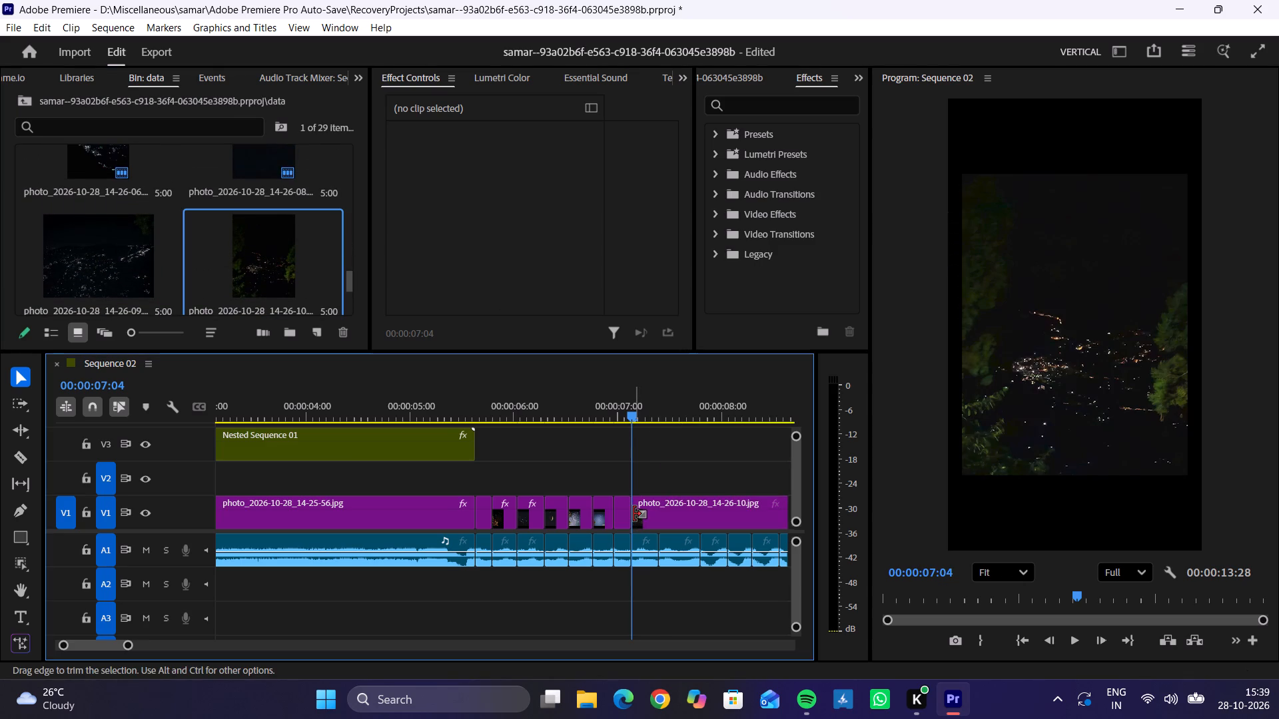
Make the city lights photo fill the frame with scale 154 and horizontal position 629, viewing it at the 00:00:07:12 audio cut.
key("Down")
left_click(665, 517)
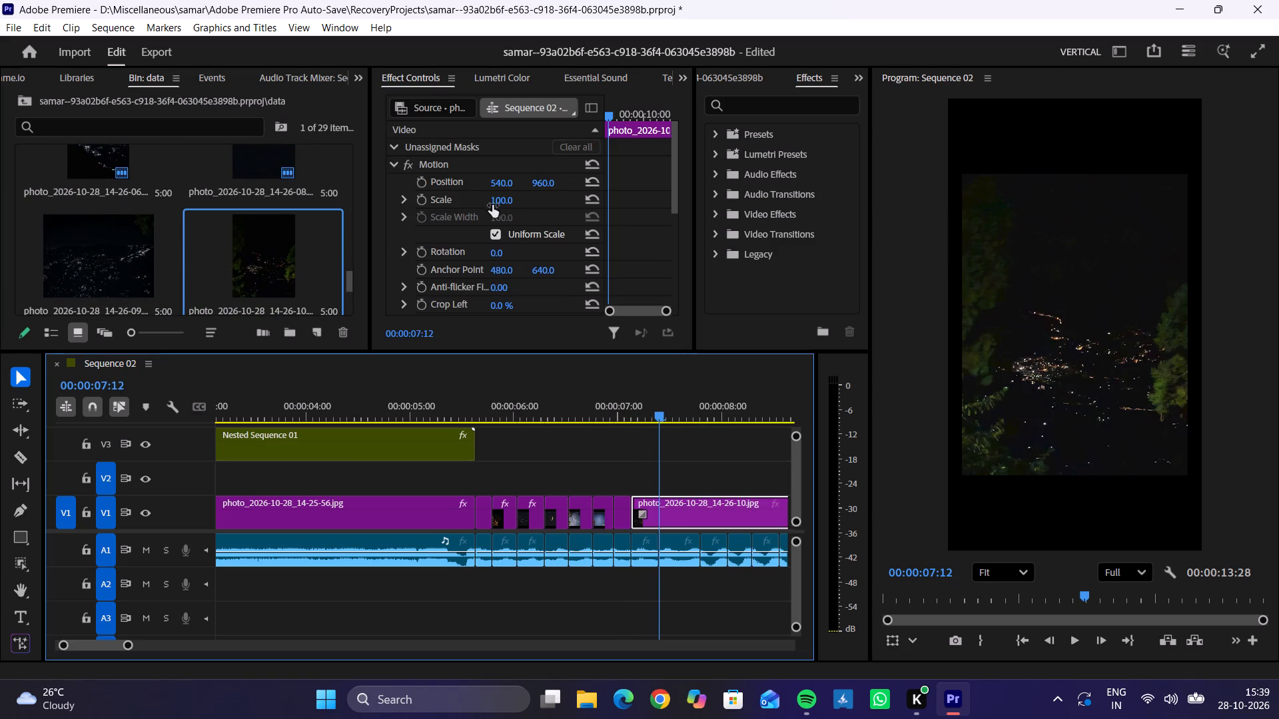
left_click_drag(494, 200, 546, 203)
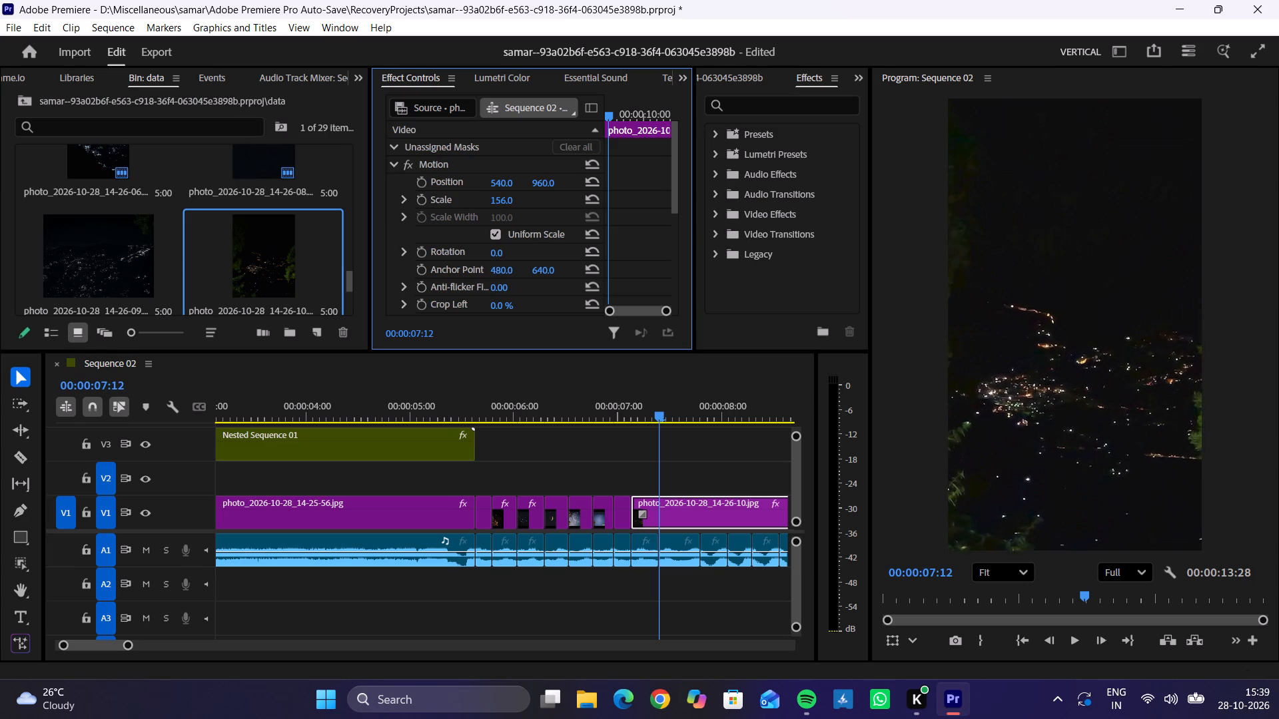
left_click_drag(546, 203, 544, 206)
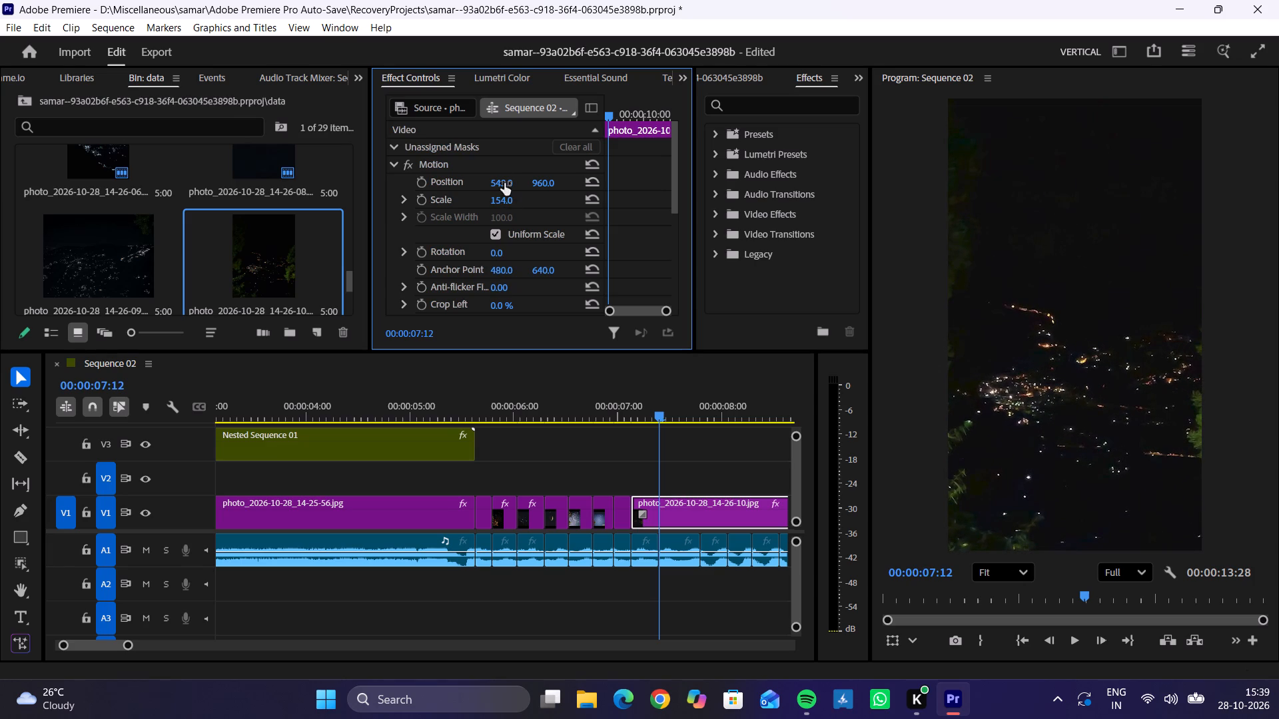
left_click_drag(500, 174, 554, 179)
left_click_drag(502, 183, 576, 176)
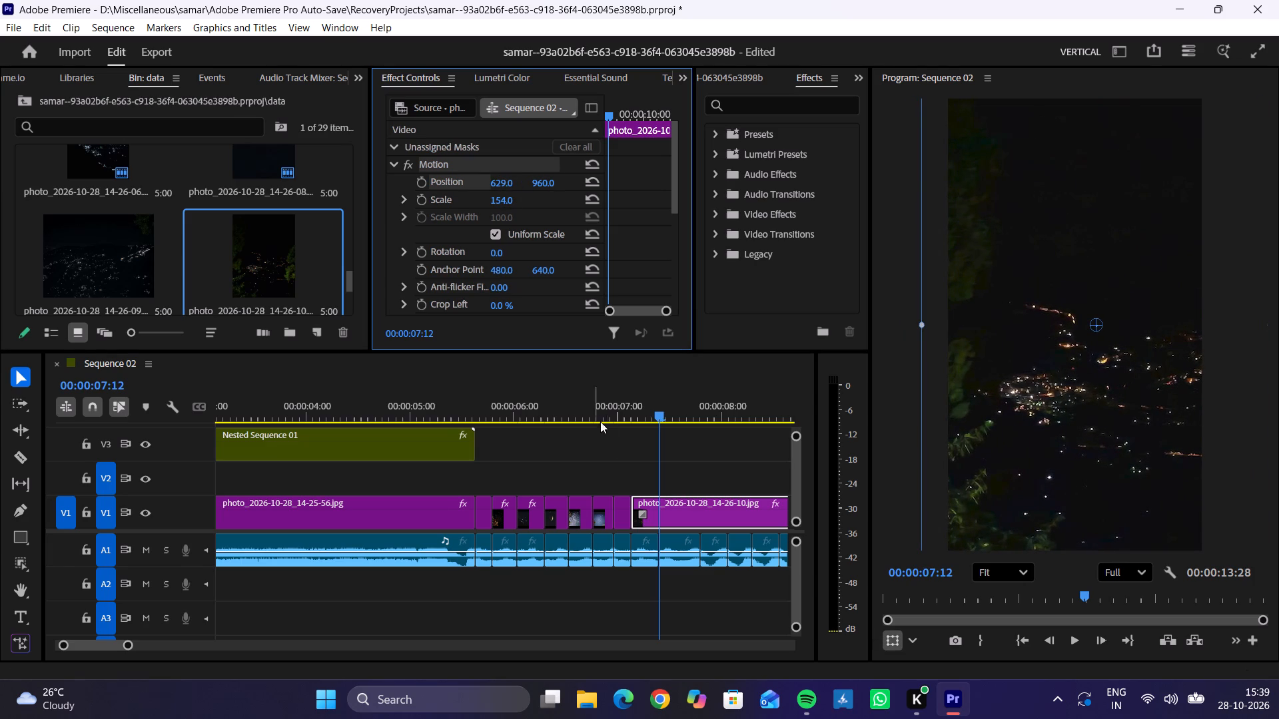
Split the city lights photo at 00:00:07:12 and overwrite the part after the cut with the wide night-lights photo photo_2026-10-28_14-26-09.
left_click(648, 464)
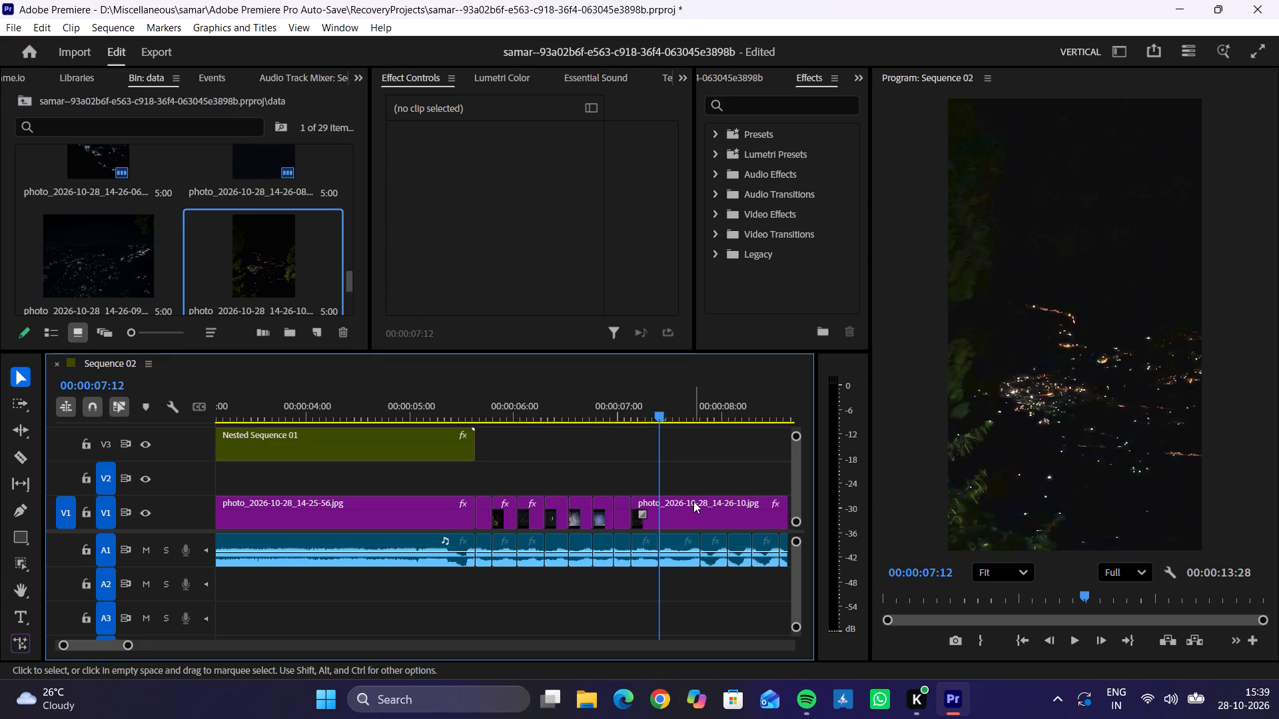
left_click(694, 505)
key("ctrl+k")
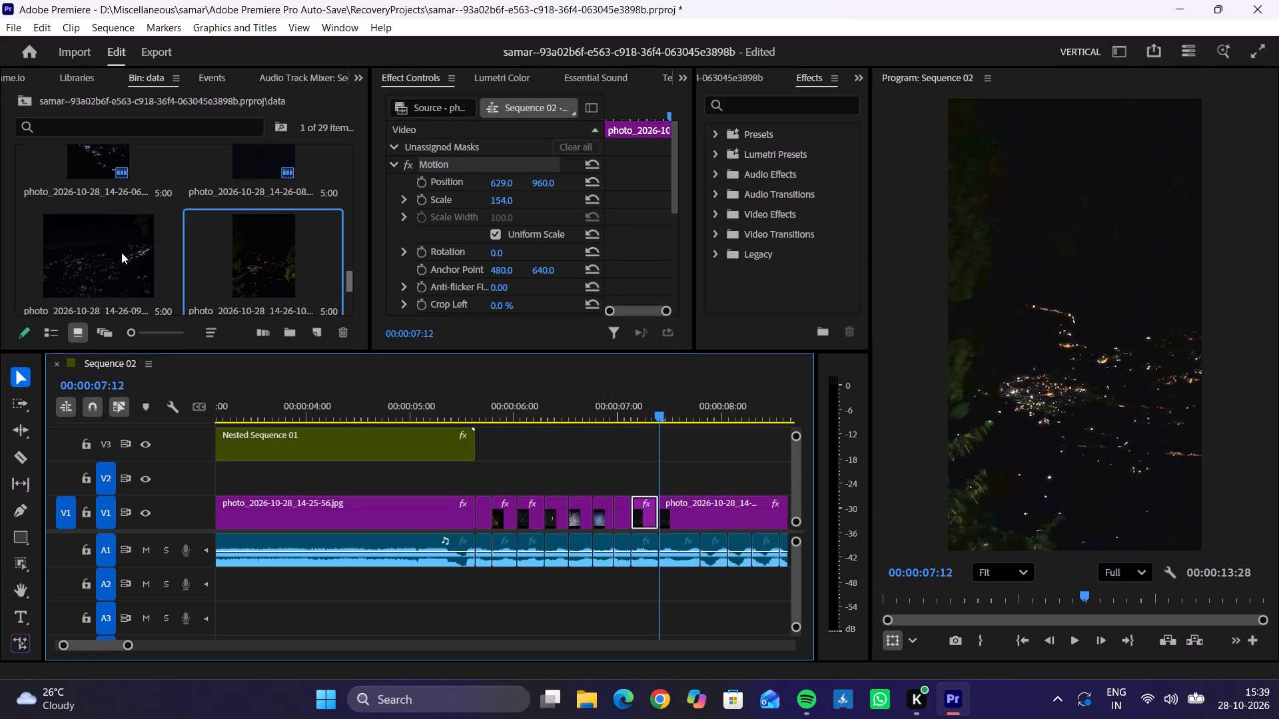
left_click_drag(121, 252, 661, 516)
Make the wide night-lights photo fill the frame with scale 212 and horizontal position 1098, viewing it at the 00:00:07:24 audio cut.
key("Down")
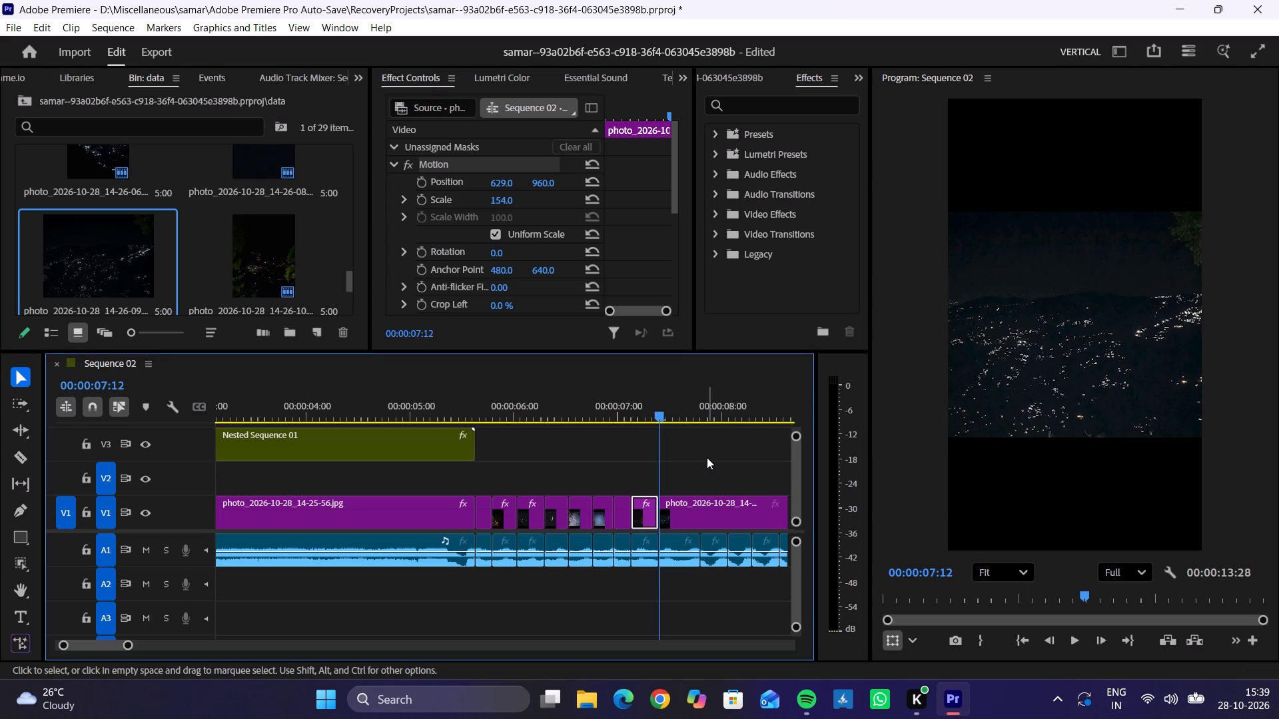
left_click(689, 516)
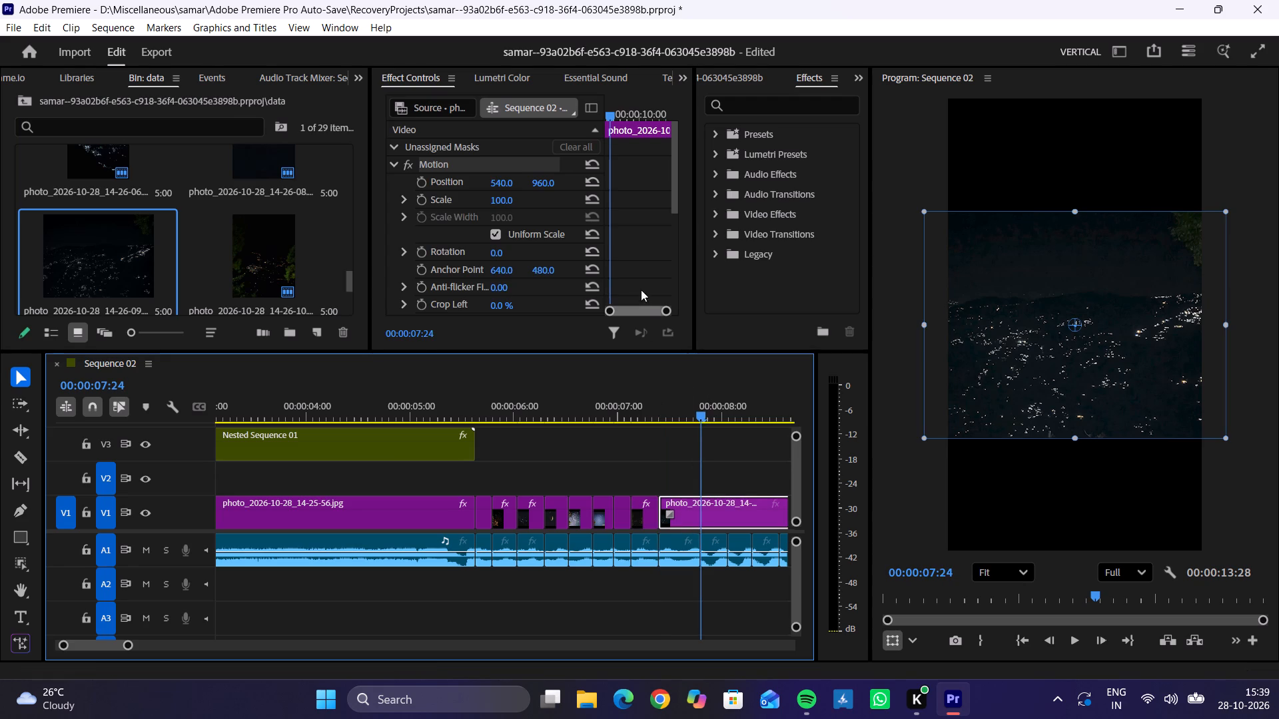
left_click_drag(499, 199, 560, 200)
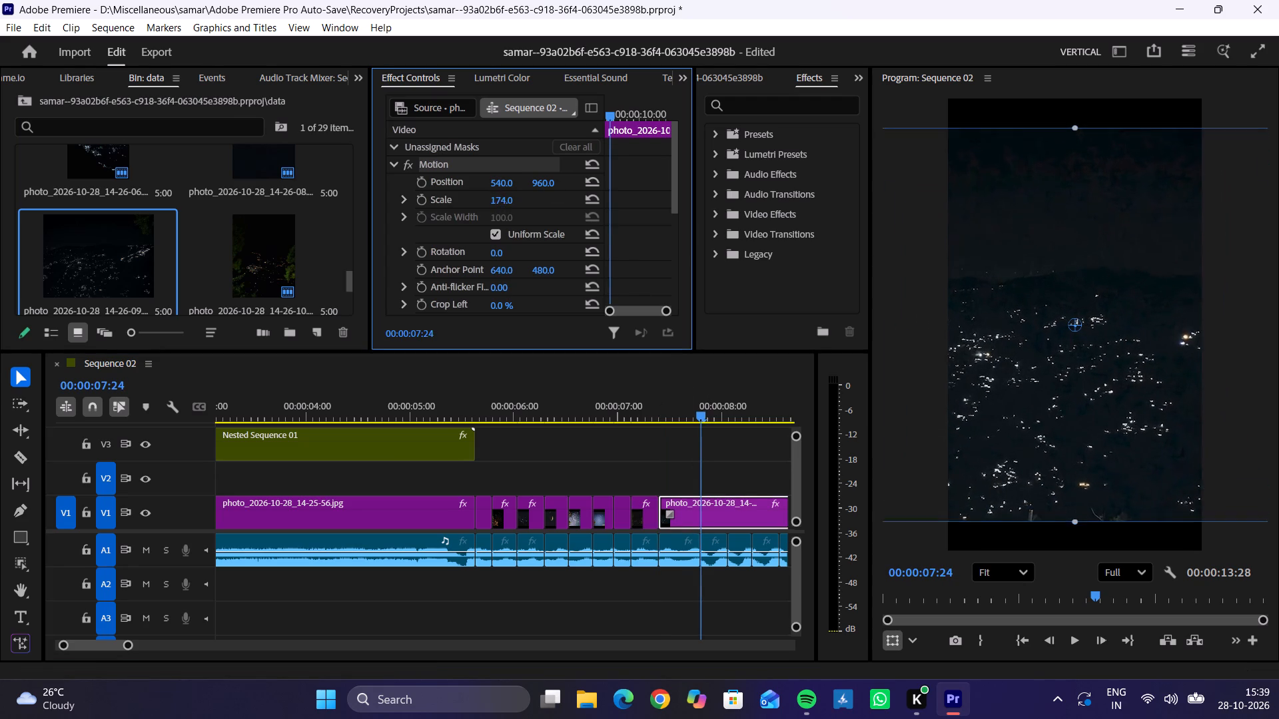
left_click_drag(560, 200, 592, 200)
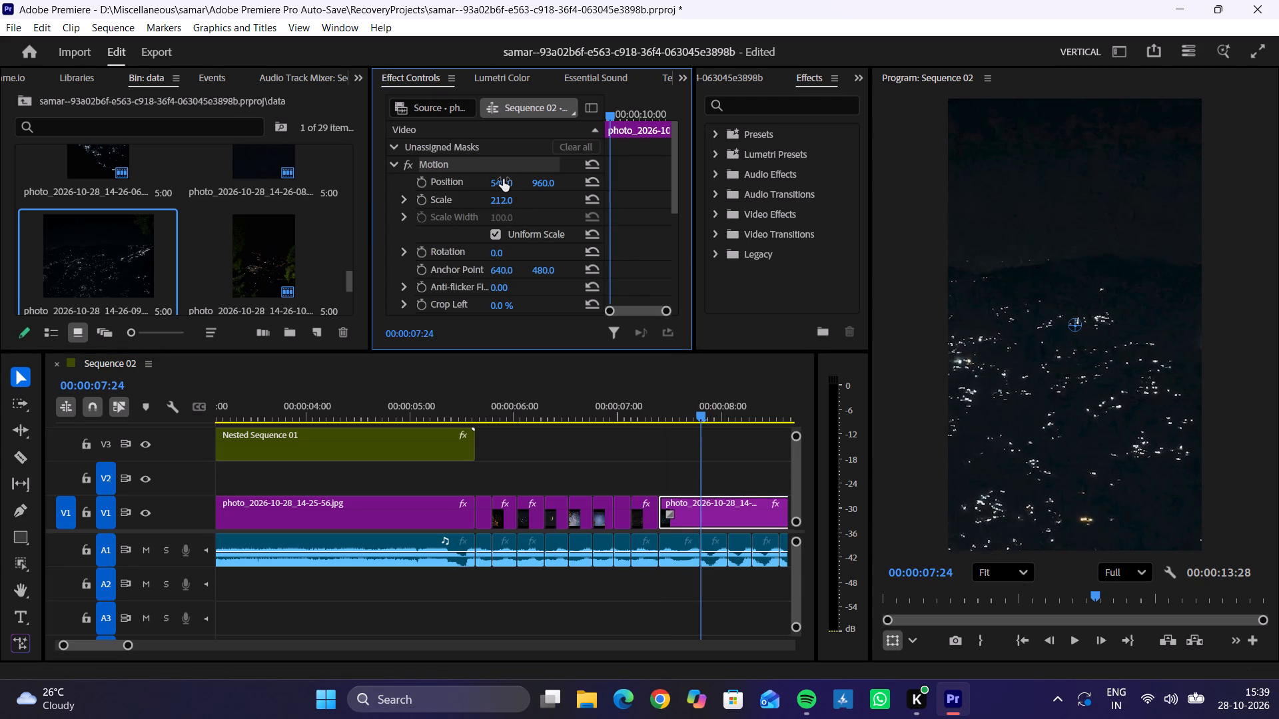
left_click_drag(502, 179, 966, 201)
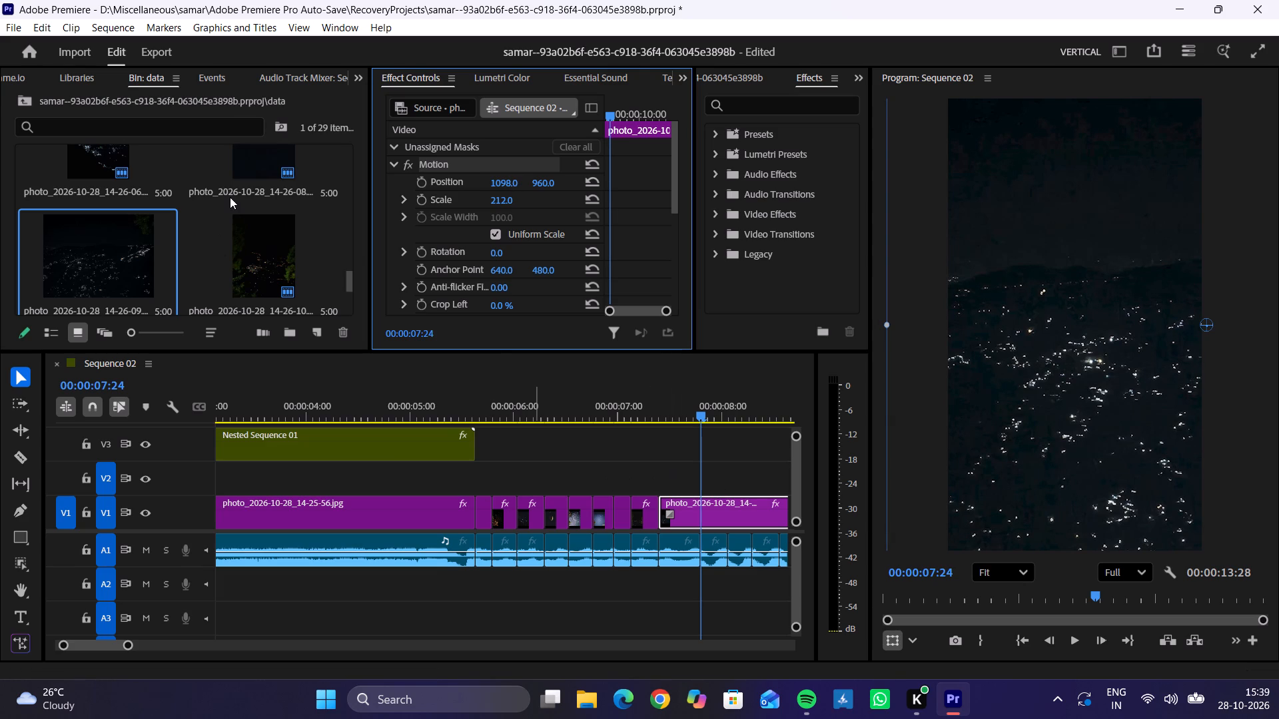
Place the half-moon photo photo_2026-10-28_14-25-27 from the data bin on V2 at 00:00:07:24.
scroll(230, 197, "up", 1)
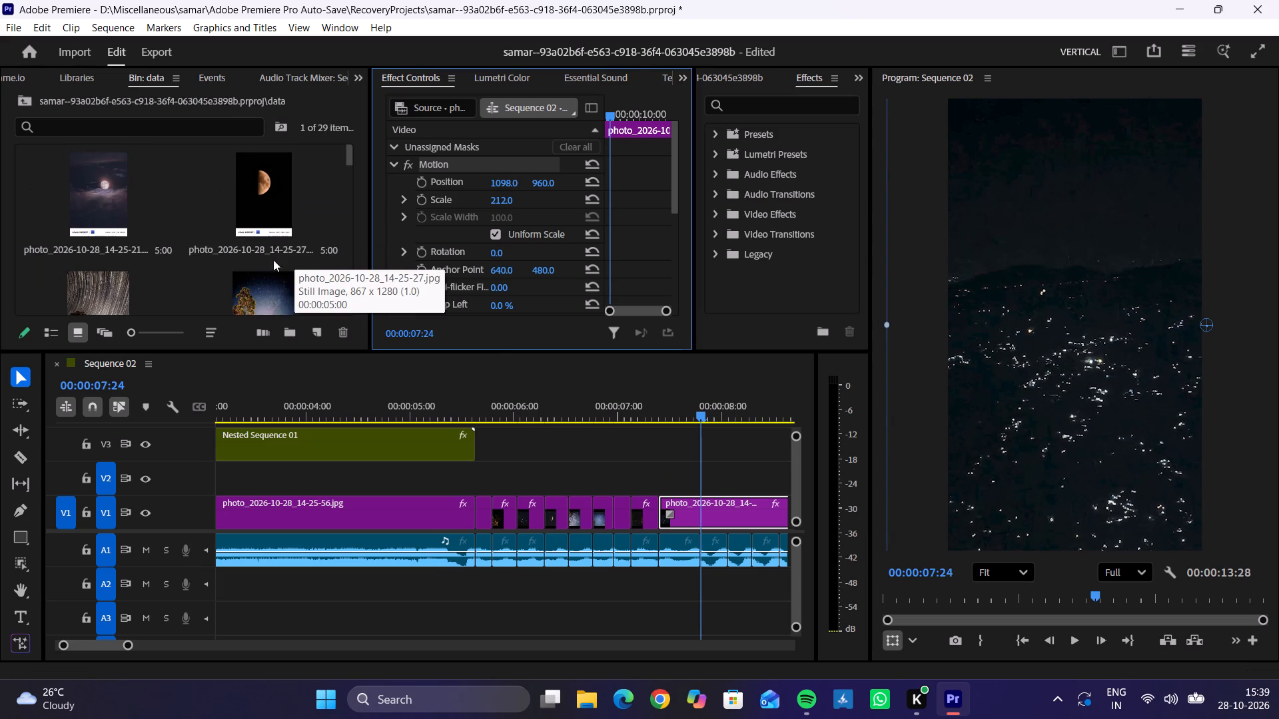
left_click_drag(249, 186, 706, 491)
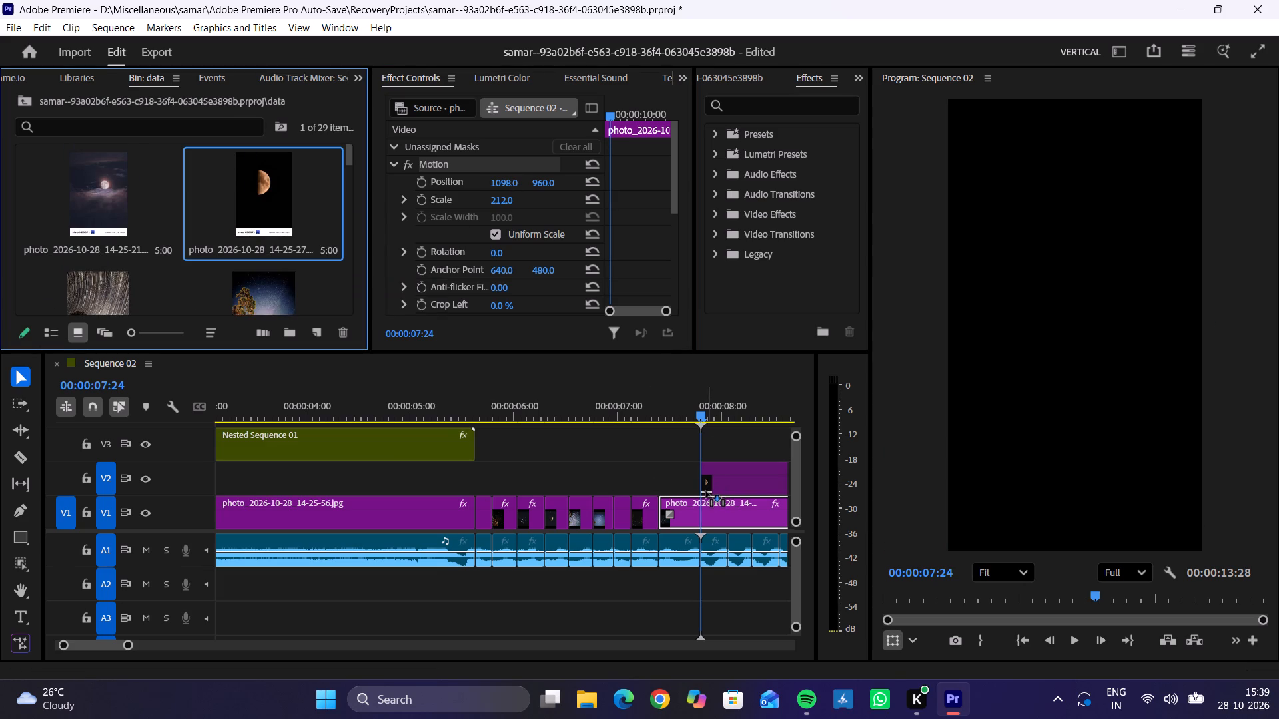
left_click_drag(706, 491, 714, 465)
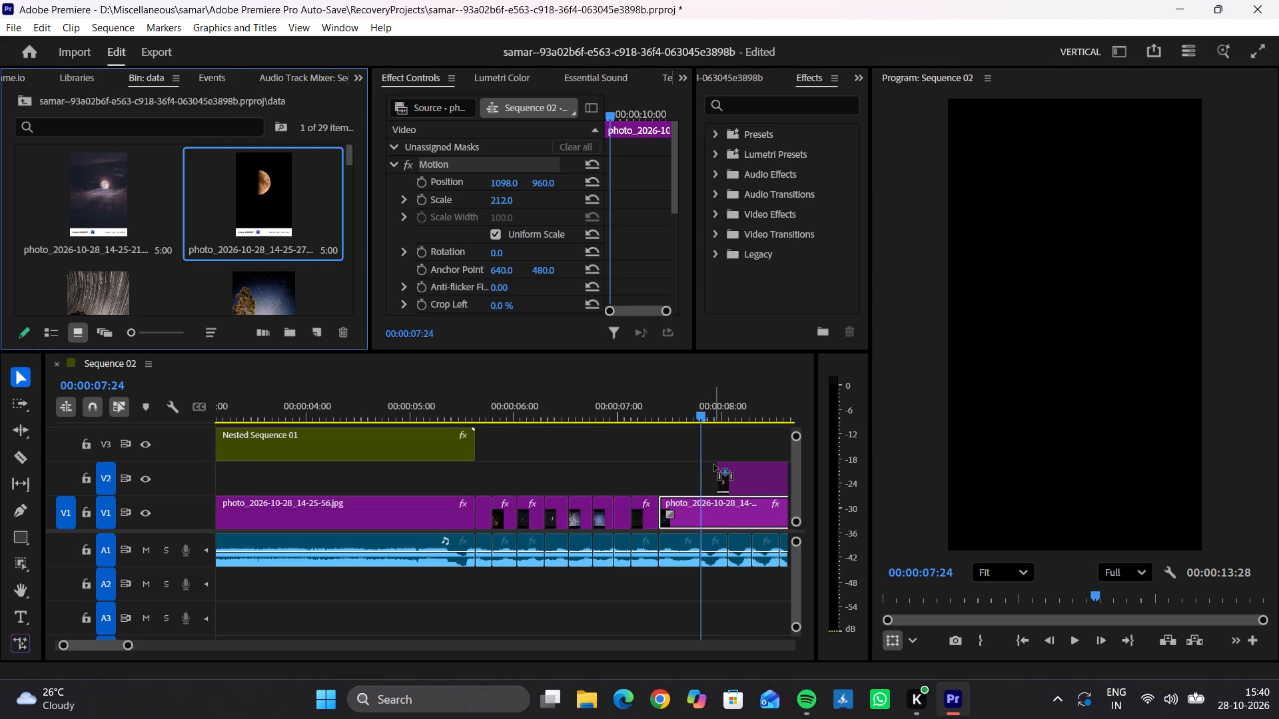
left_click_drag(714, 465, 706, 485)
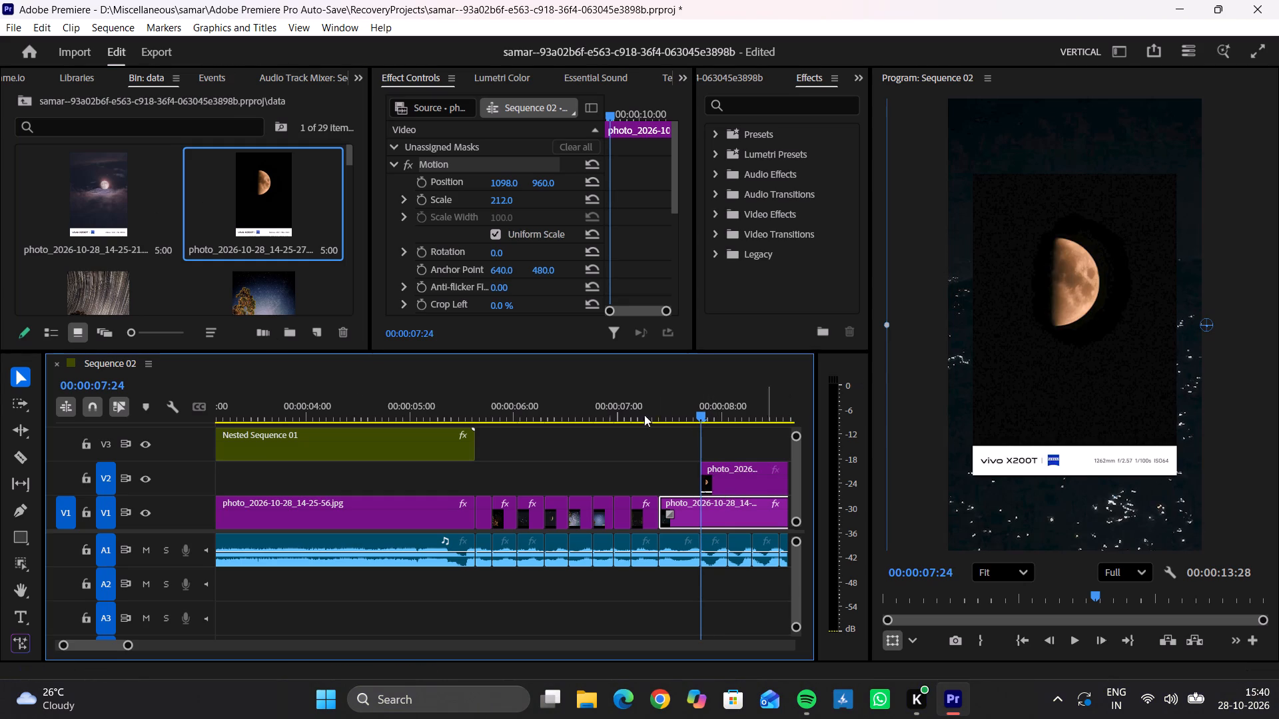
Move the wide night-lights photo on V1 to start at 00:00:07:24 and the half-moon photo on V2 to start at 00:00:08:02.
left_click(738, 483)
left_click(738, 483)
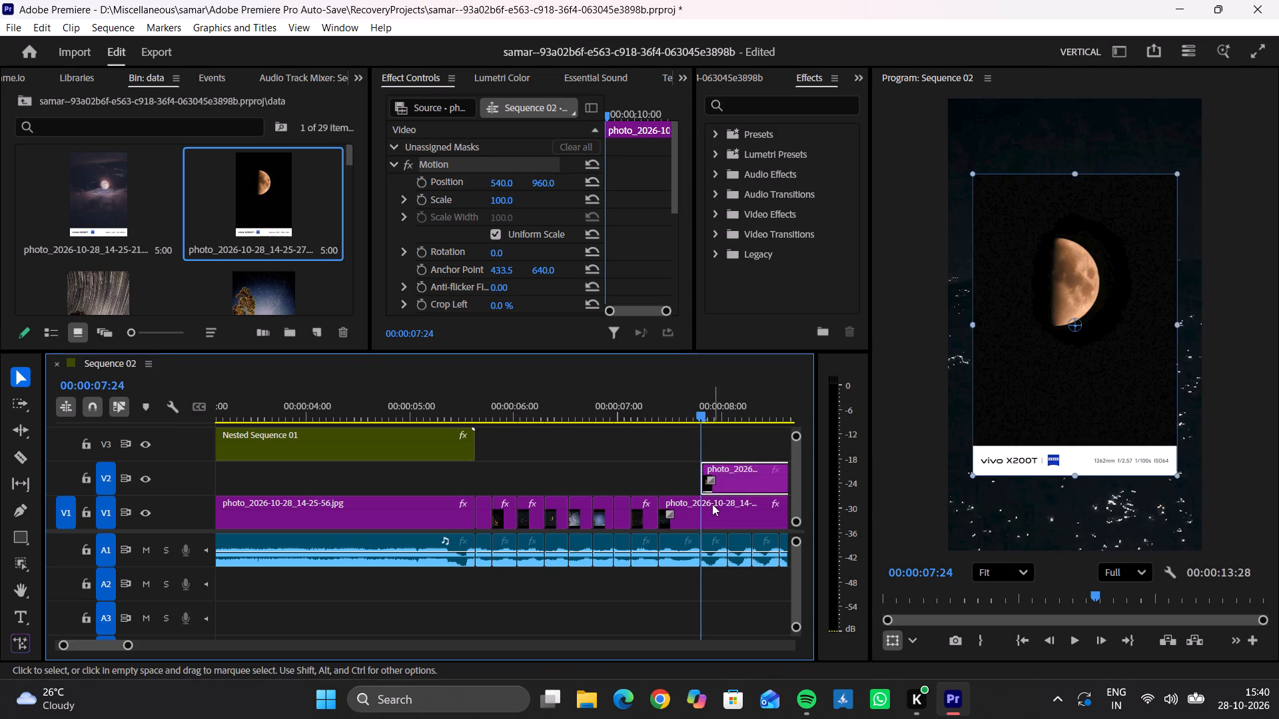
left_click_drag(711, 504, 753, 505)
left_click_drag(731, 481, 746, 485)
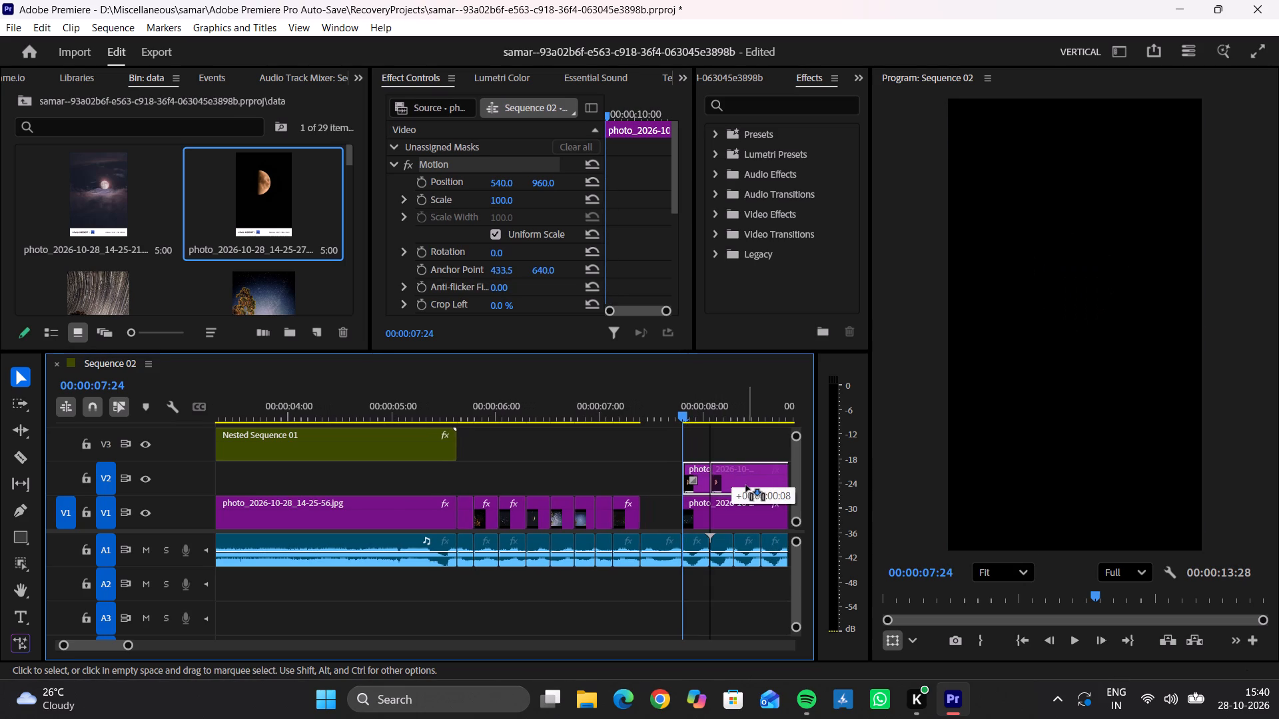
left_click_drag(746, 485, 743, 486)
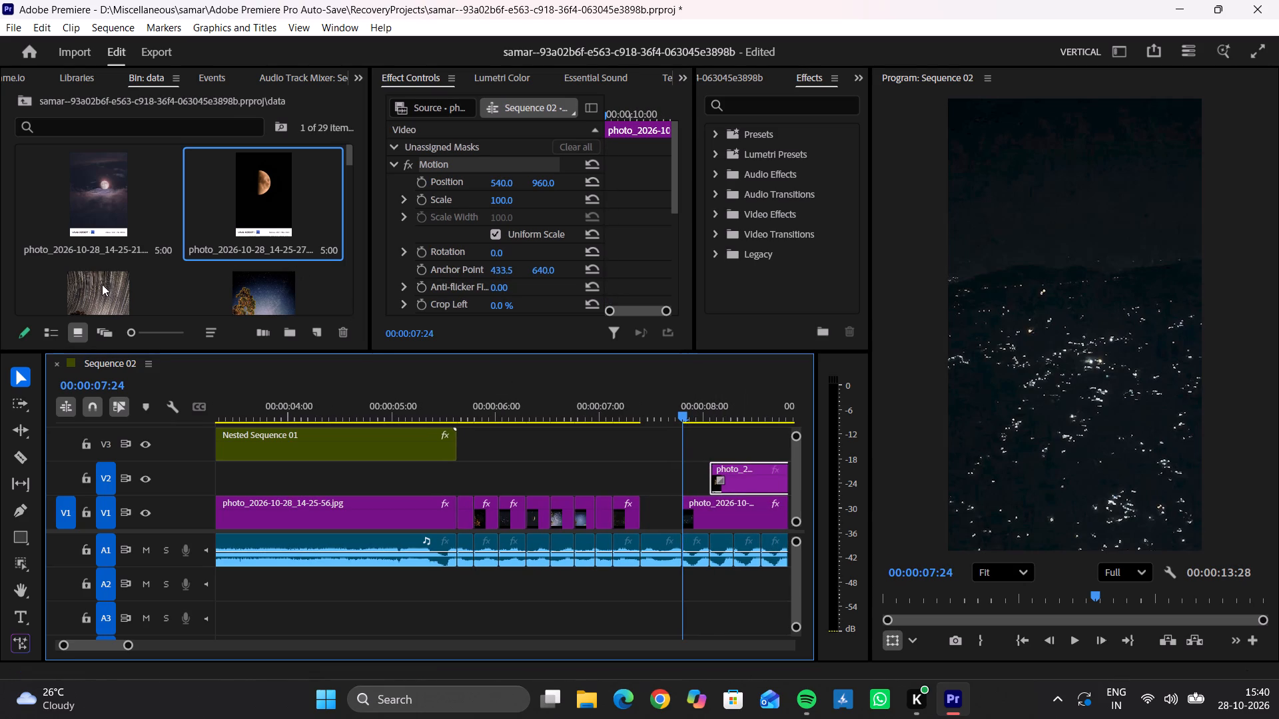
Place the star trails photo photo_2026-10-28_14-25-36 from the data bin on V3 at 00:00:07:12.
left_click_drag(97, 285, 649, 507)
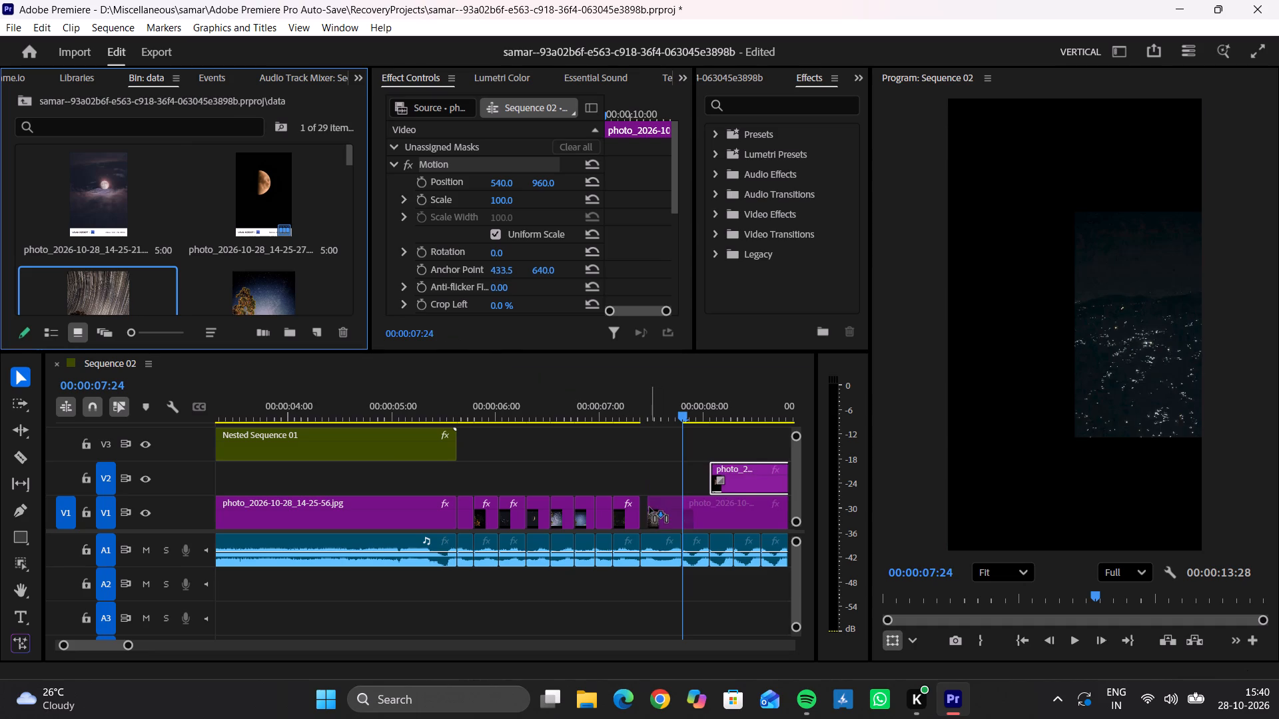
left_click_drag(649, 507, 643, 447)
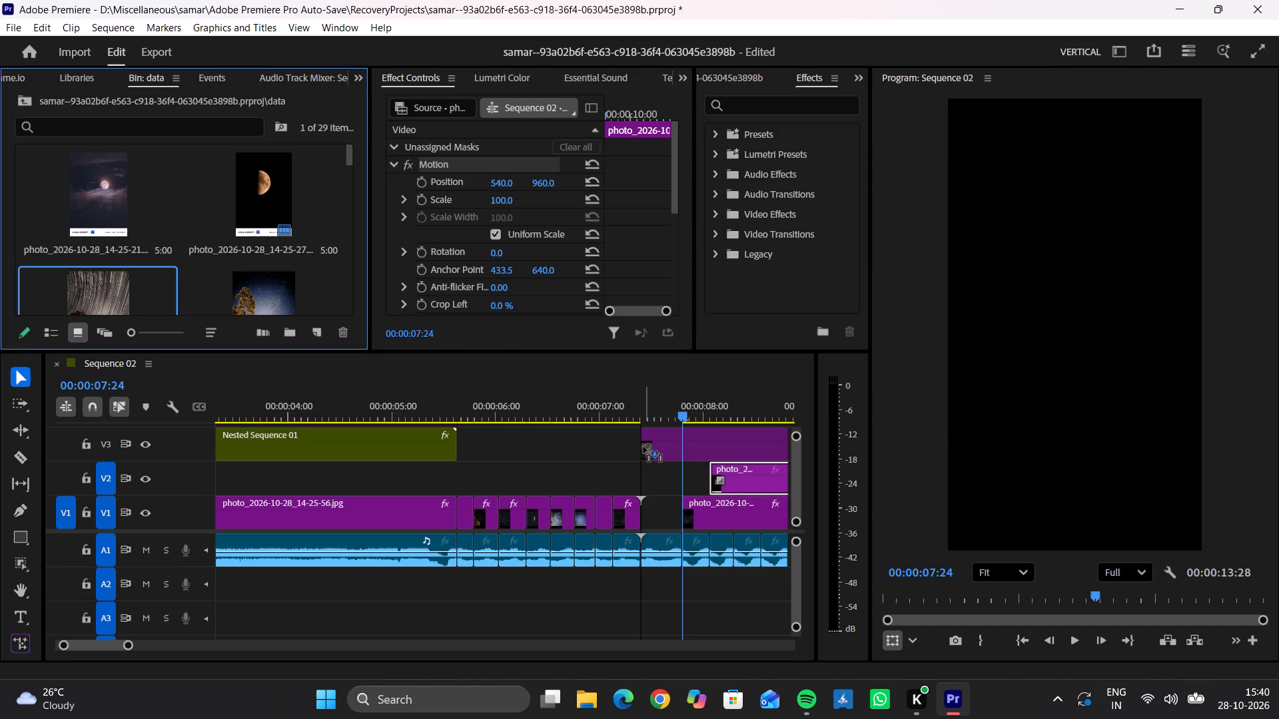
left_click_drag(643, 447, 638, 447)
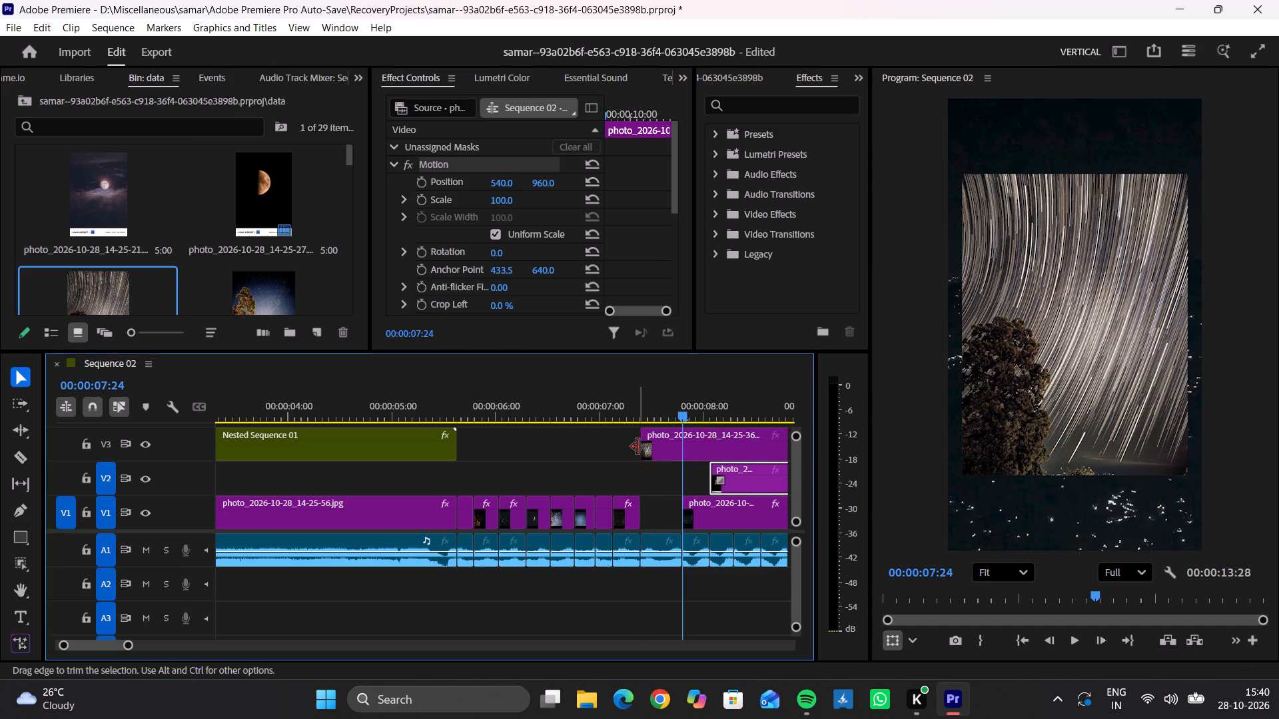
Split the star trails photo on V3 at 00:00:07:24 and delete the part after the cut.
left_click(684, 453)
key("ctrl+k")
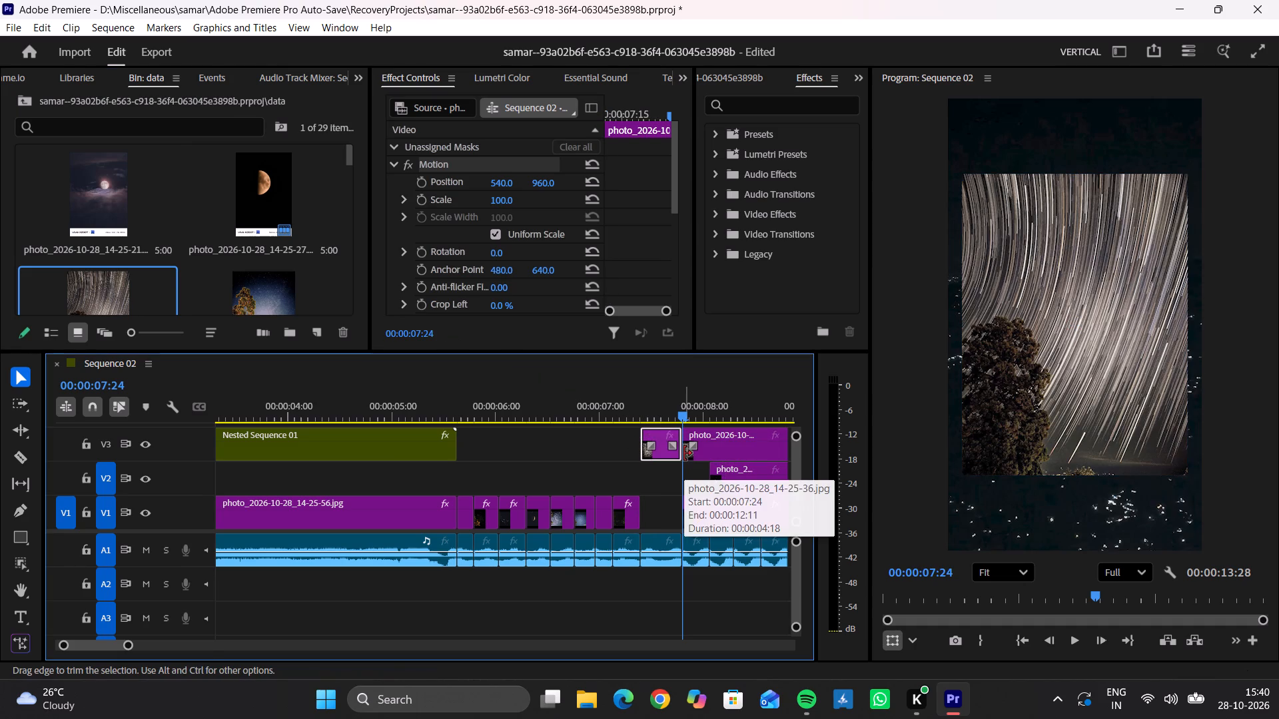
left_click(709, 454)
key("Delete")
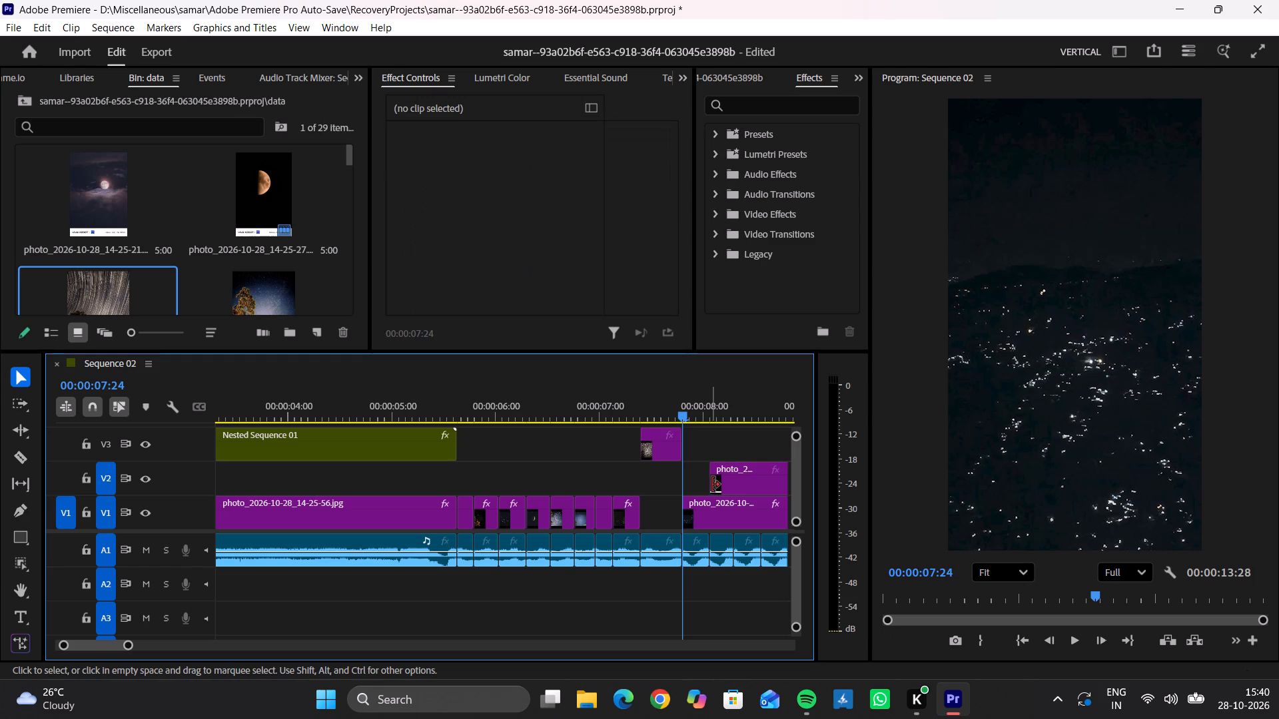
Split the wide night-lights photo on V1 at the 00:00:08:02 audio cut and delete the part after it.
key("Down")
left_click(711, 515)
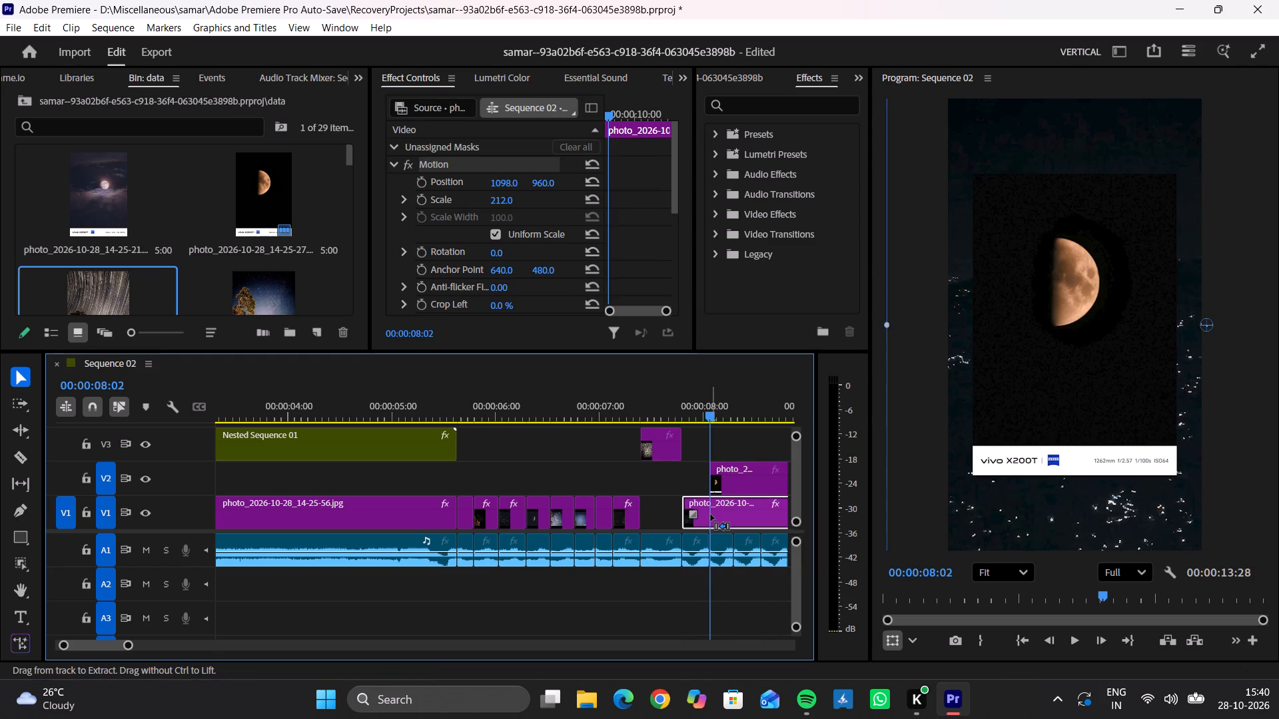
key("ctrl+k")
left_click(739, 515)
key("Delete")
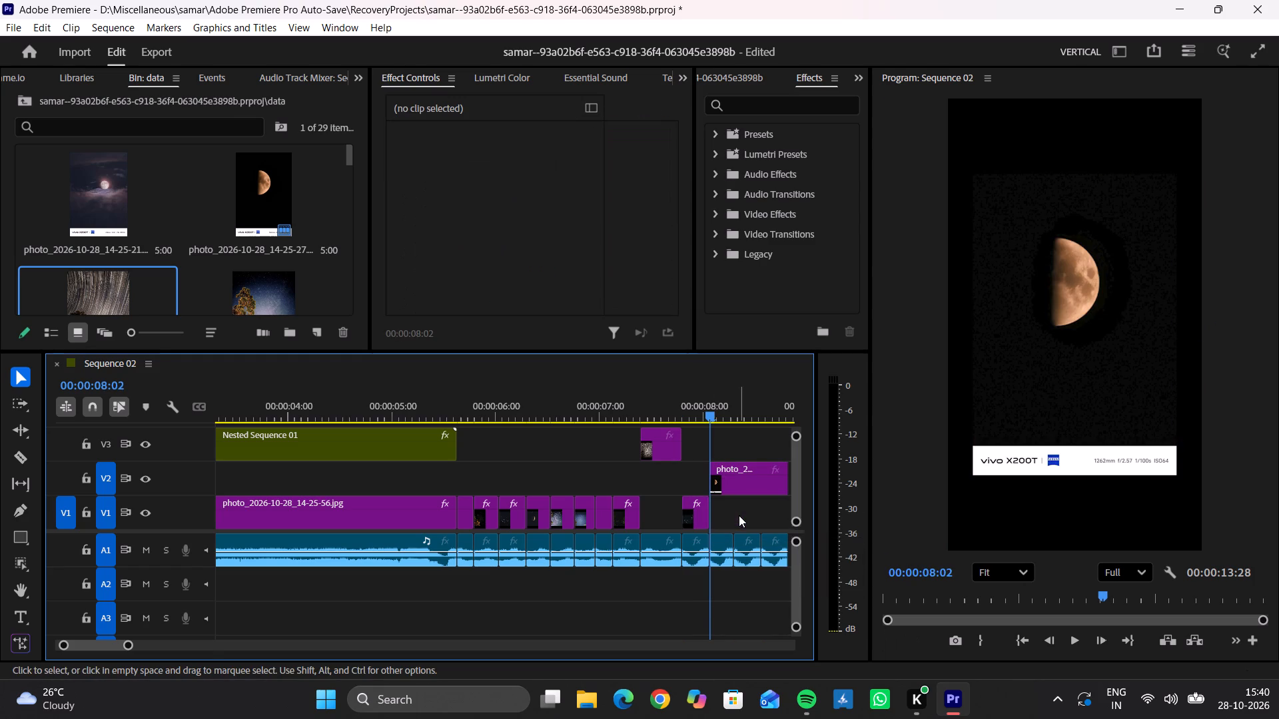
Move the half-moon photo down to V1 at 00:00:08:02 and the star trails photo down to V1 at 00:00:07:12.
left_click_drag(737, 485, 737, 509)
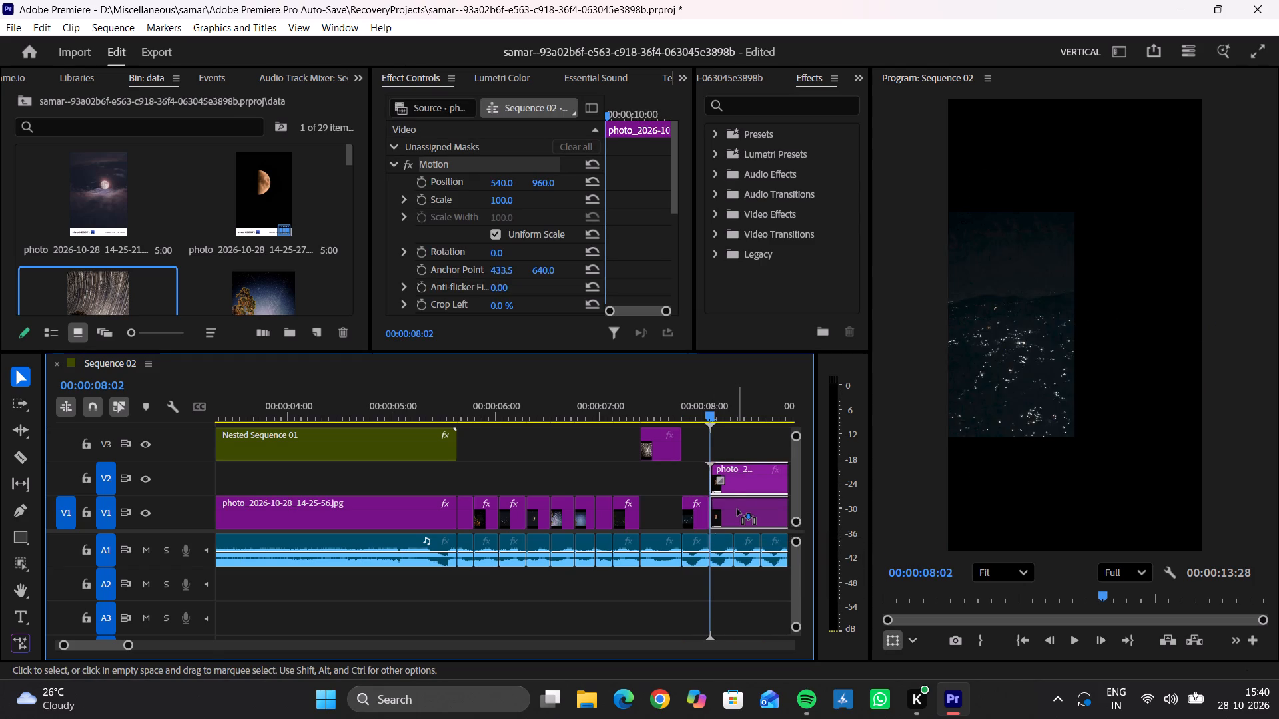
left_click_drag(737, 509, 732, 509)
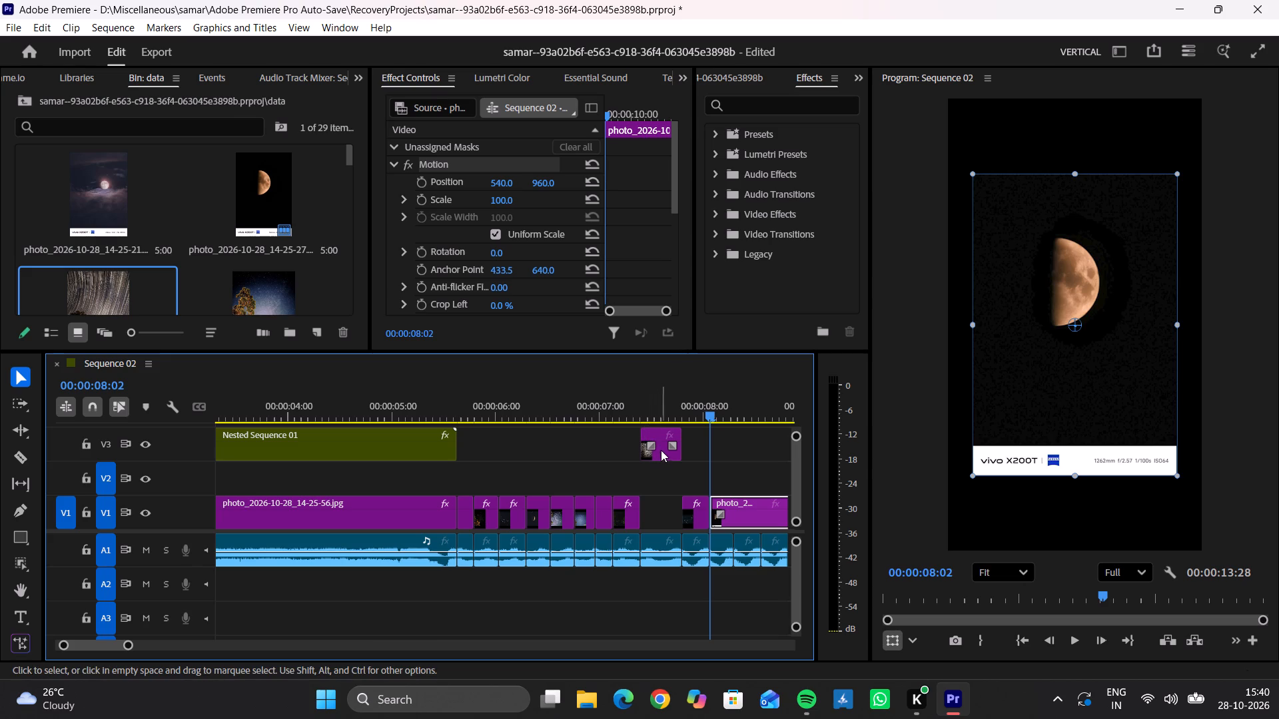
left_click_drag(665, 453, 666, 507)
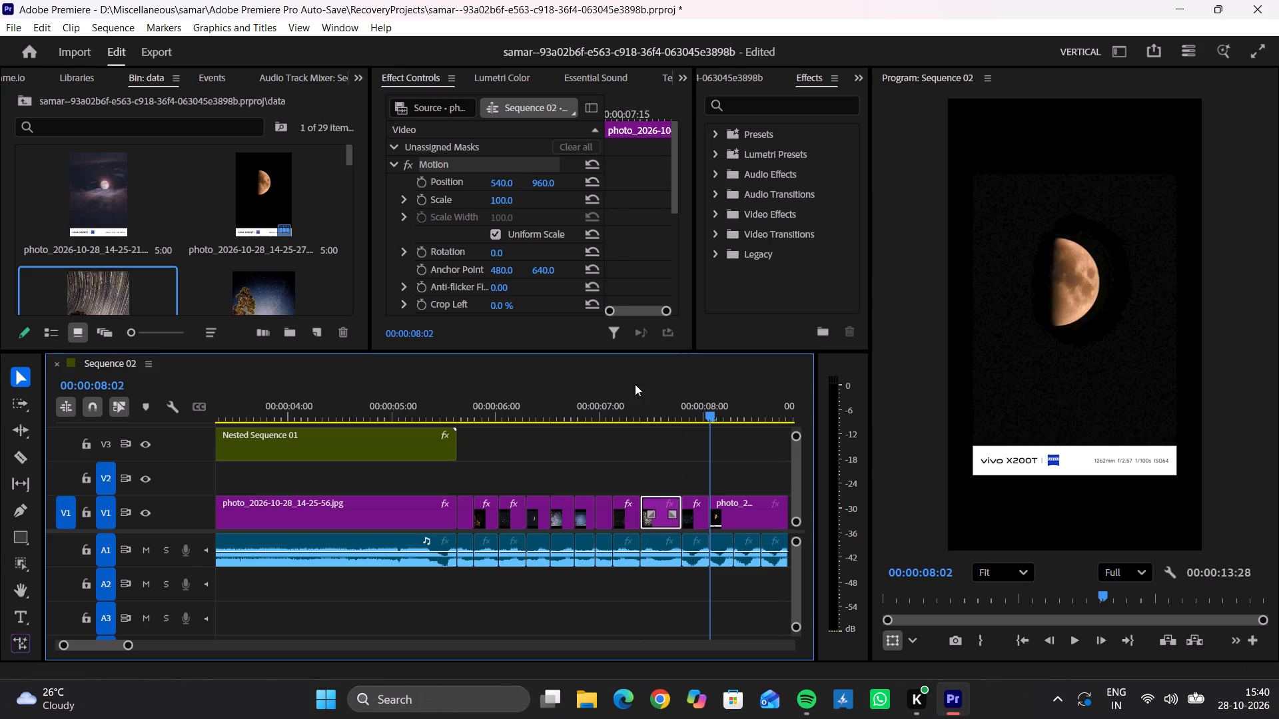
Make the star trails photo on V1 fill the frame with scale 152 and horizontal position 646.
left_click(650, 412)
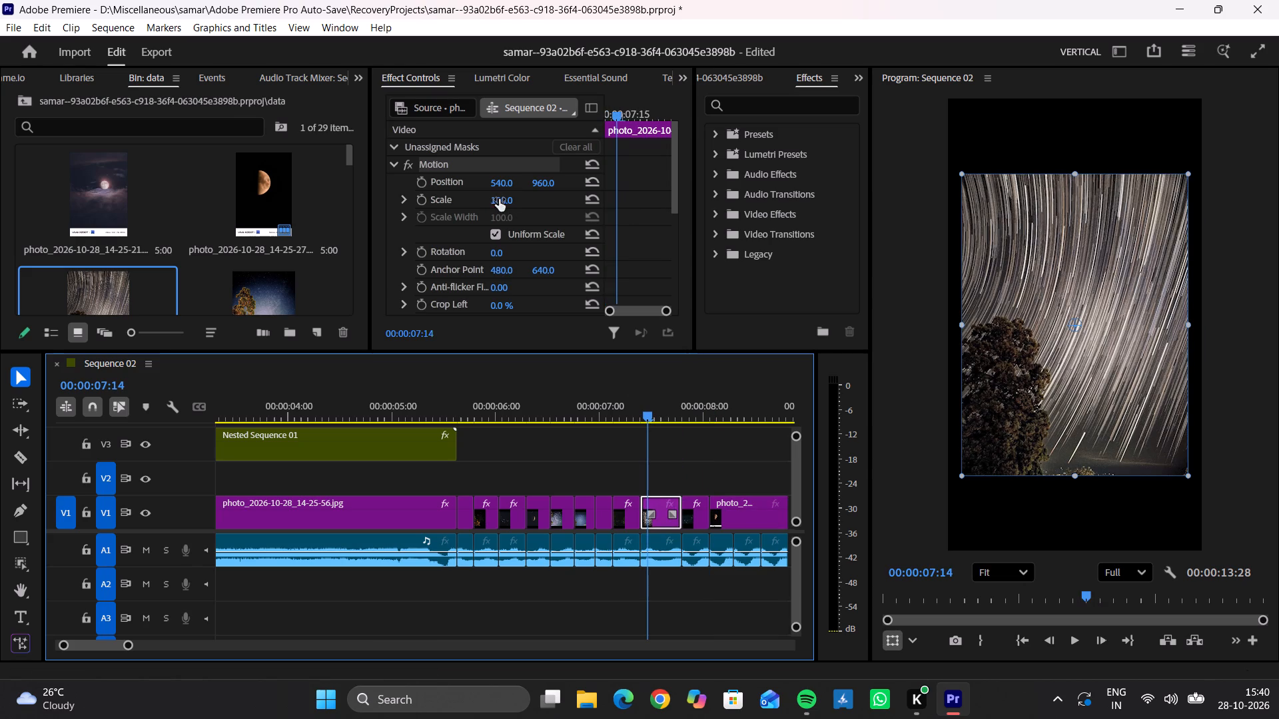
left_click_drag(499, 199, 541, 198)
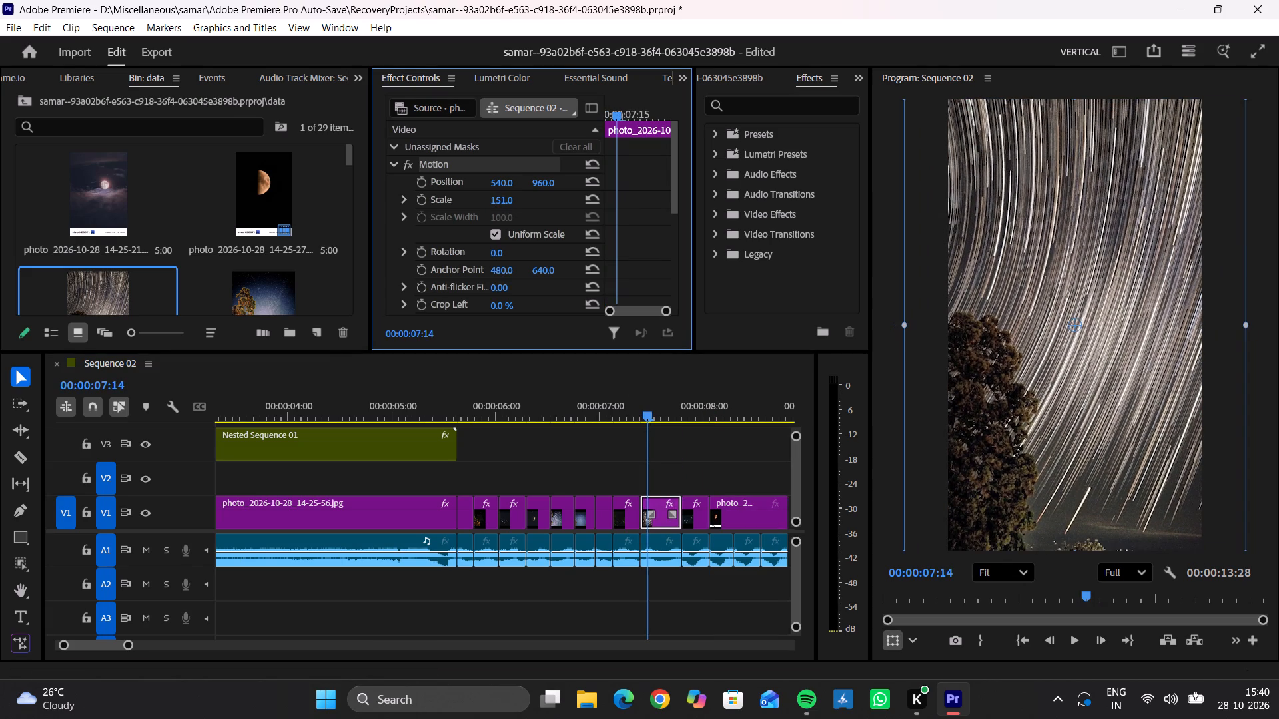
left_click_drag(541, 198, 542, 198)
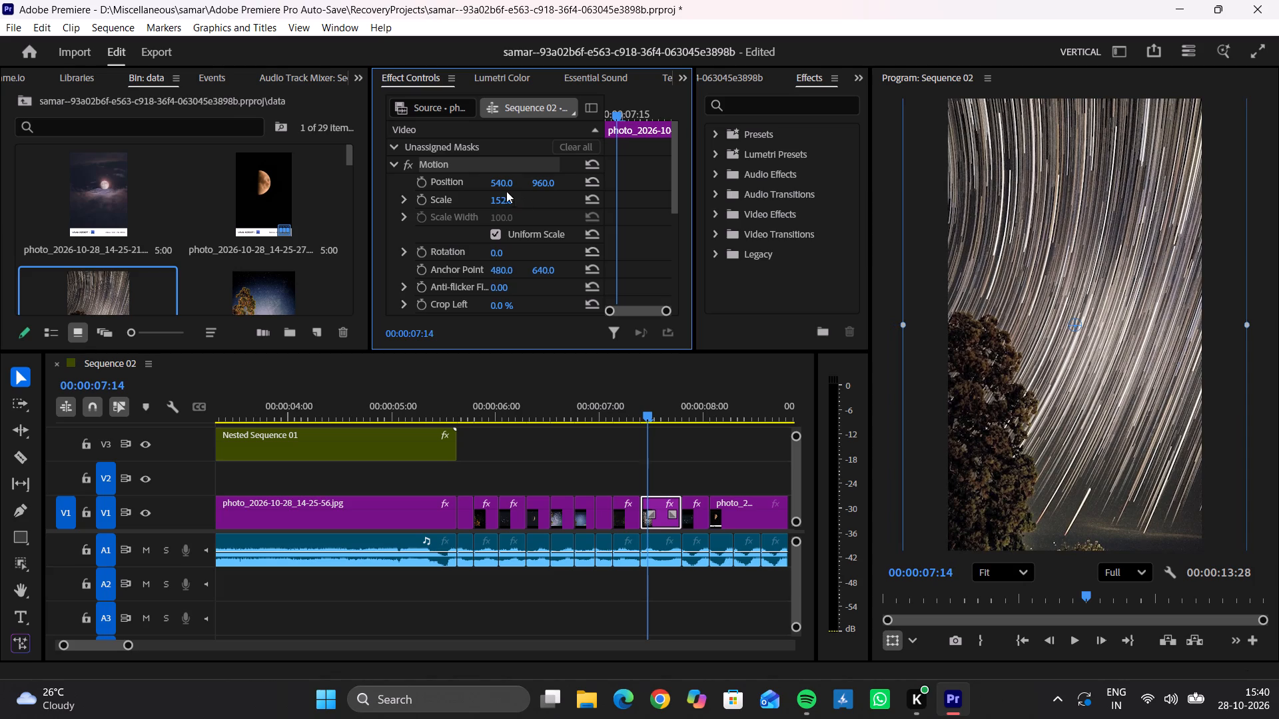
left_click_drag(504, 182, 600, 184)
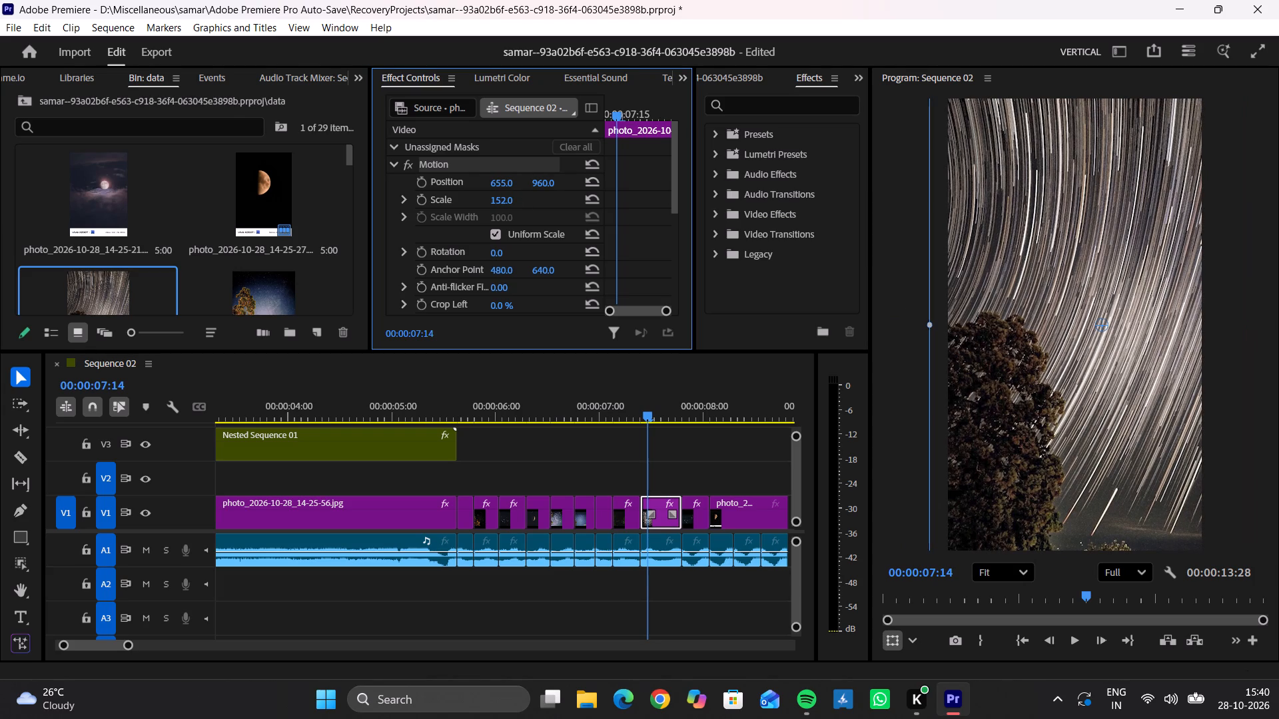
left_click_drag(600, 184, 593, 186)
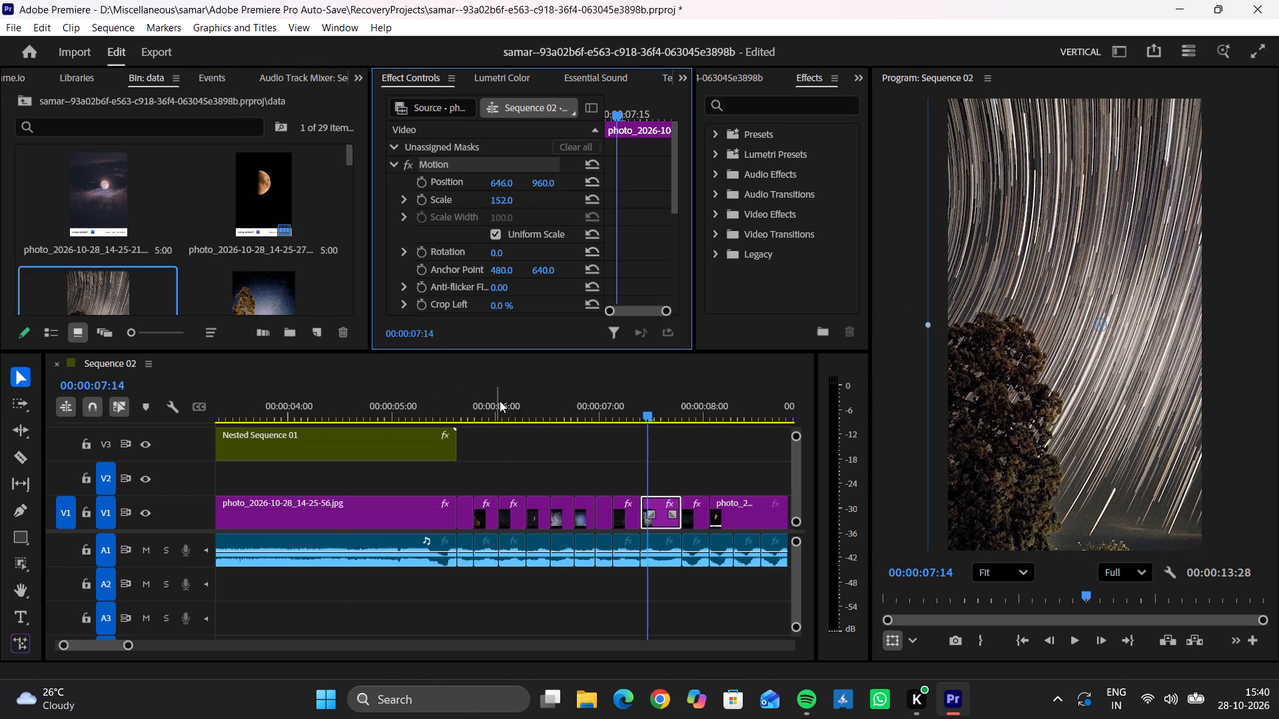
Play back the sequence up to about 00:00:08:13 to check the photo cuts against the guide audio.
left_click_drag(500, 401, 341, 378)
key("space")
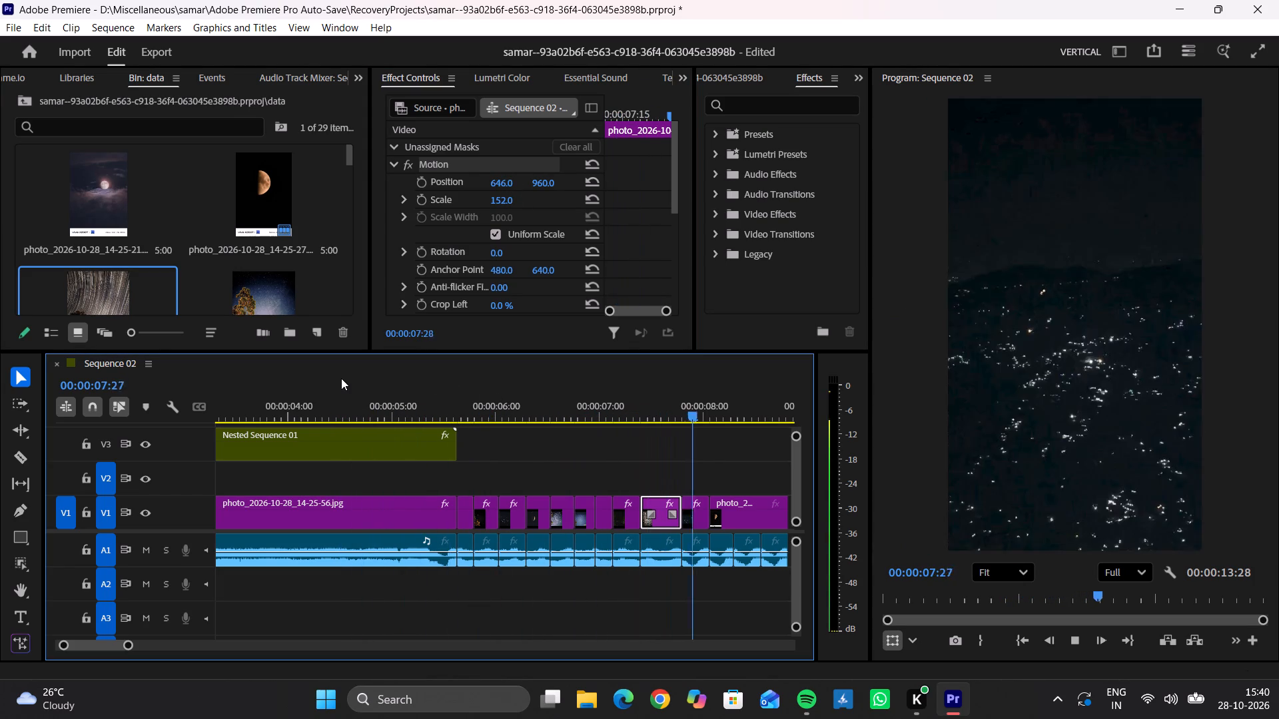
key("space")
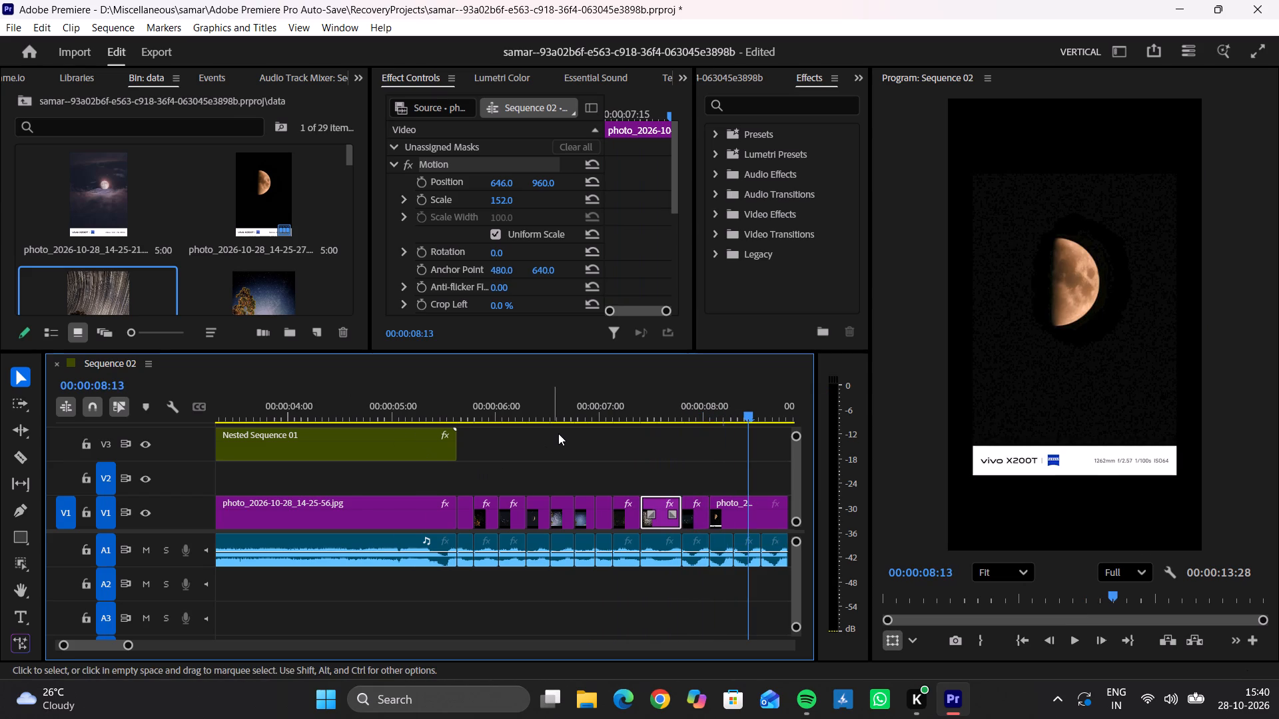
Make the half-moon photo on V1 fill the frame with scale 170 and position 617, 1122.
scroll(558, 433, "left", 1)
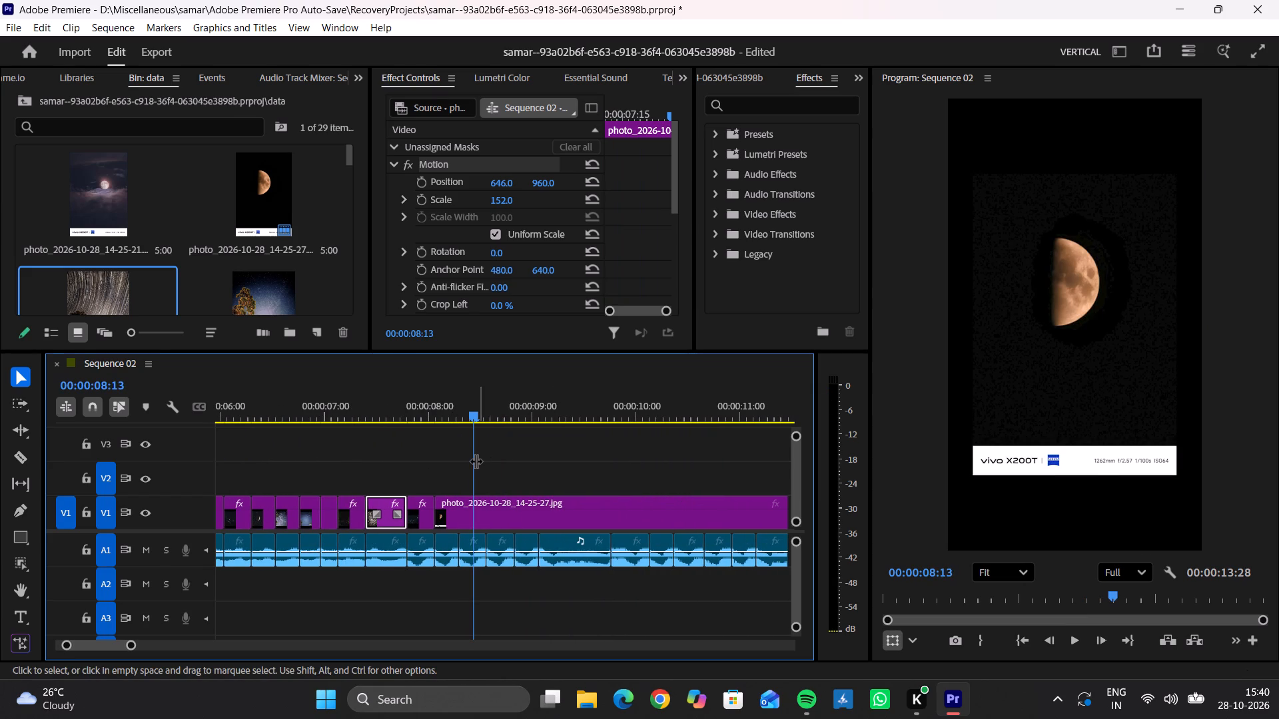
key("Up")
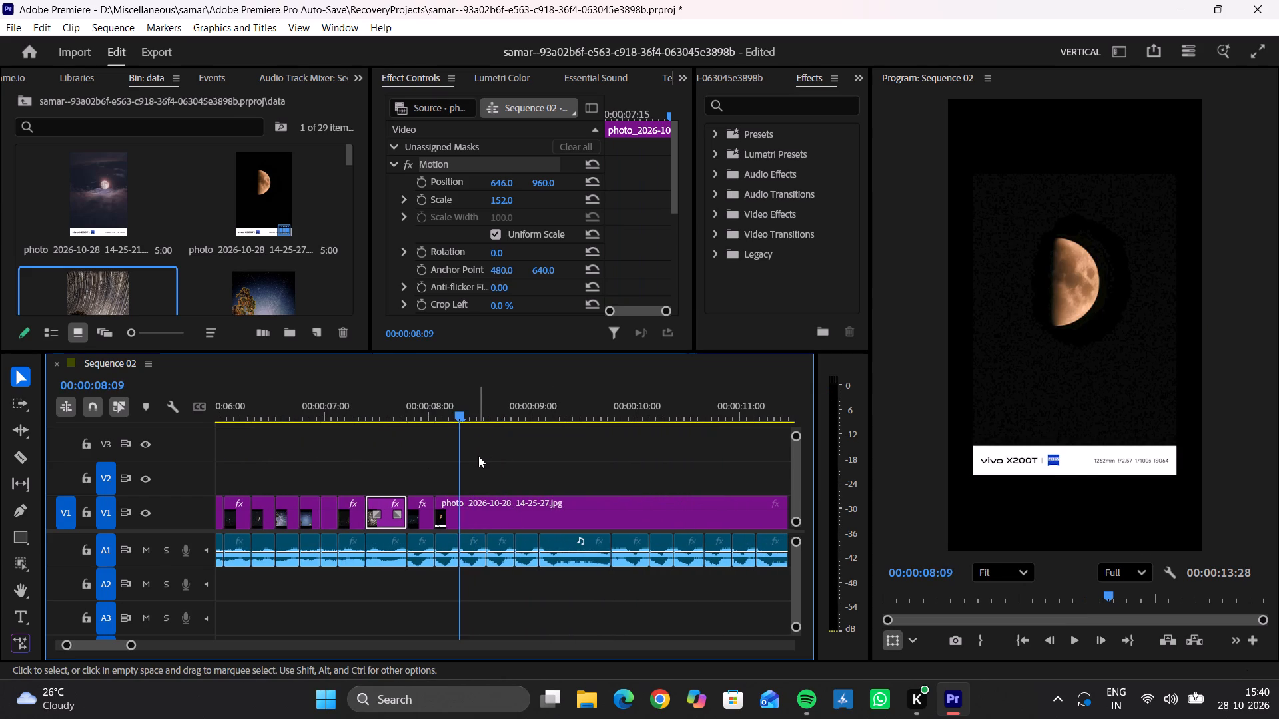
left_click(478, 517)
left_click(504, 193)
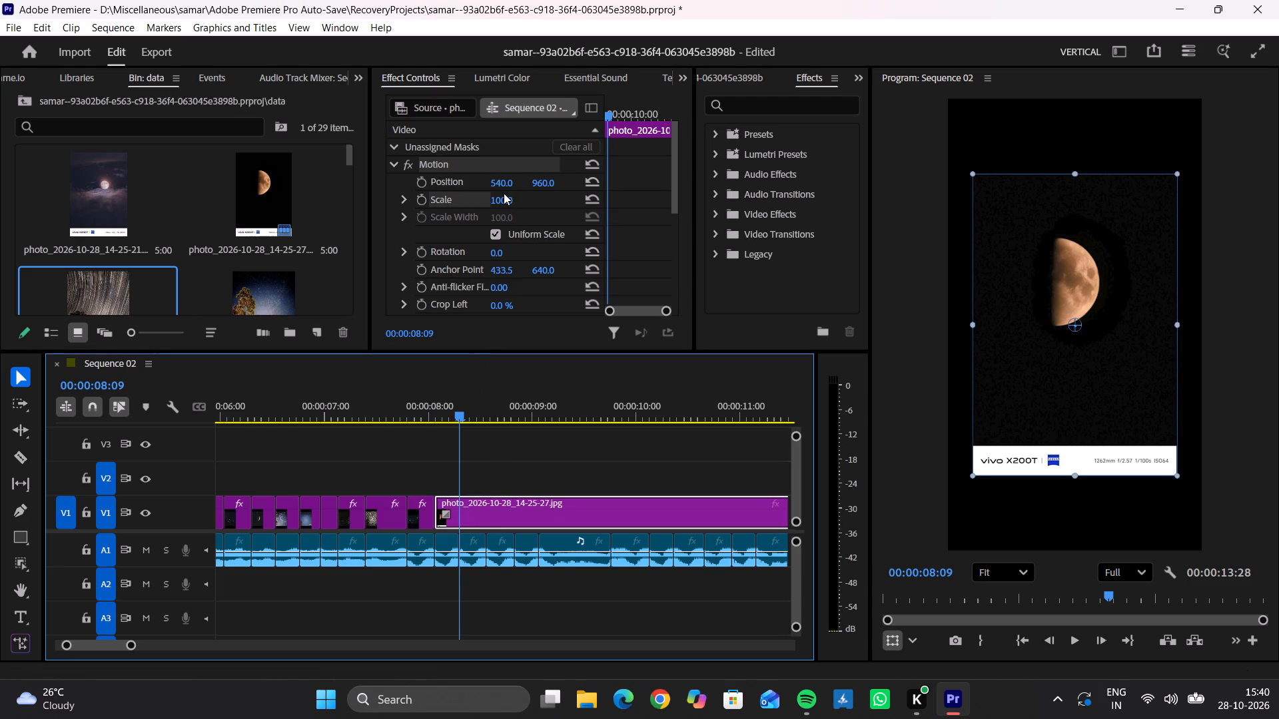
left_click_drag(505, 198, 582, 207)
left_click_drag(504, 196, 488, 200)
left_click_drag(501, 187, 569, 210)
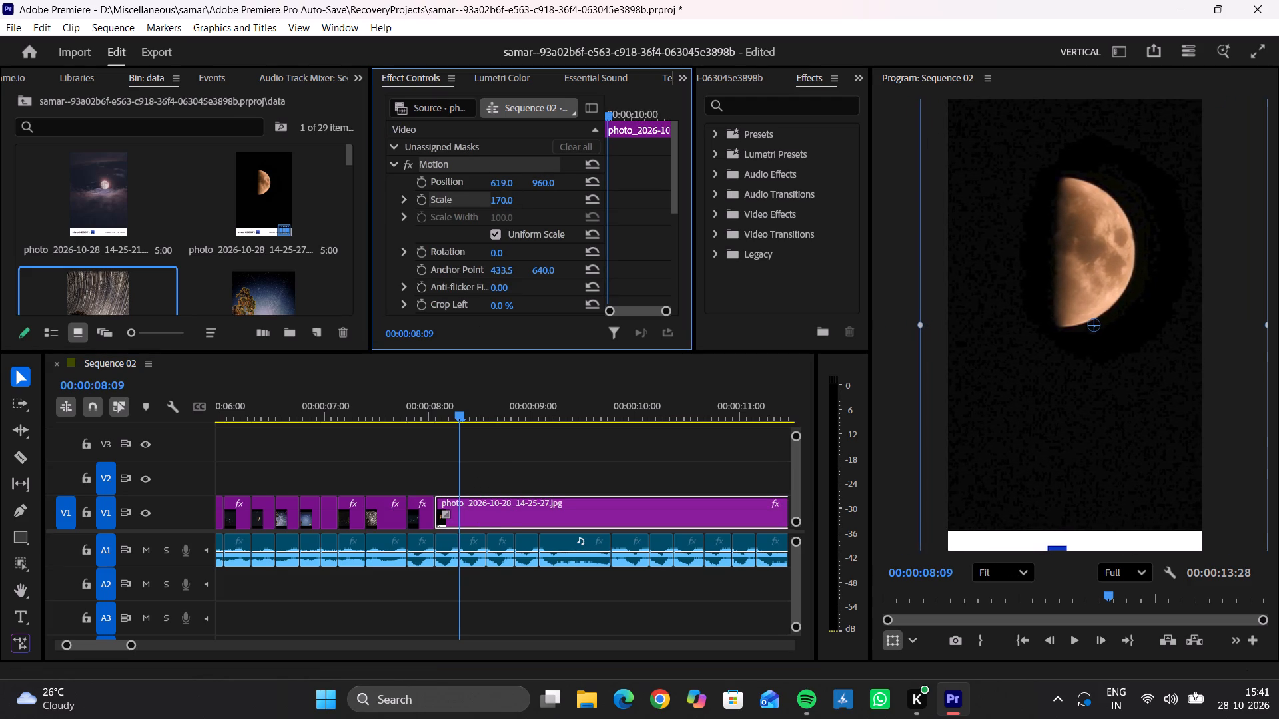
left_click_drag(569, 210, 568, 210)
left_click_drag(540, 183, 675, 186)
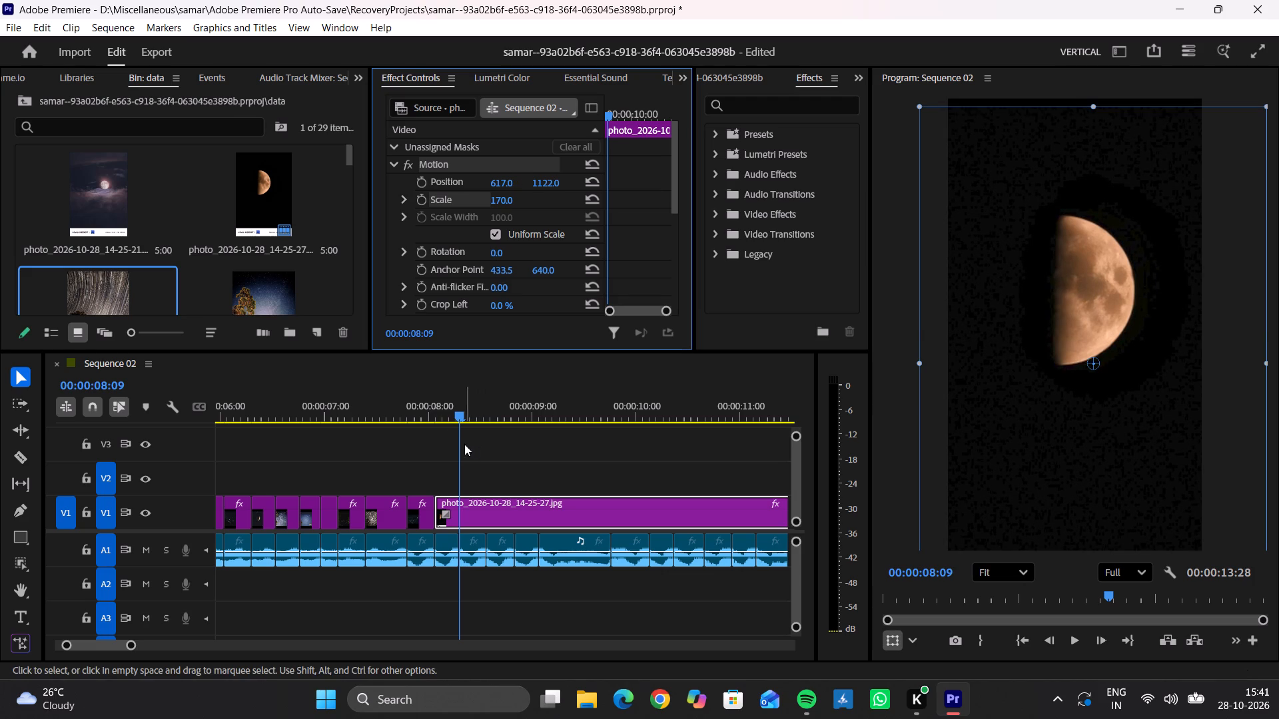
Split the half-moon photo on V1 at the 00:00:08:09 audio cut.
left_click(455, 418)
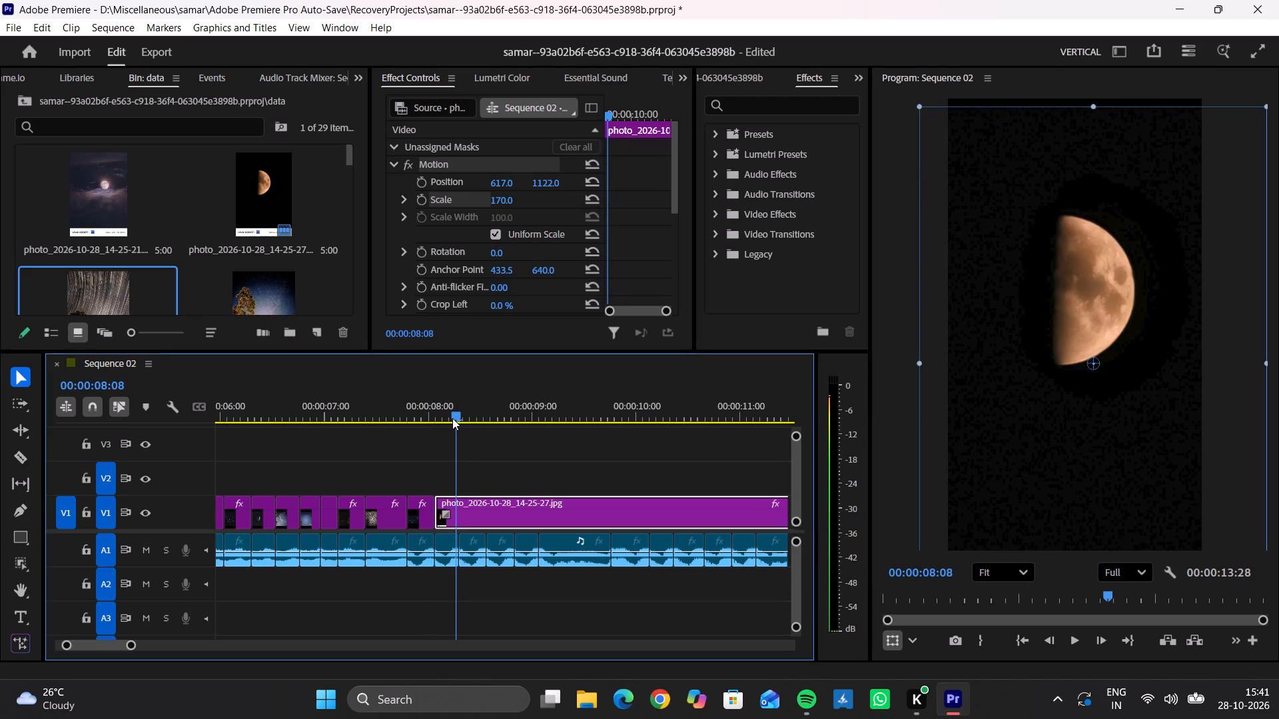
key("Left")
key("Left")
key("Down")
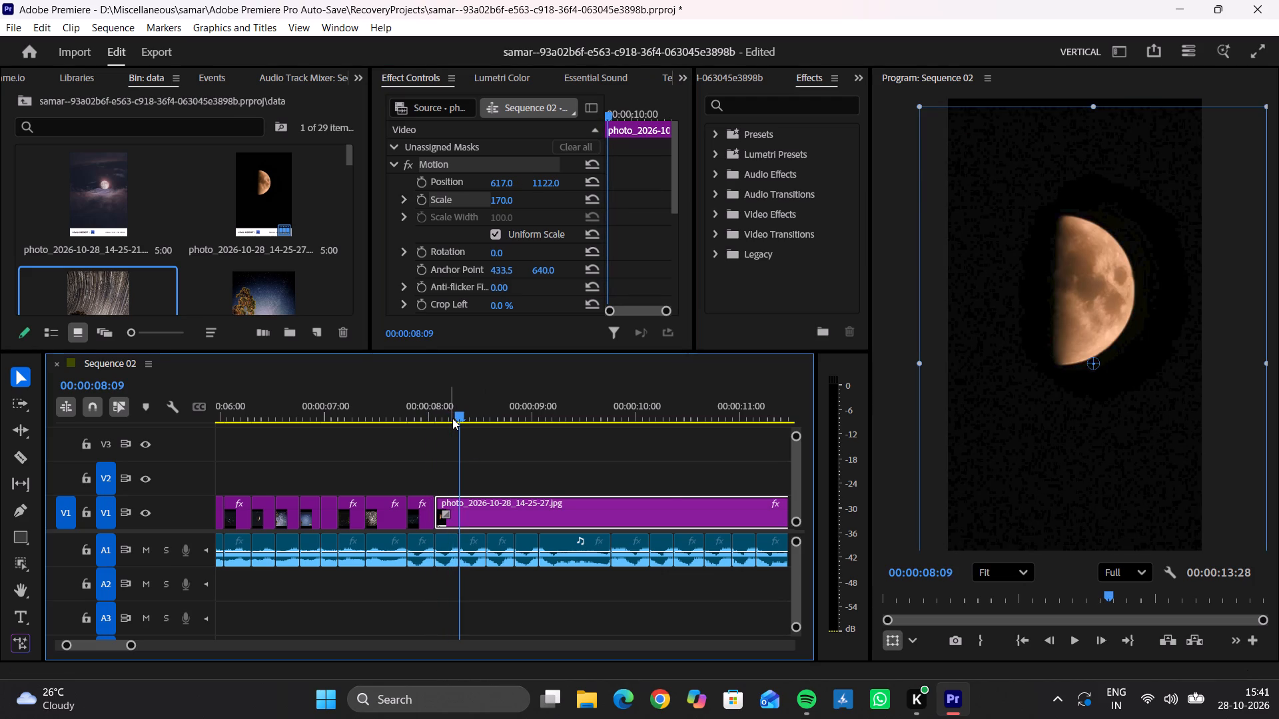
key("ctrl+k")
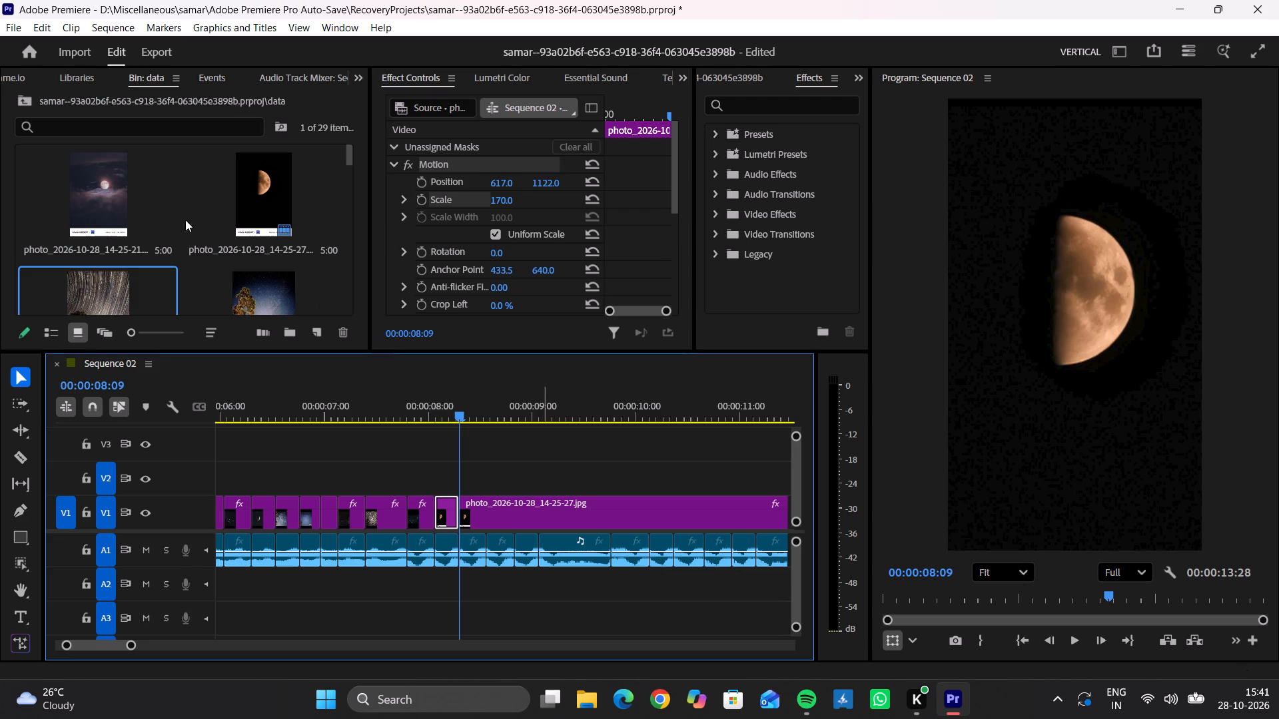
Place the full moon over clouds photo on V1 at 00:00:08:09, overwriting the leftover half-moon piece.
left_click_drag(83, 183, 474, 492)
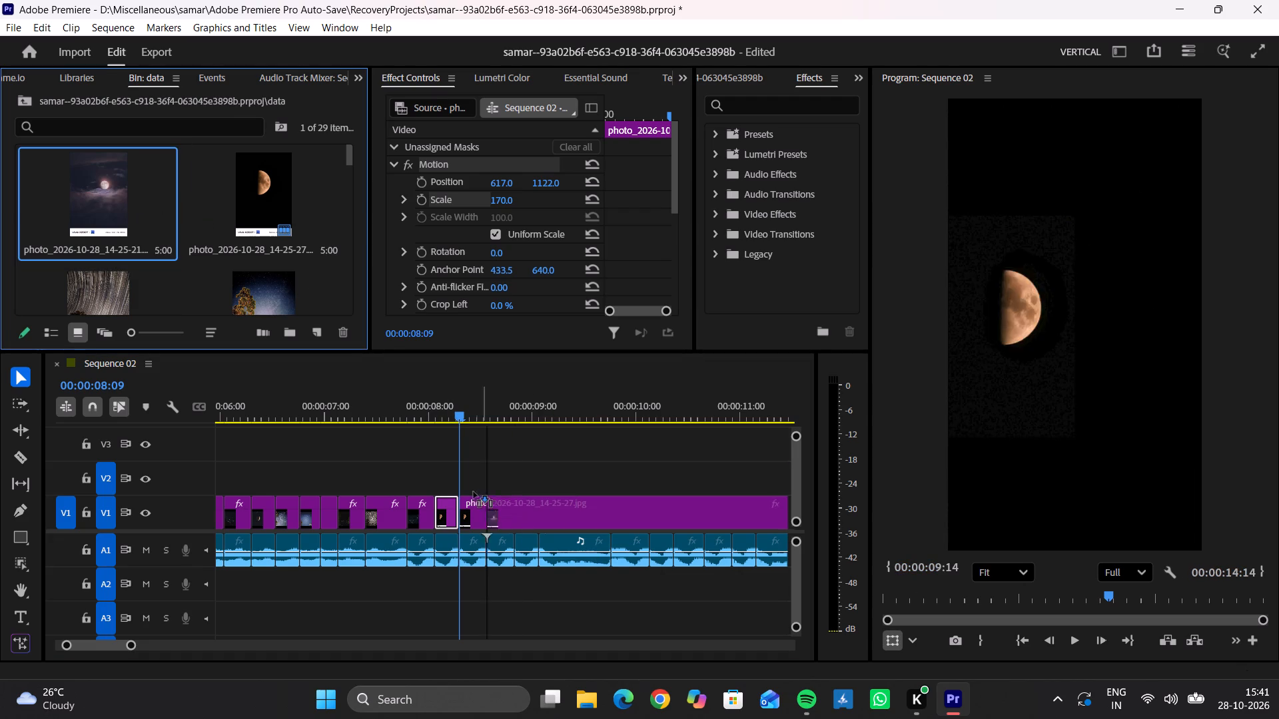
left_click_drag(474, 492, 459, 470)
left_click(492, 474)
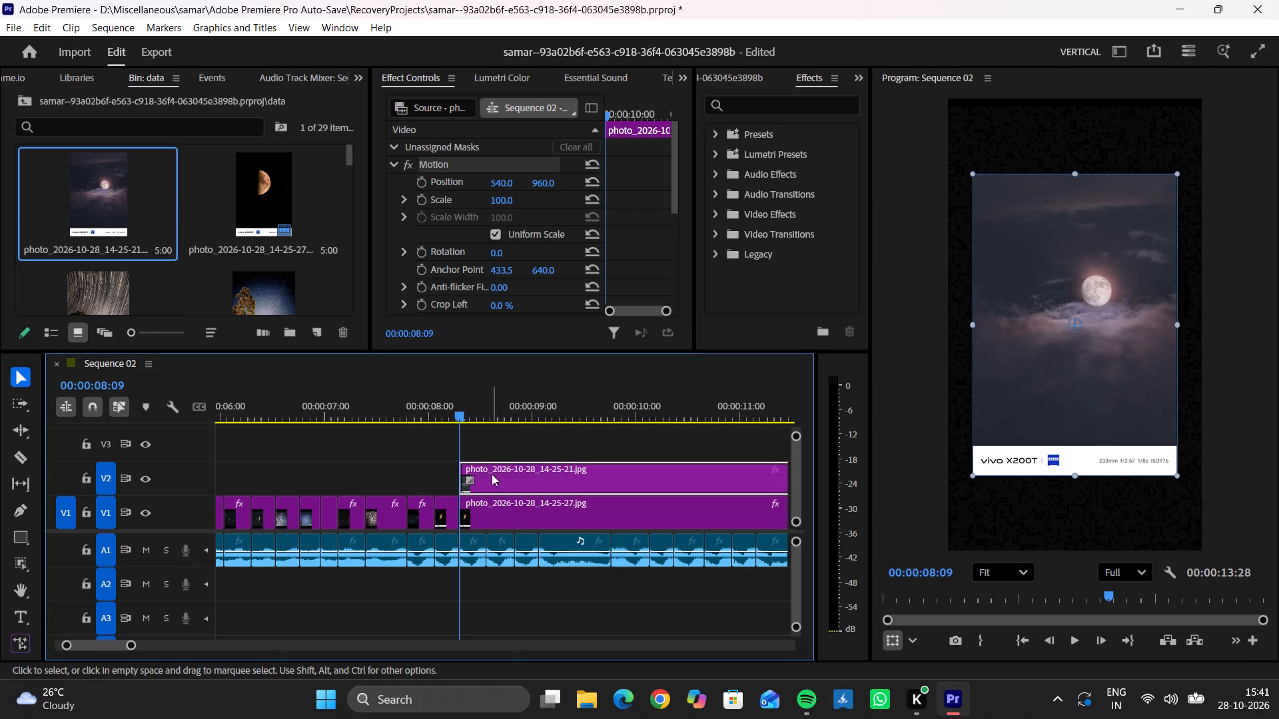
left_click_drag(492, 474, 488, 505)
left_click(123, 365)
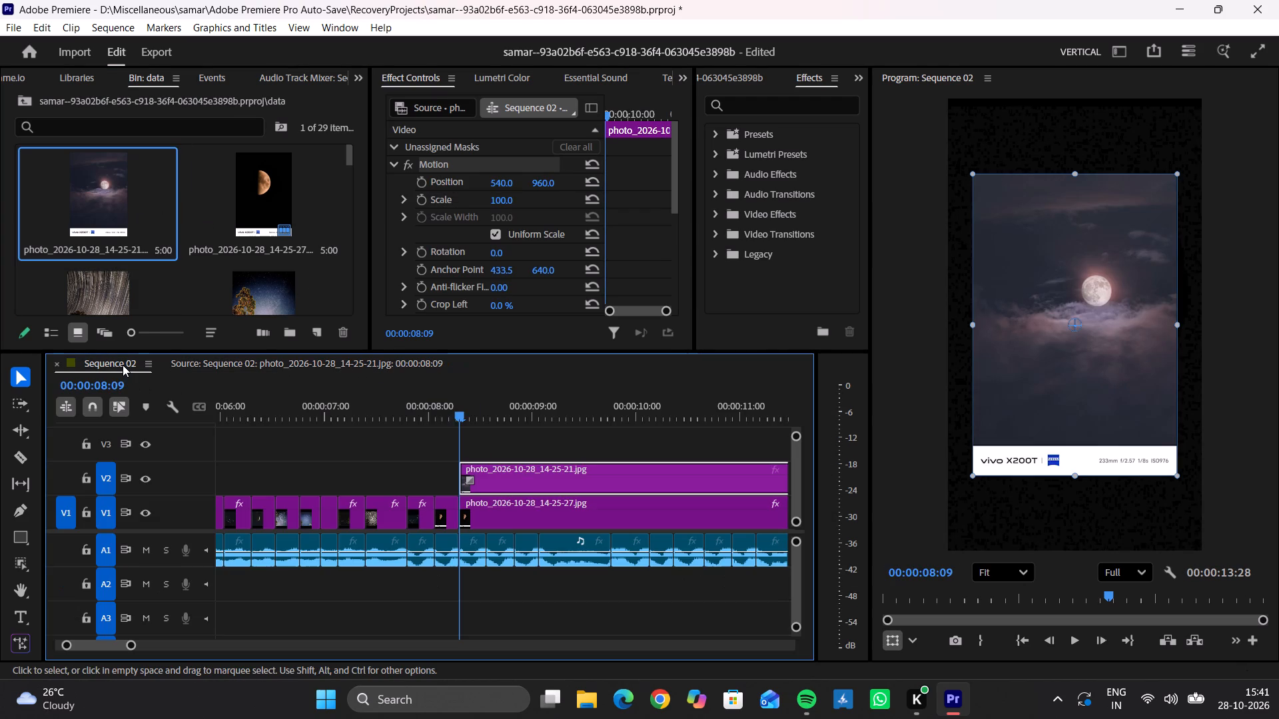
left_click_drag(518, 477, 515, 509)
Set the cloudy full-moon photo to scale 193 and vertical position 1180, and split it at the 00:00:08:17 audio cut.
left_click(537, 508)
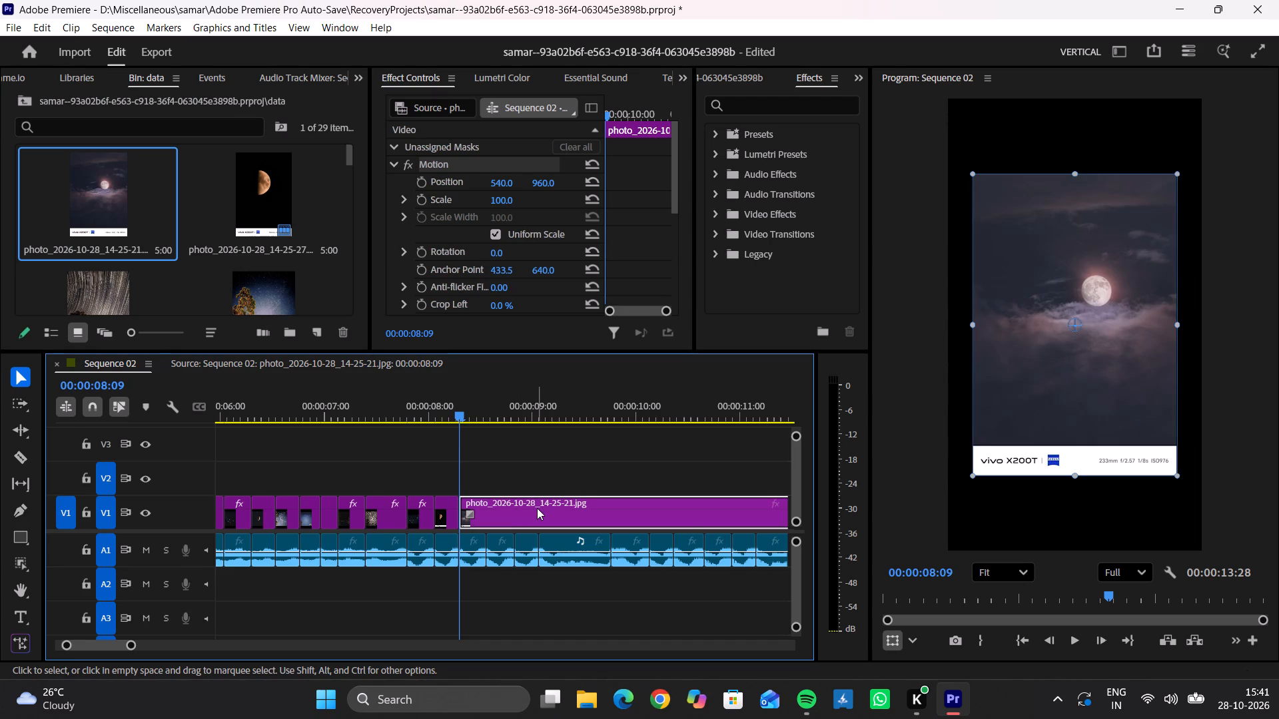
key("Down")
left_click_drag(504, 198, 582, 208)
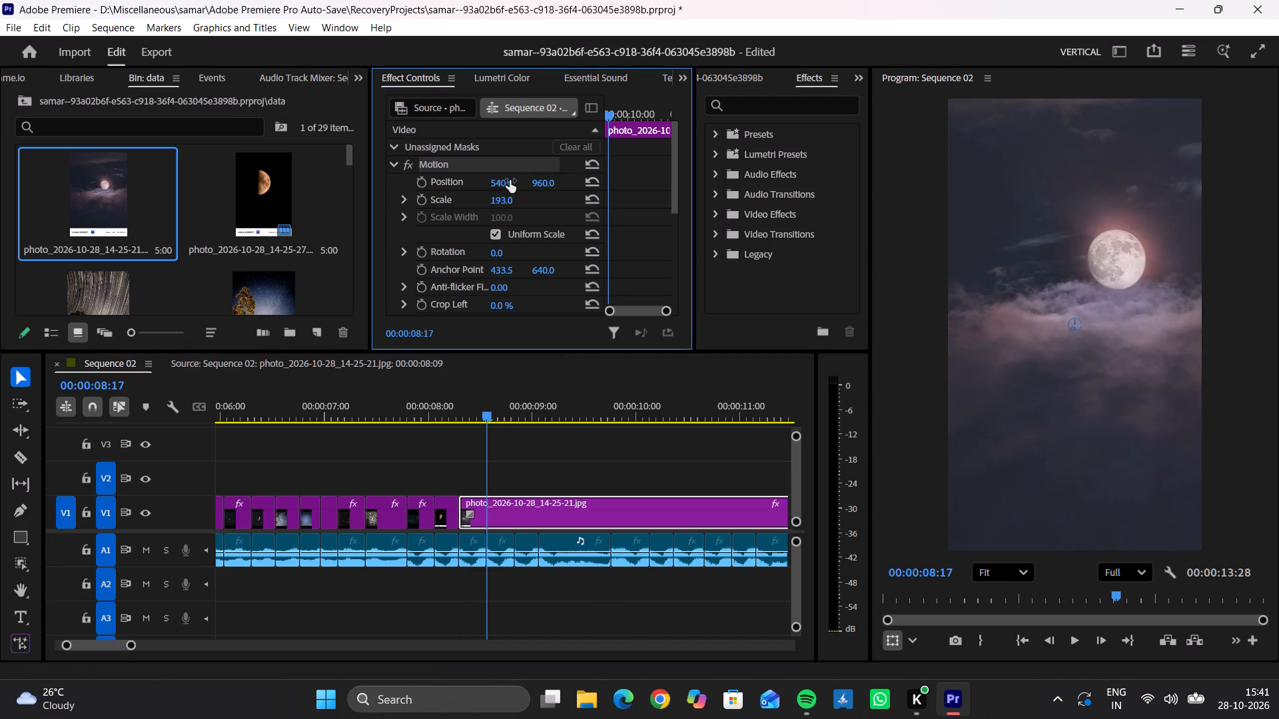
left_click_drag(539, 180, 723, 206)
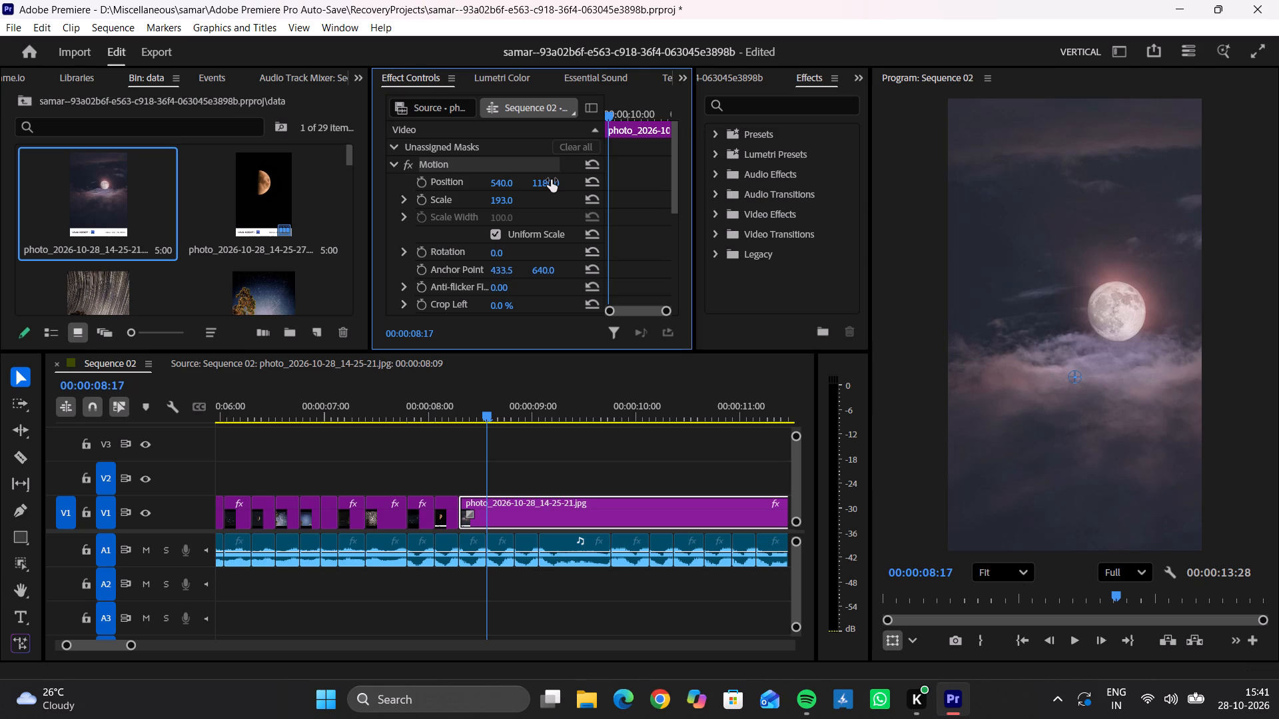
key("ctrl+k")
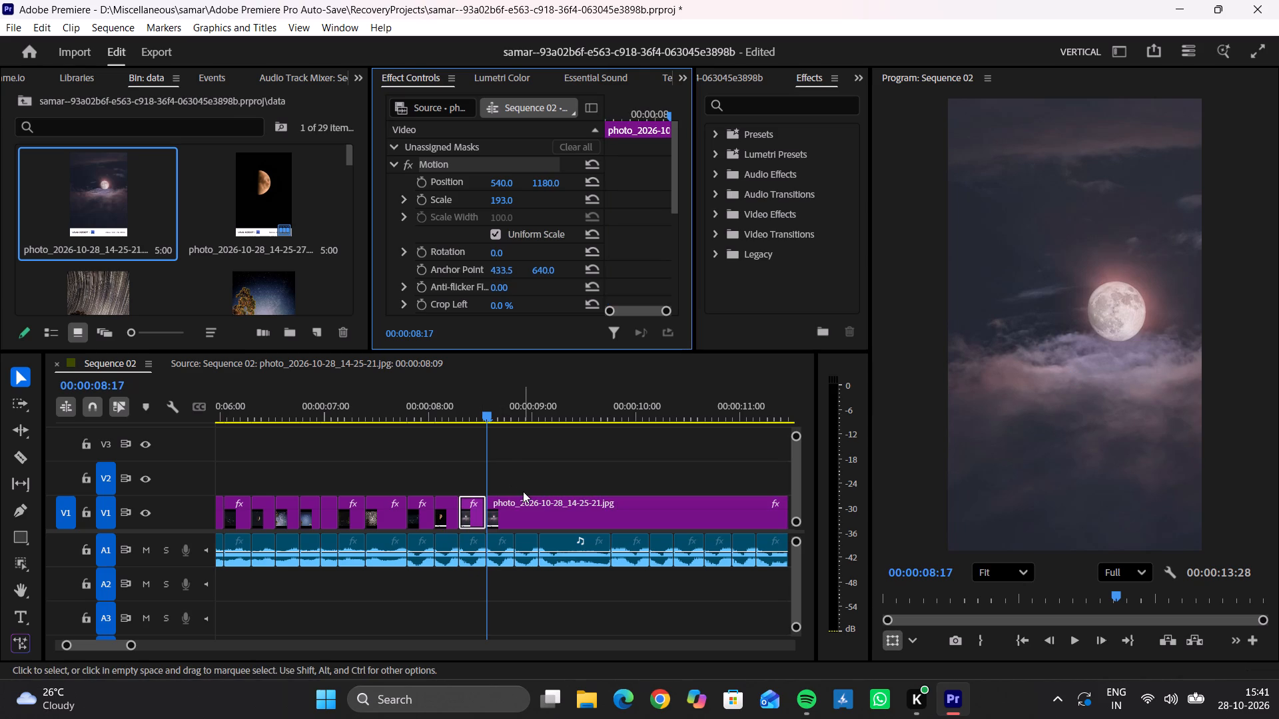
left_click(523, 491)
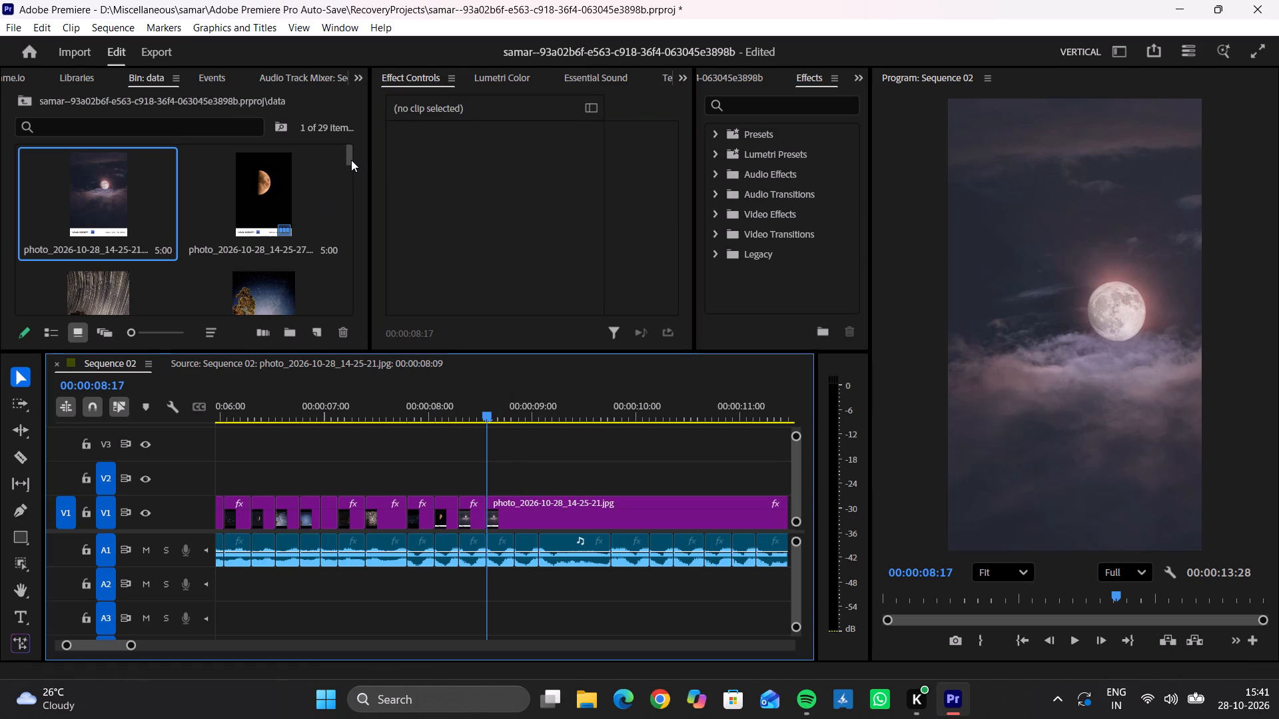
Place the green tree night-sky photo (14-25-53) from the bin on V1 at 00:00:08:17, overwriting the leftover cloudy moon piece.
left_click_drag(351, 158, 349, 177)
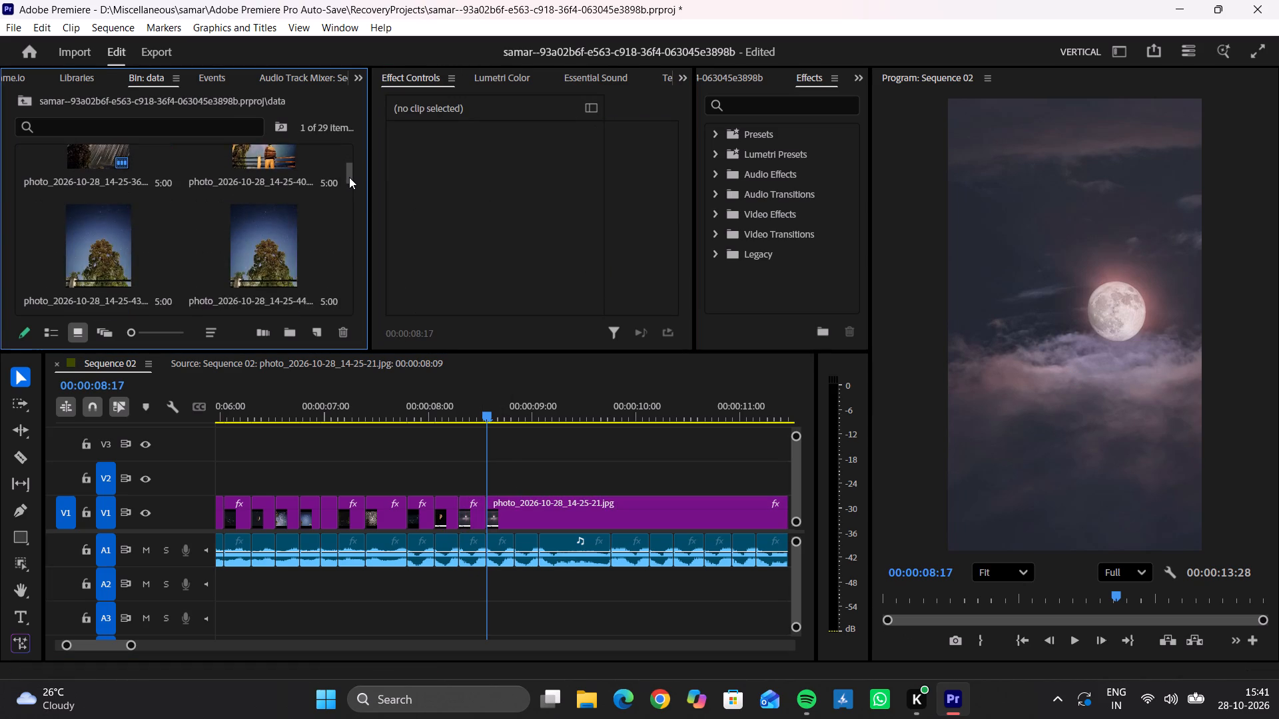
left_click_drag(349, 177, 350, 180)
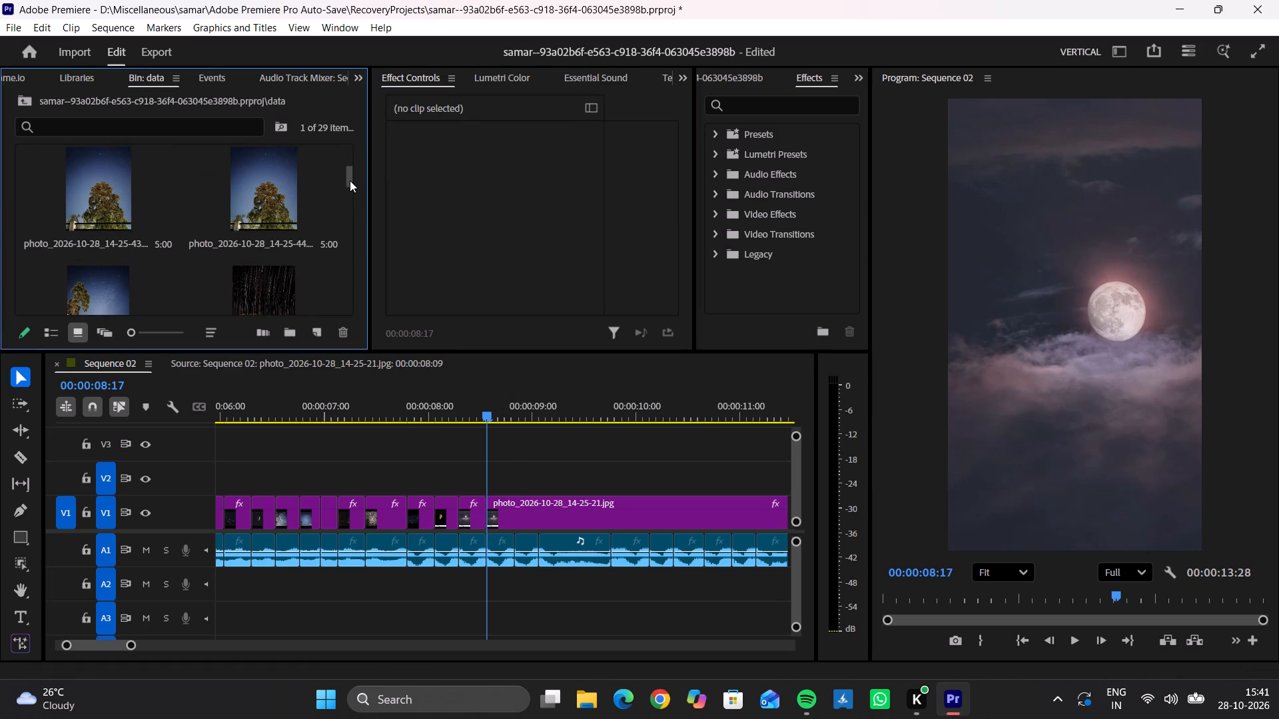
left_click_drag(350, 180, 348, 188)
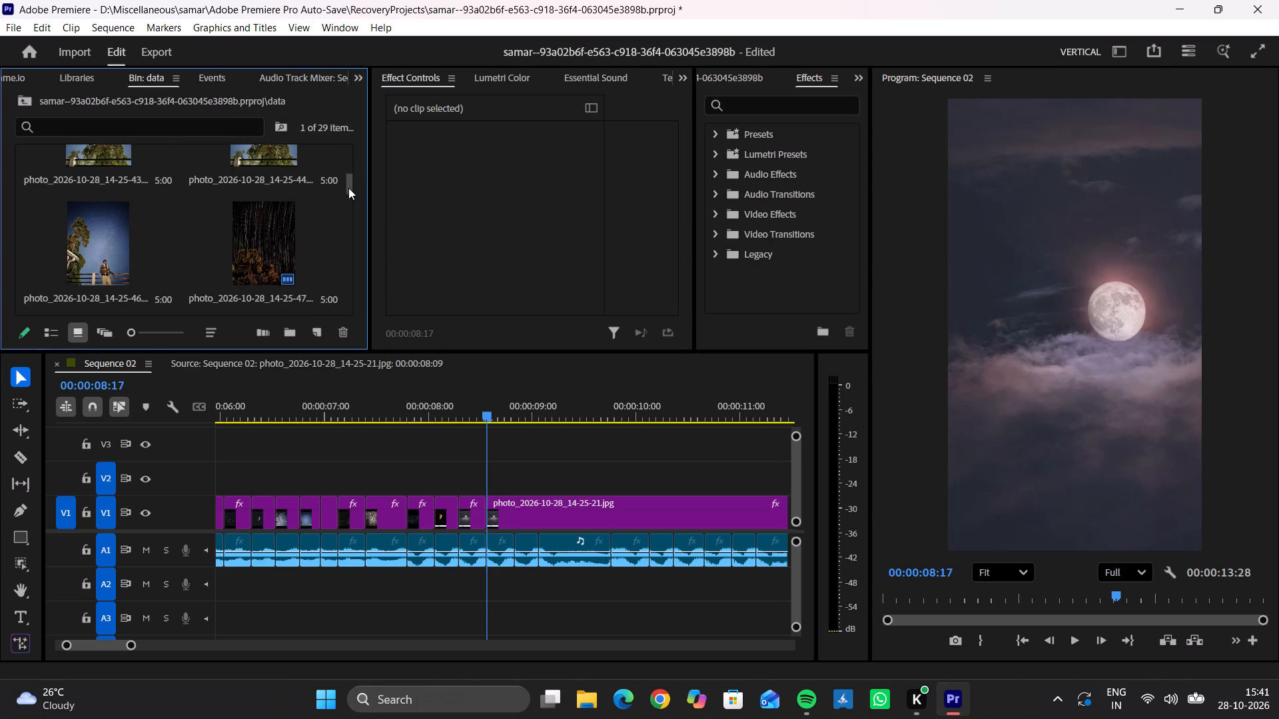
left_click_drag(348, 188, 348, 198)
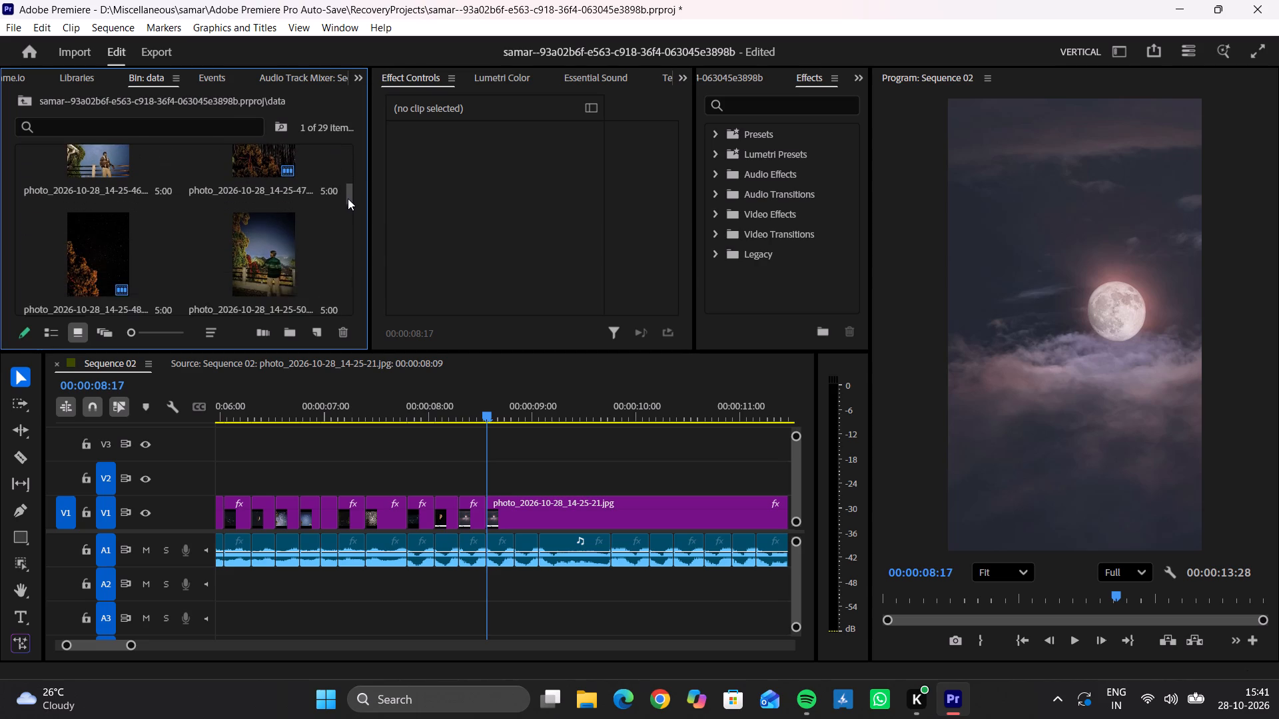
left_click_drag(348, 198, 343, 214)
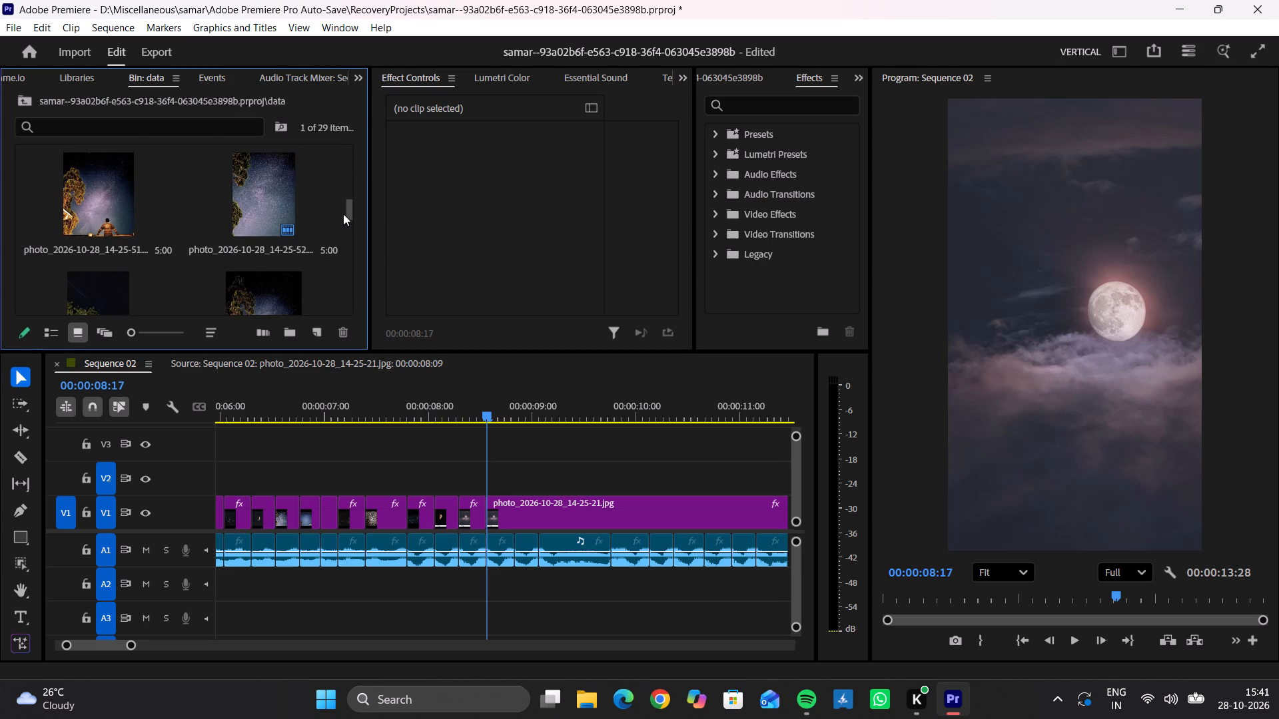
left_click_drag(343, 214, 340, 225)
left_click_drag(79, 192, 434, 294)
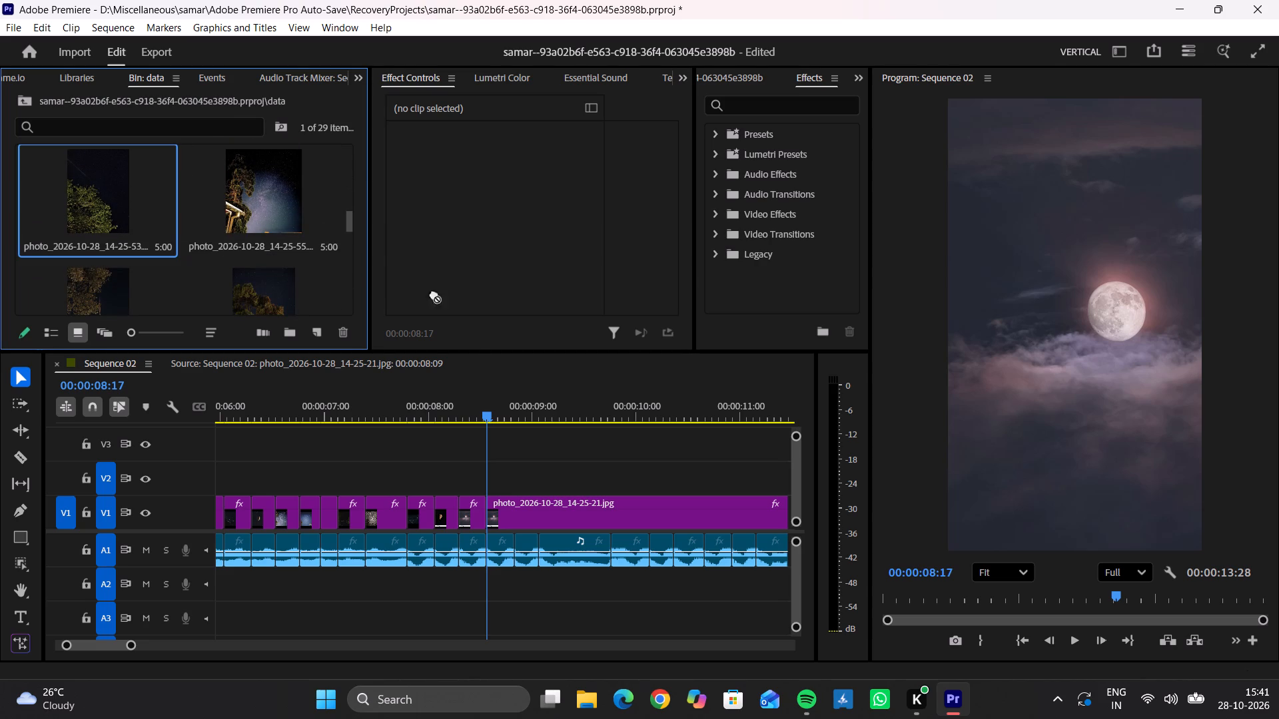
left_click_drag(434, 294, 484, 485)
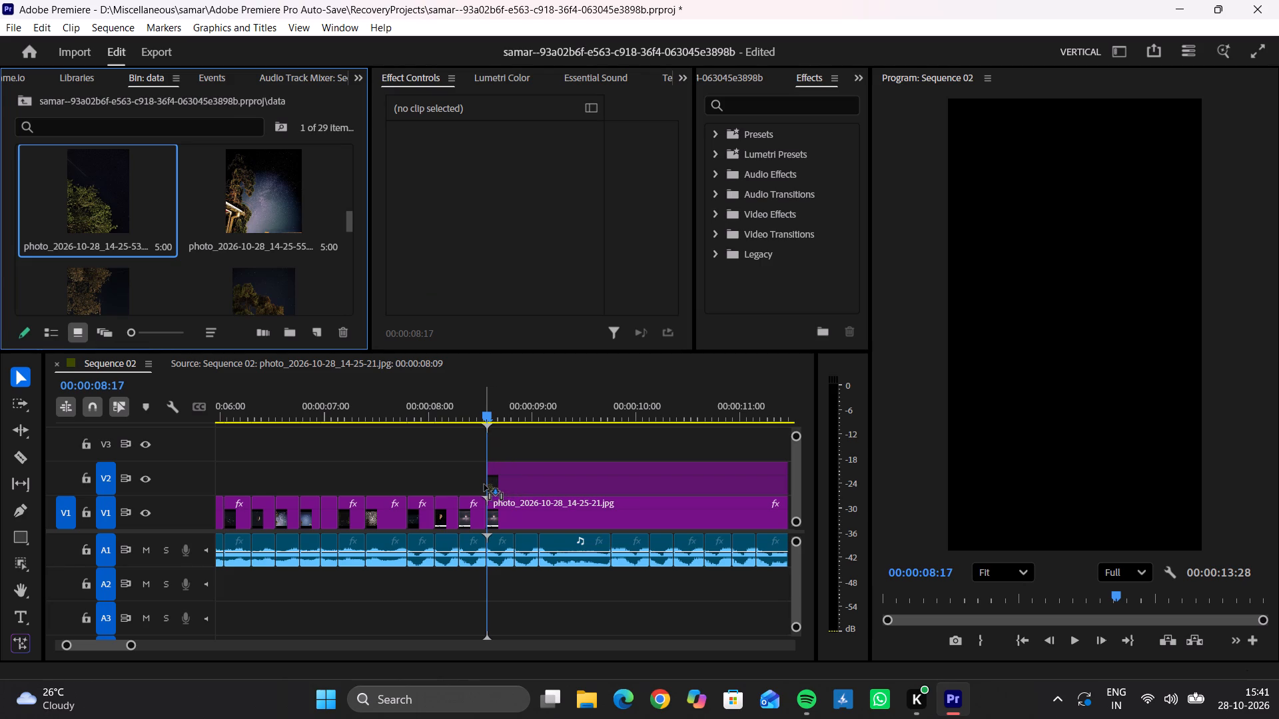
left_click_drag(484, 485, 485, 509)
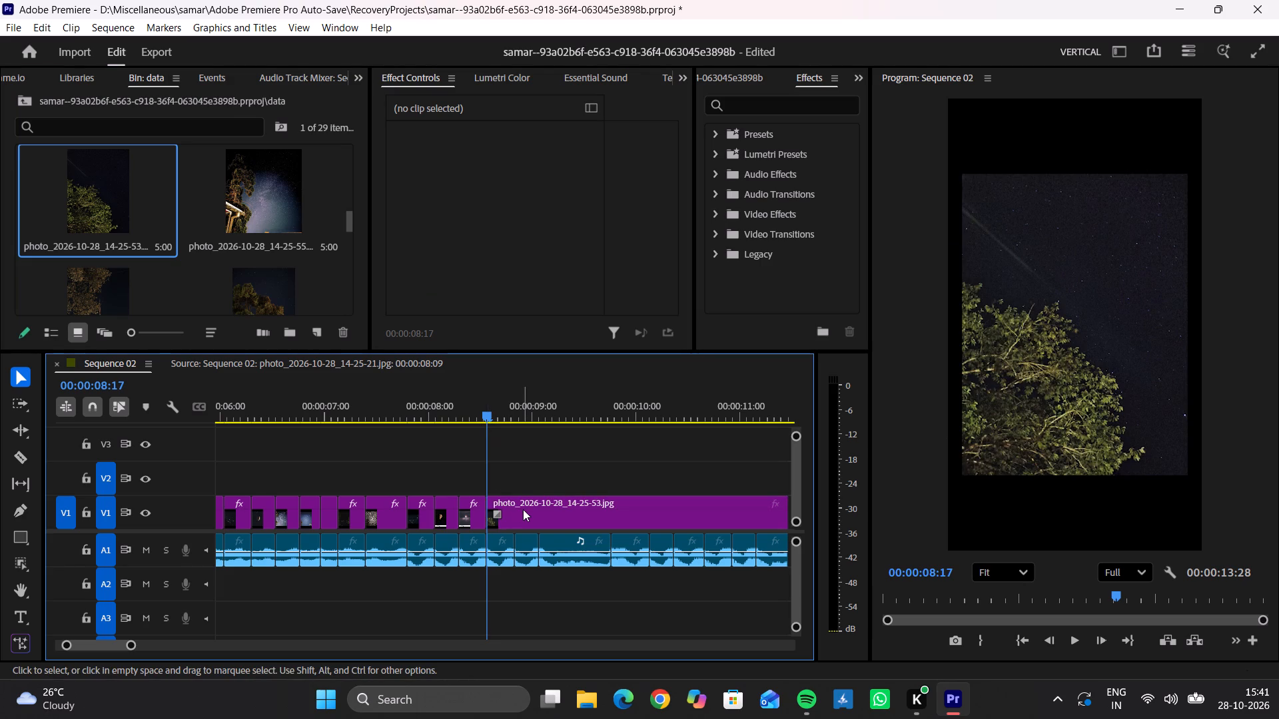
Scale the green tree photo to 151 to fill the frame and split it at the 00:00:08:25 audio cut.
key("Down")
left_click(550, 510)
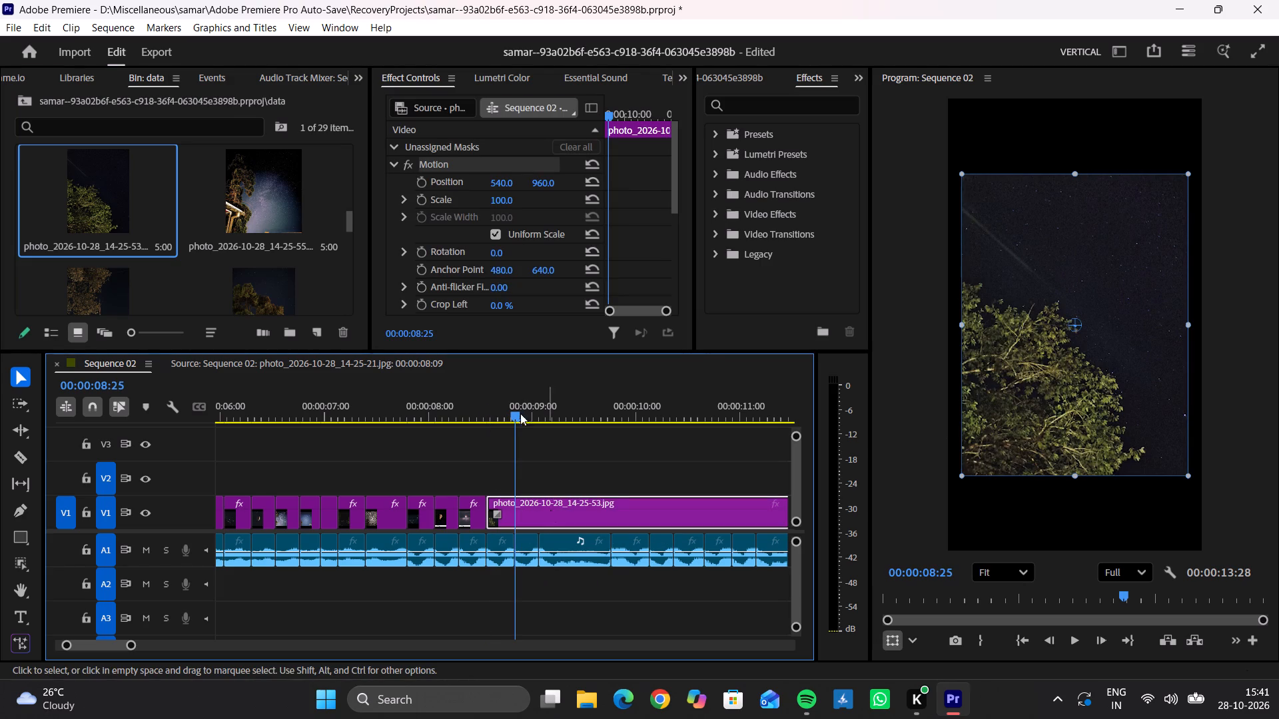
left_click_drag(498, 199, 546, 208)
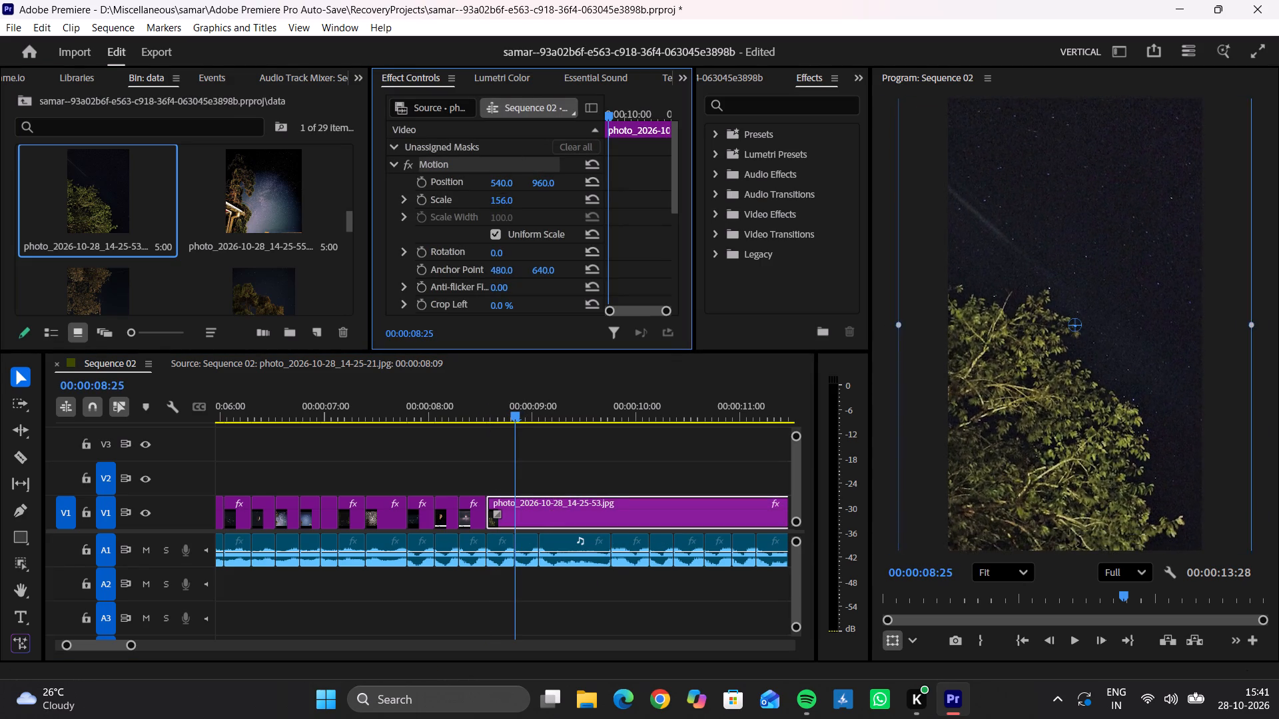
left_click_drag(546, 208, 540, 208)
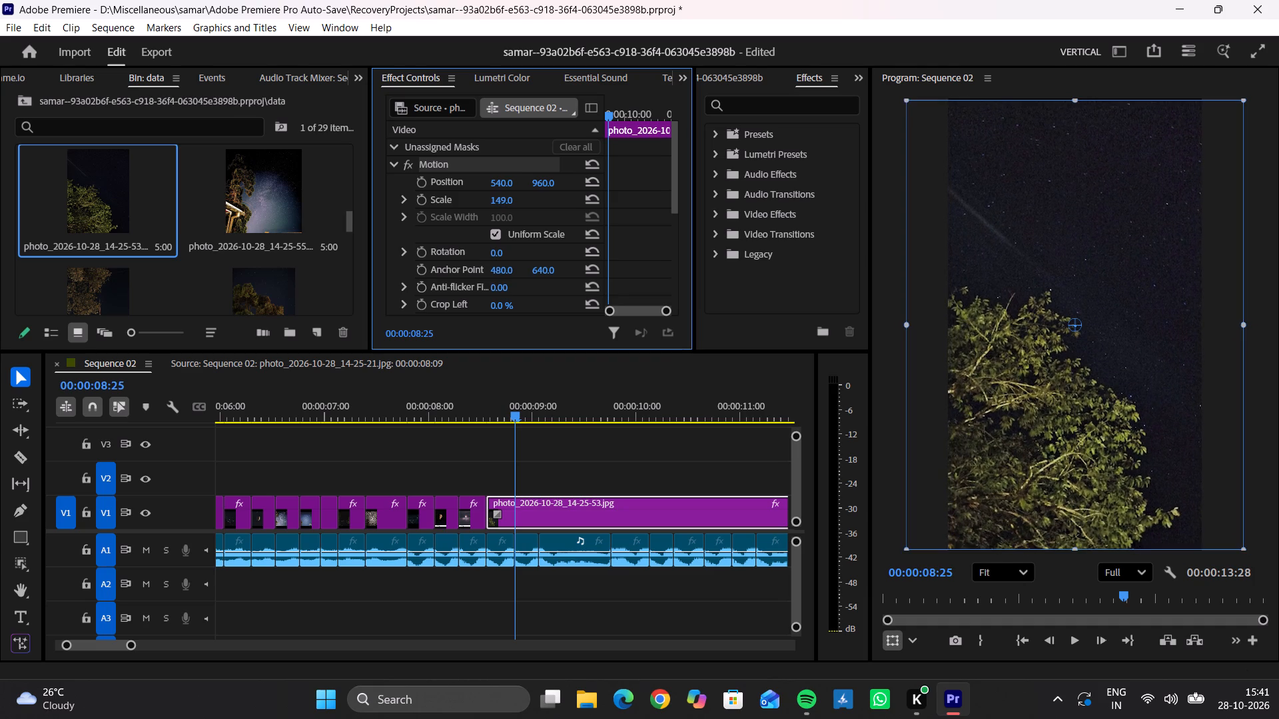
left_click_drag(540, 208, 541, 208)
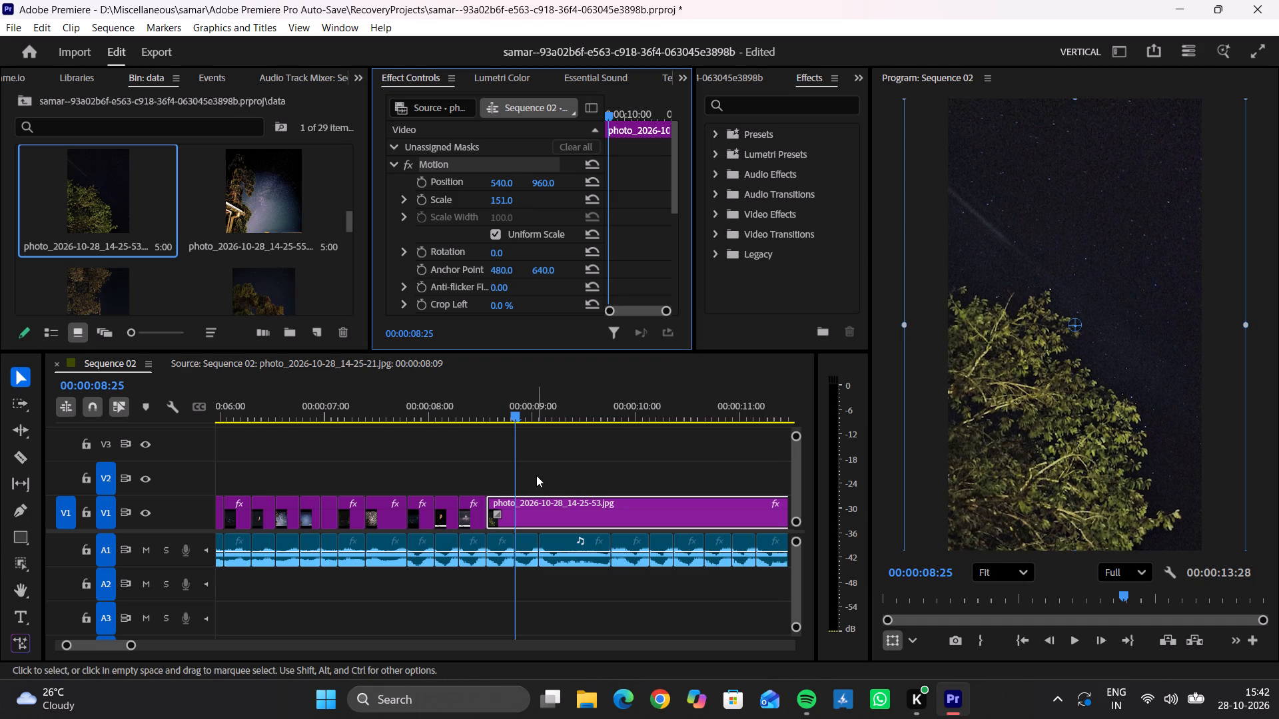
key("ctrl+k")
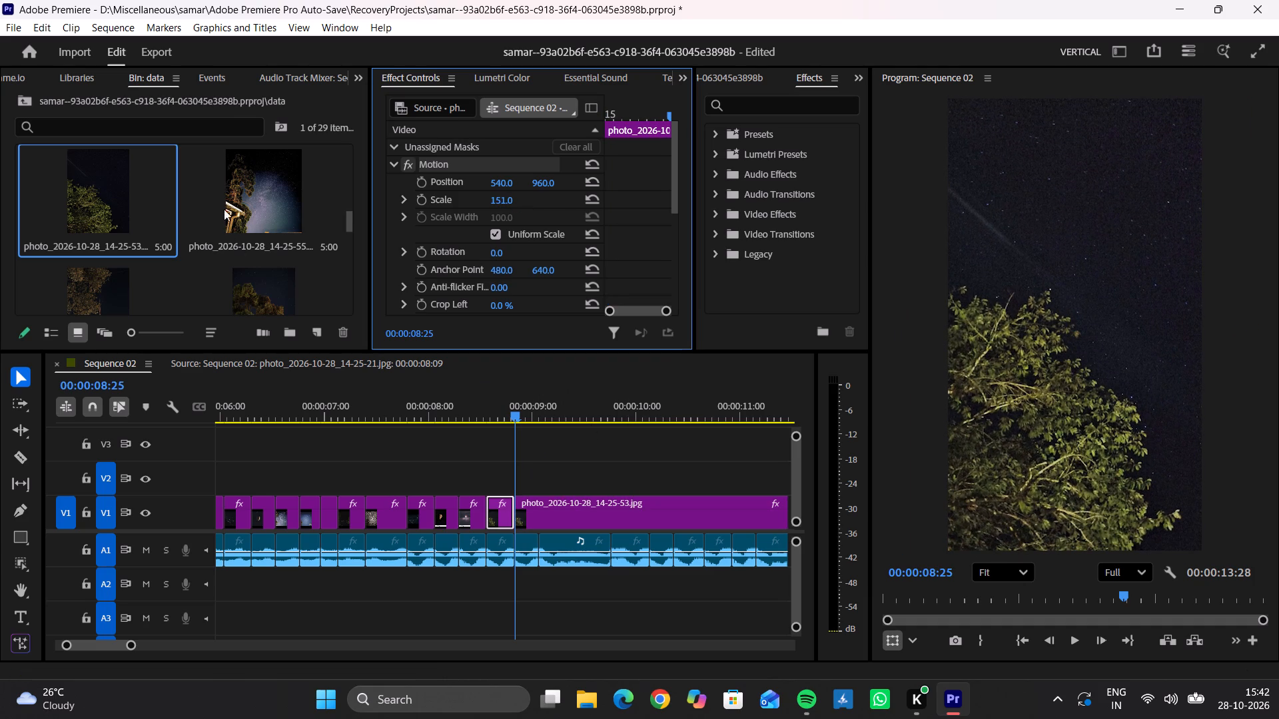
Place the Milky Way photo with trees and roof (14-25-55) on V1 at 00:00:08:25, overwriting the leftover green tree piece.
left_click_drag(254, 196, 518, 516)
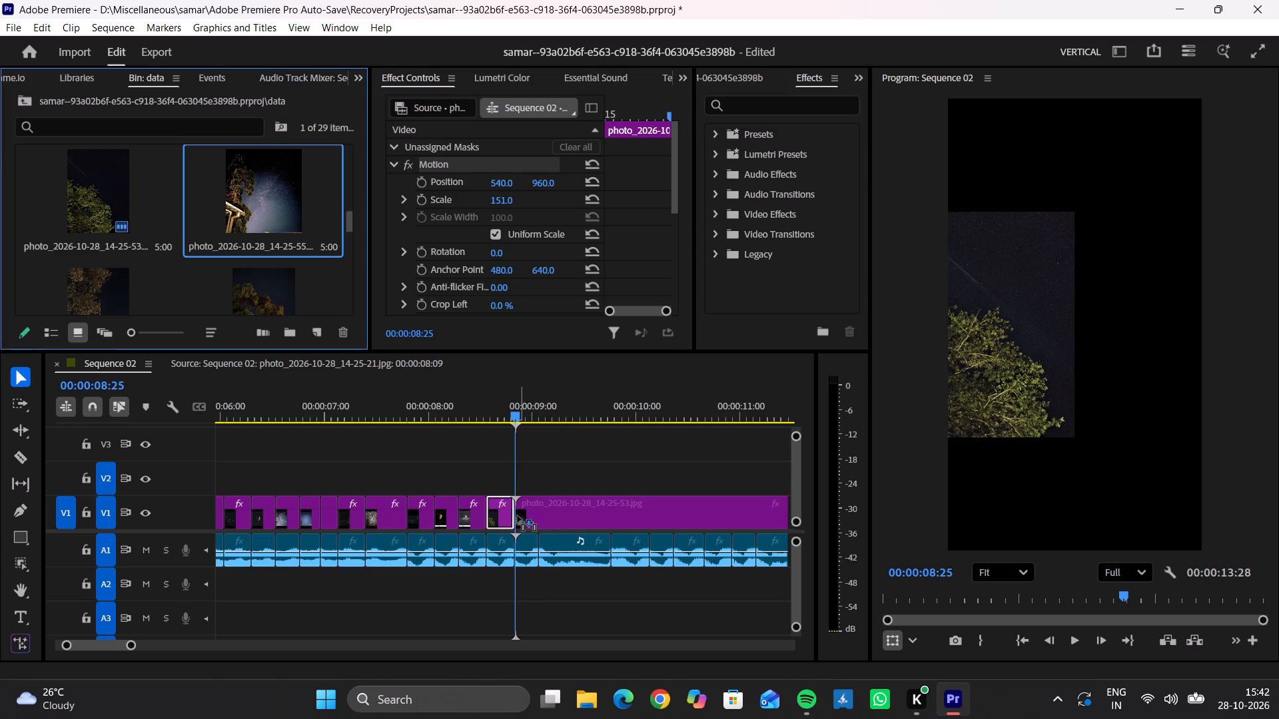
left_click_drag(518, 516, 513, 515)
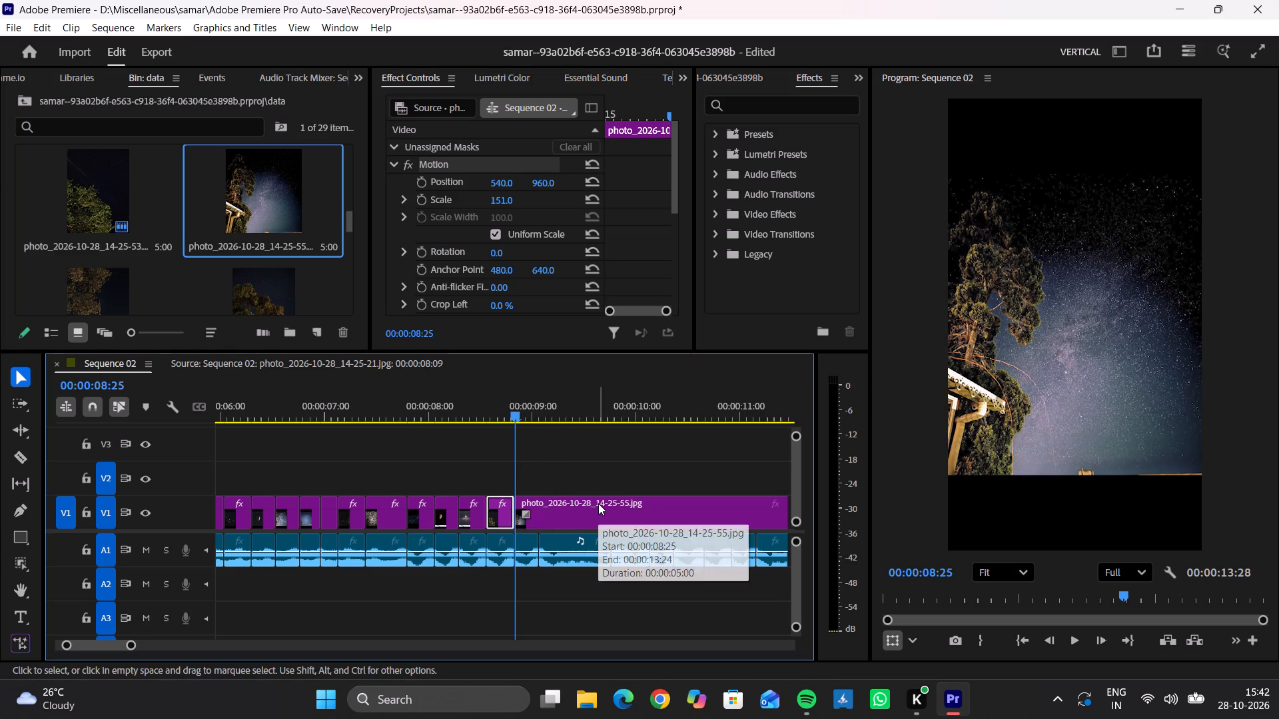
Make the Milky Way photo on V1 fill the frame with scale 154 and horizontal position 733.
key("Down")
left_click(612, 512)
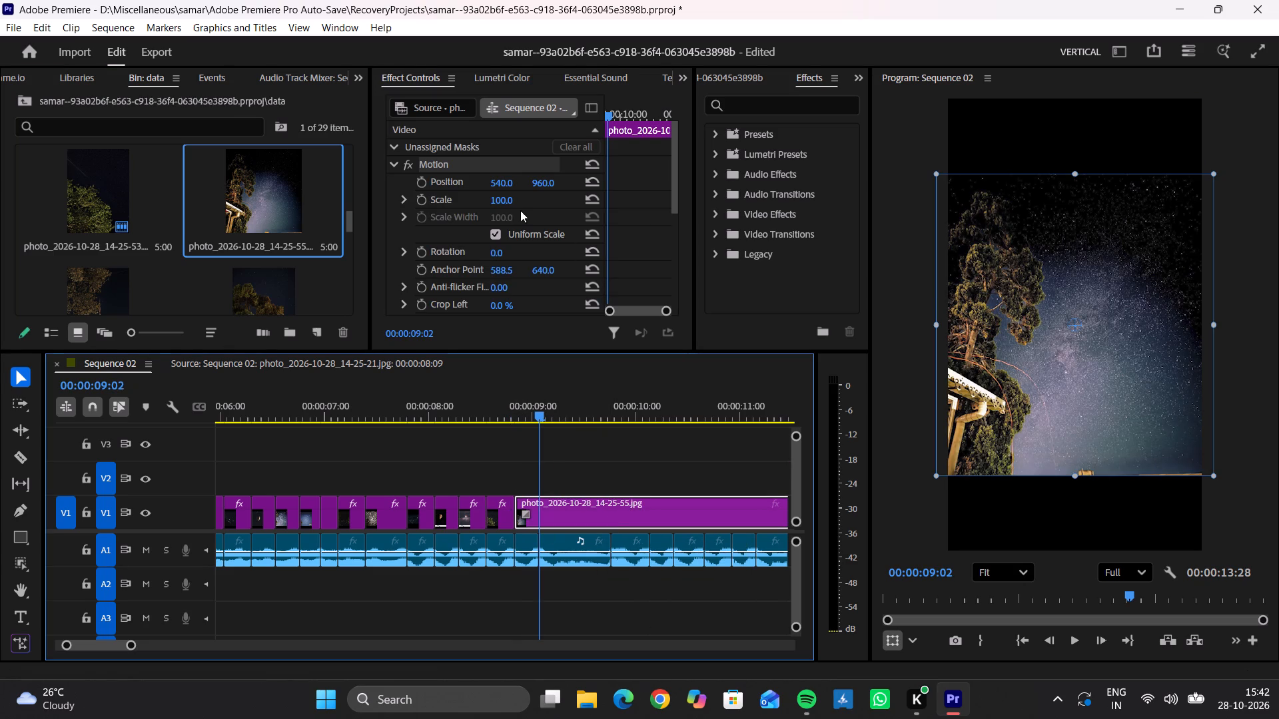
left_click_drag(502, 199, 542, 198)
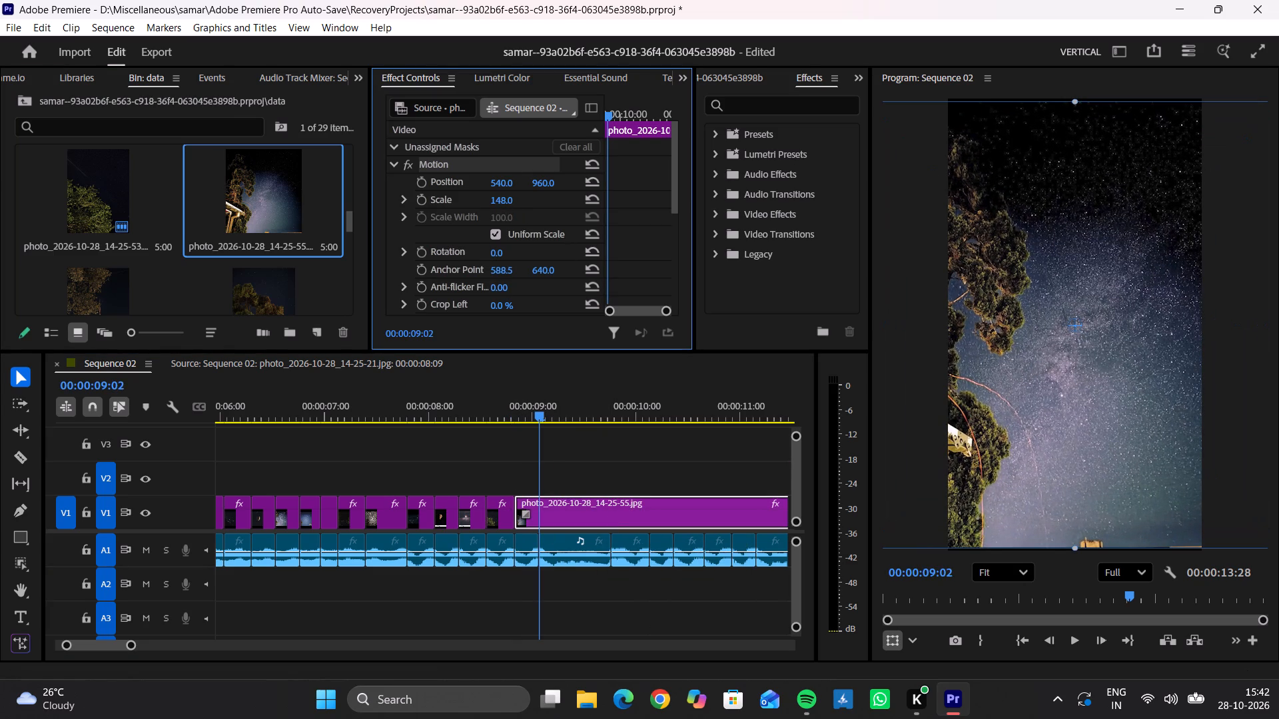
left_click_drag(542, 198, 548, 198)
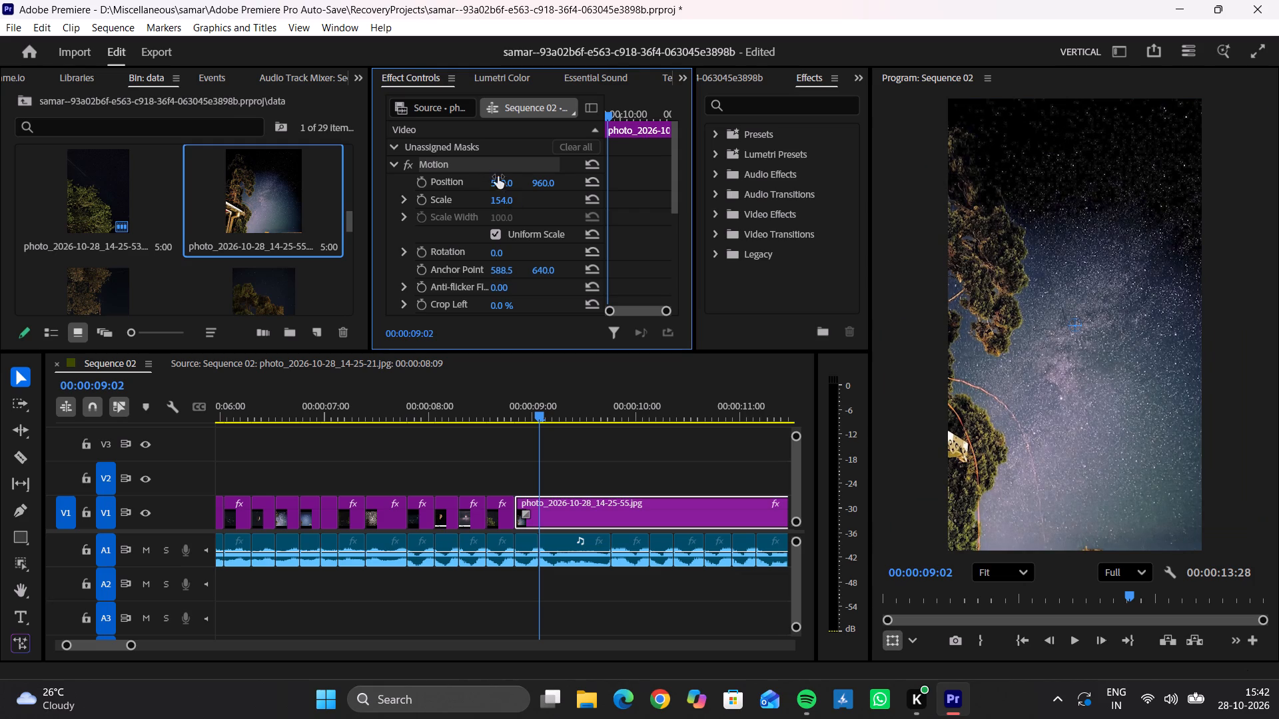
left_click_drag(503, 181, 664, 196)
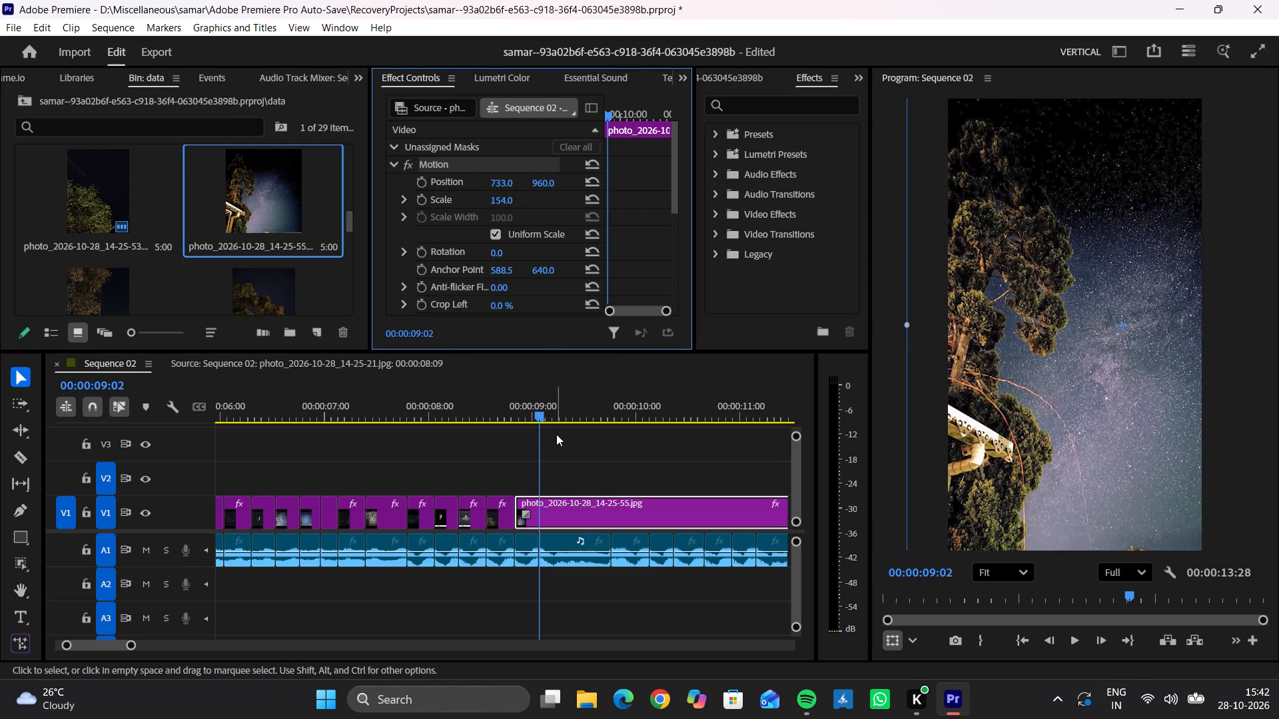
Split the Milky Way photo with trees and roof (14-25-55) on V1 at 00:00:09:02.
key("ctrl+k")
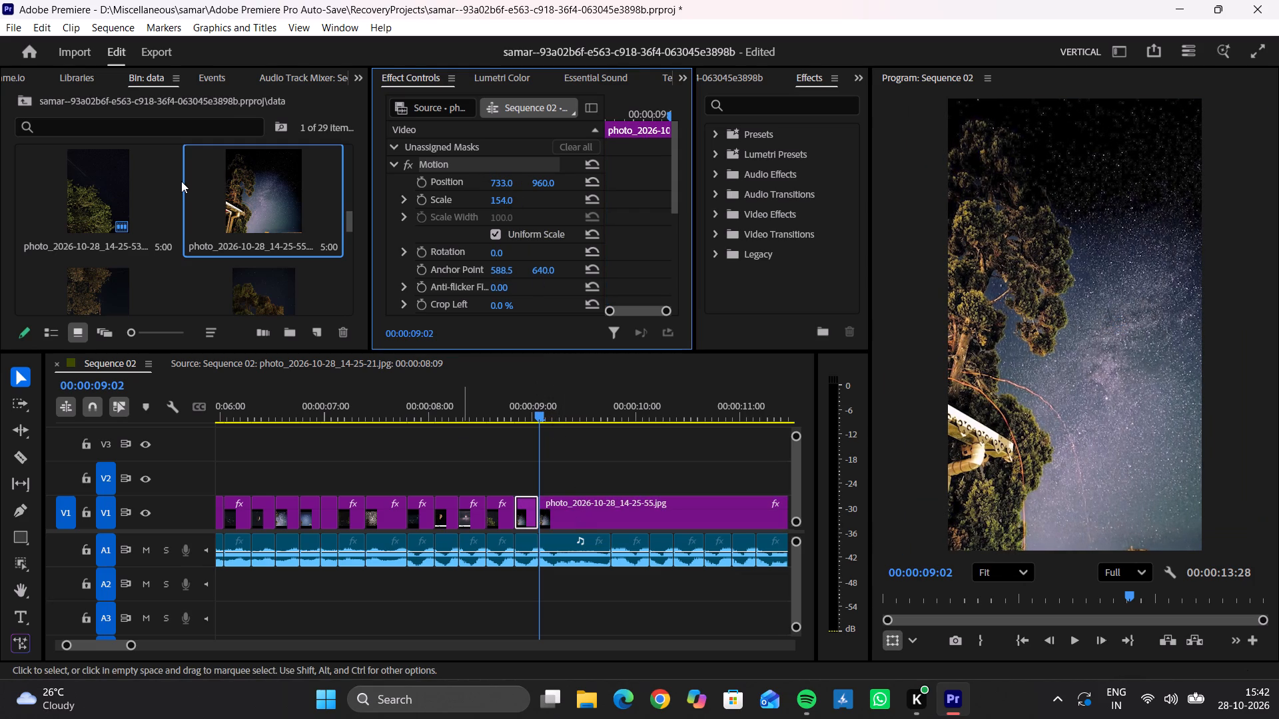
Place the photo of the man seen from behind (14-25-40) on V1 at 00:00:09:02, overwriting the leftover Milky Way piece.
scroll(181, 181, "up", 1)
left_click_drag(349, 153, 346, 166)
left_click_drag(250, 180, 544, 377)
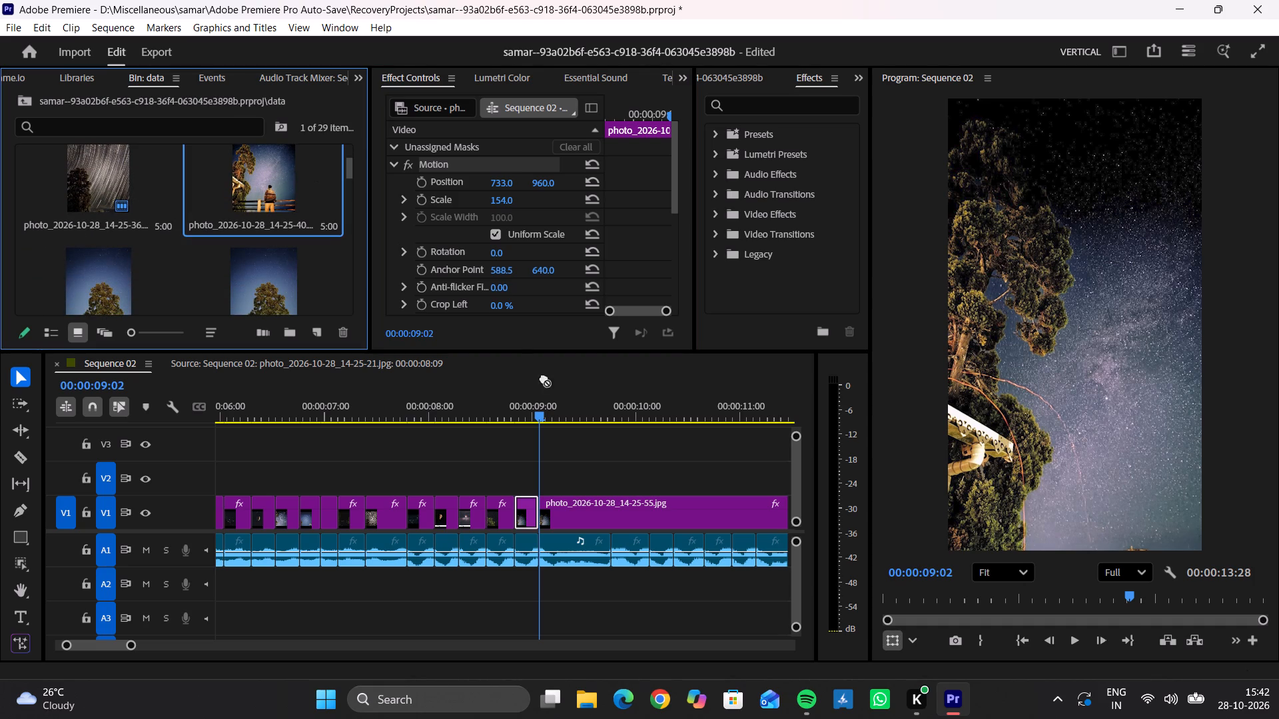
left_click_drag(544, 377, 540, 482)
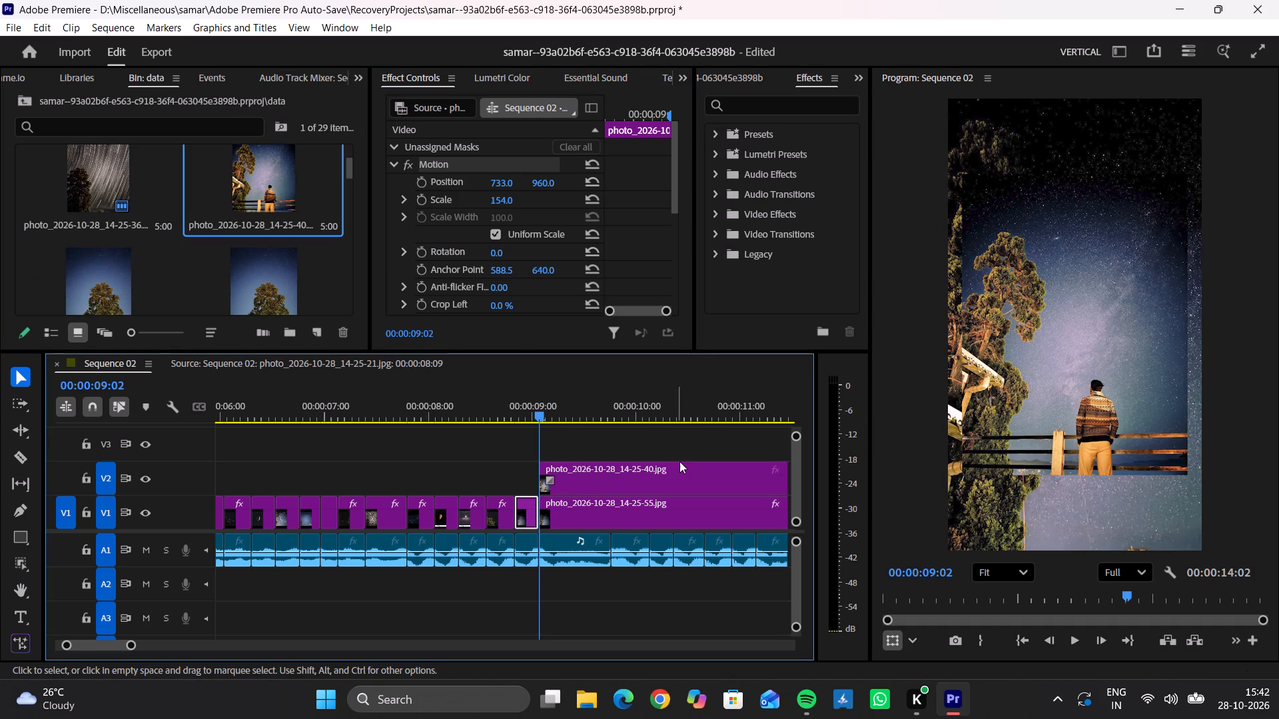
left_click(638, 483)
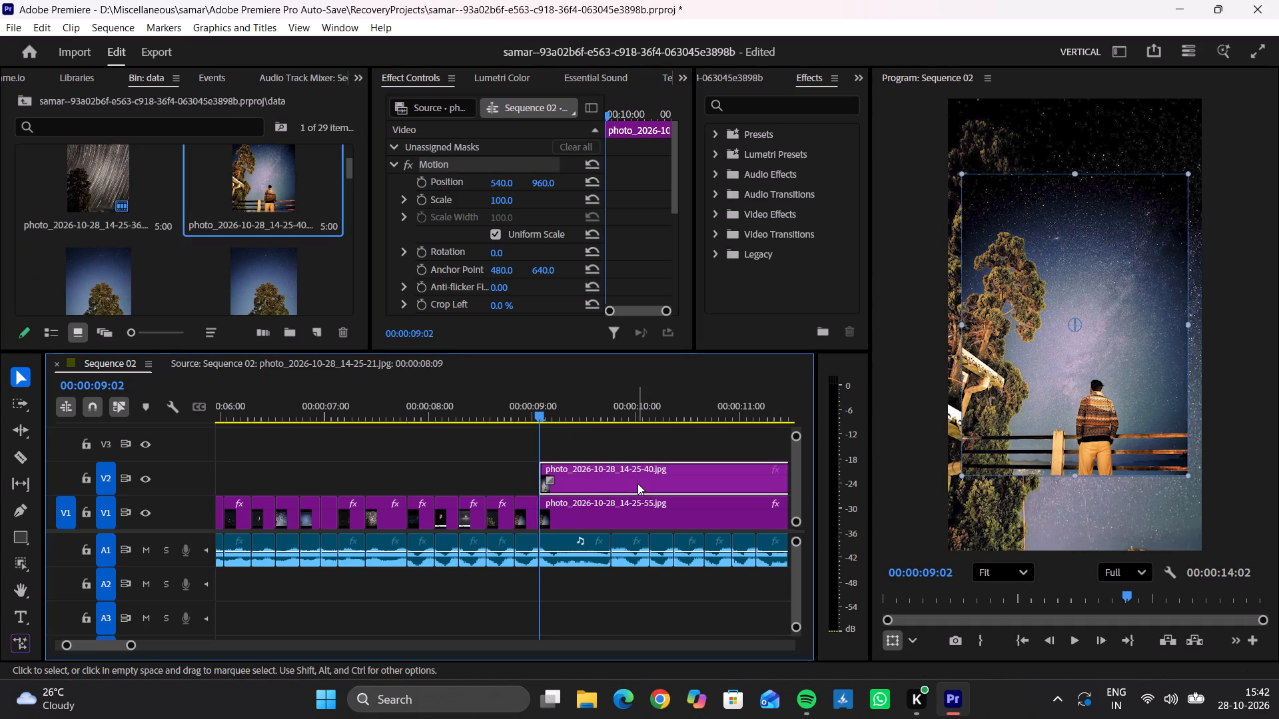
key("Down")
left_click_drag(638, 483, 638, 523)
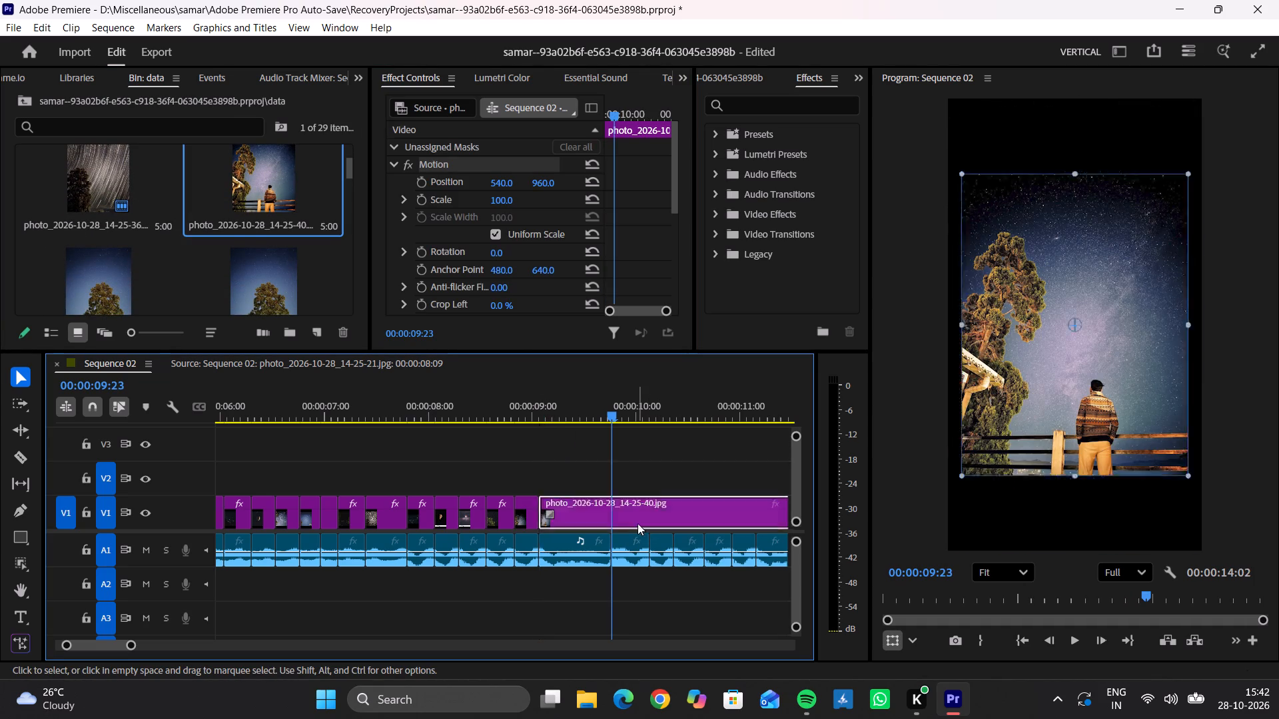
Give the 14-25-40 photo scale 159 and horizontal position 583, and split it at the 00:00:09:23 audio cut.
left_click_drag(503, 197, 554, 203)
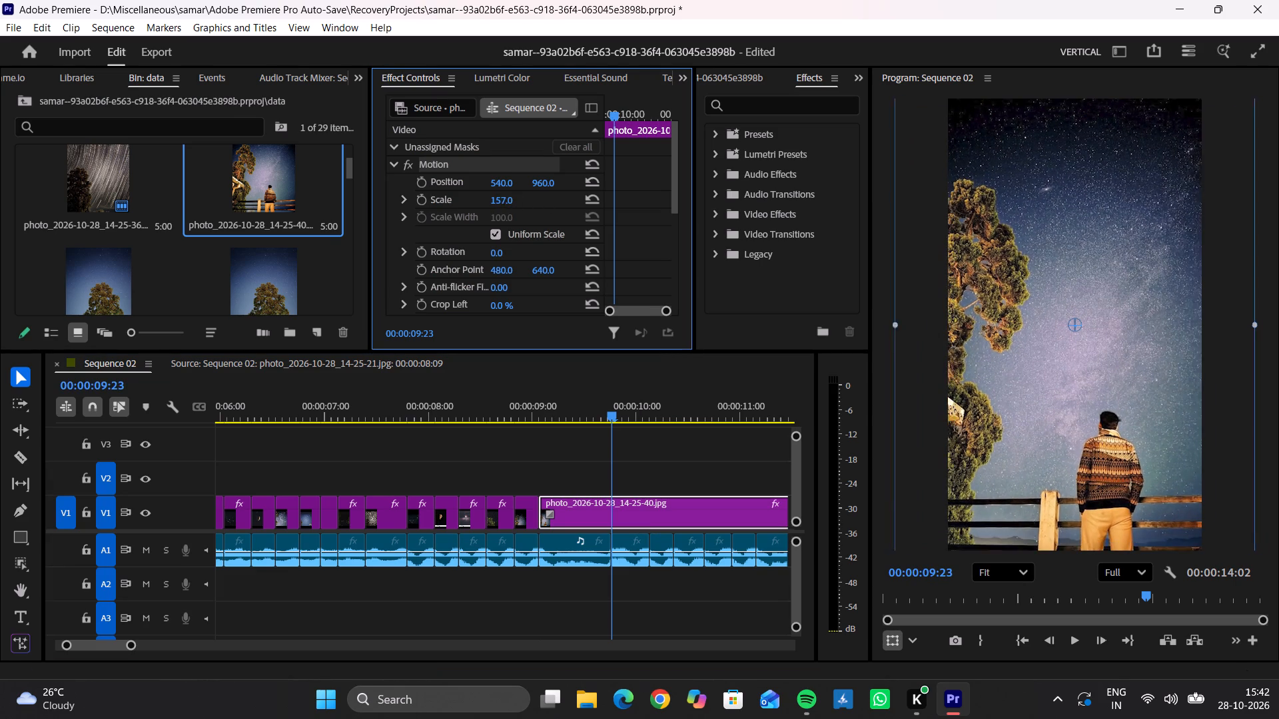
left_click_drag(554, 203, 556, 204)
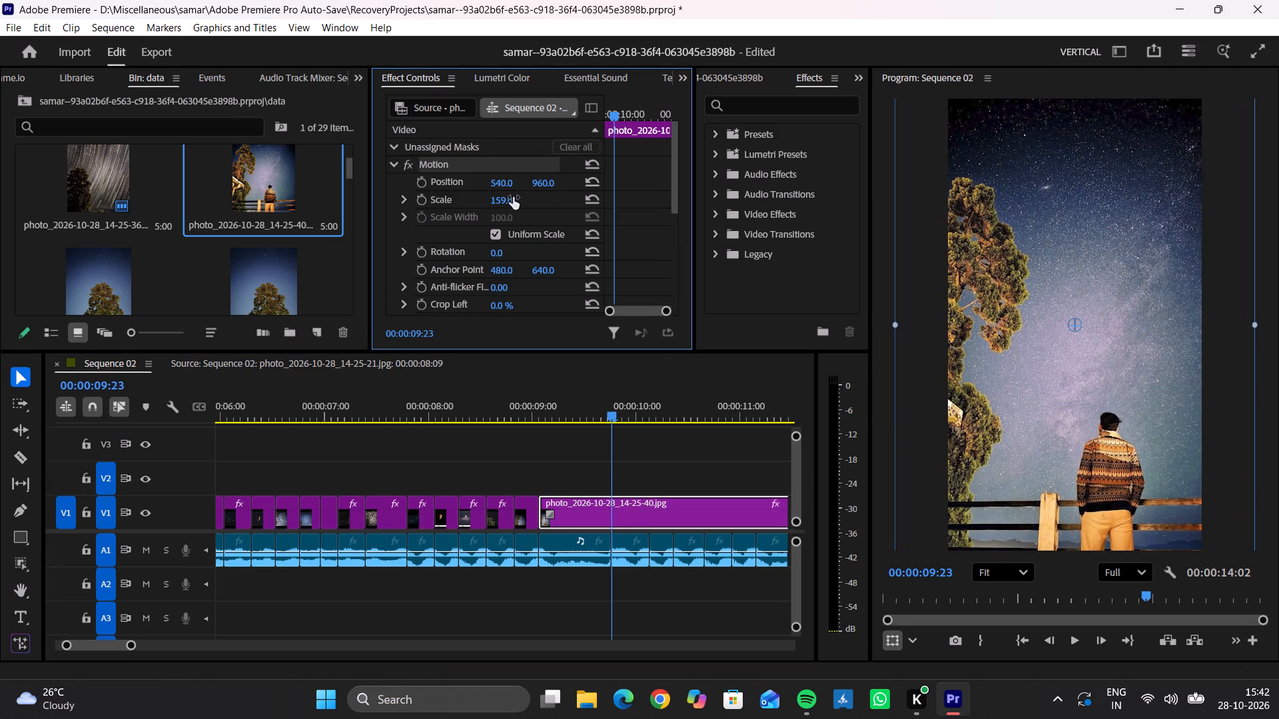
left_click_drag(502, 180, 524, 180)
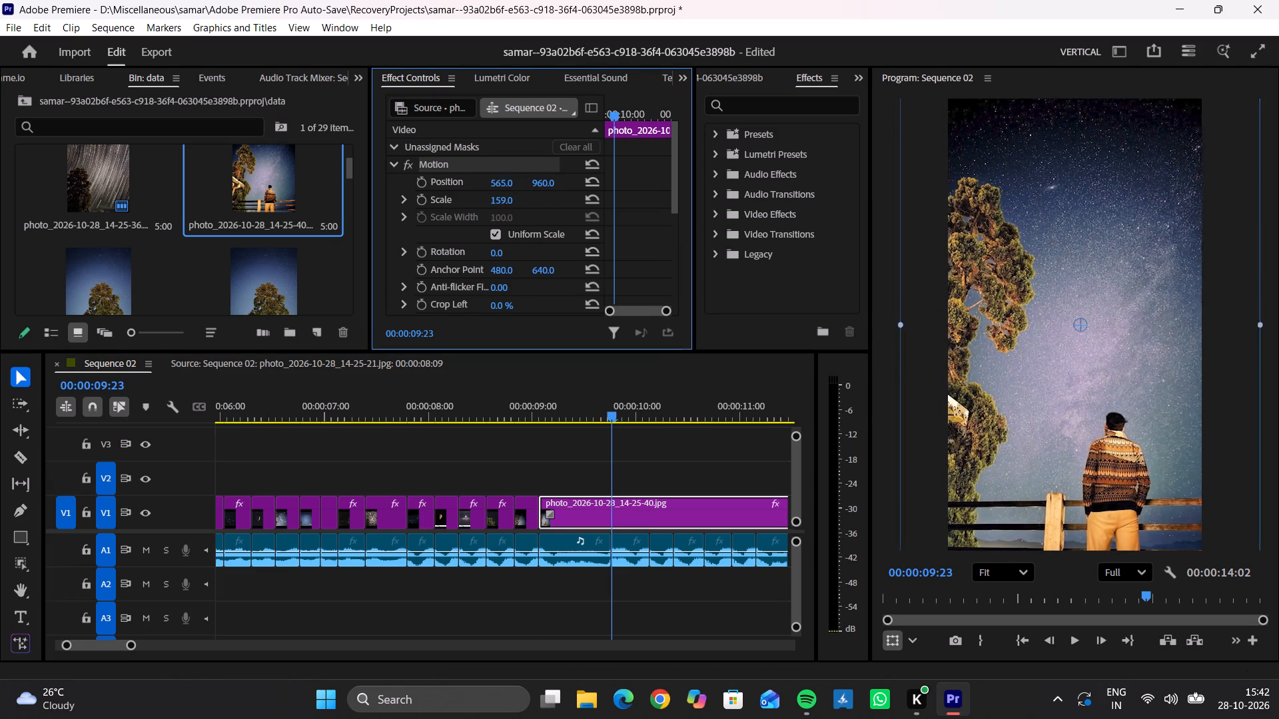
left_click_drag(524, 180, 537, 178)
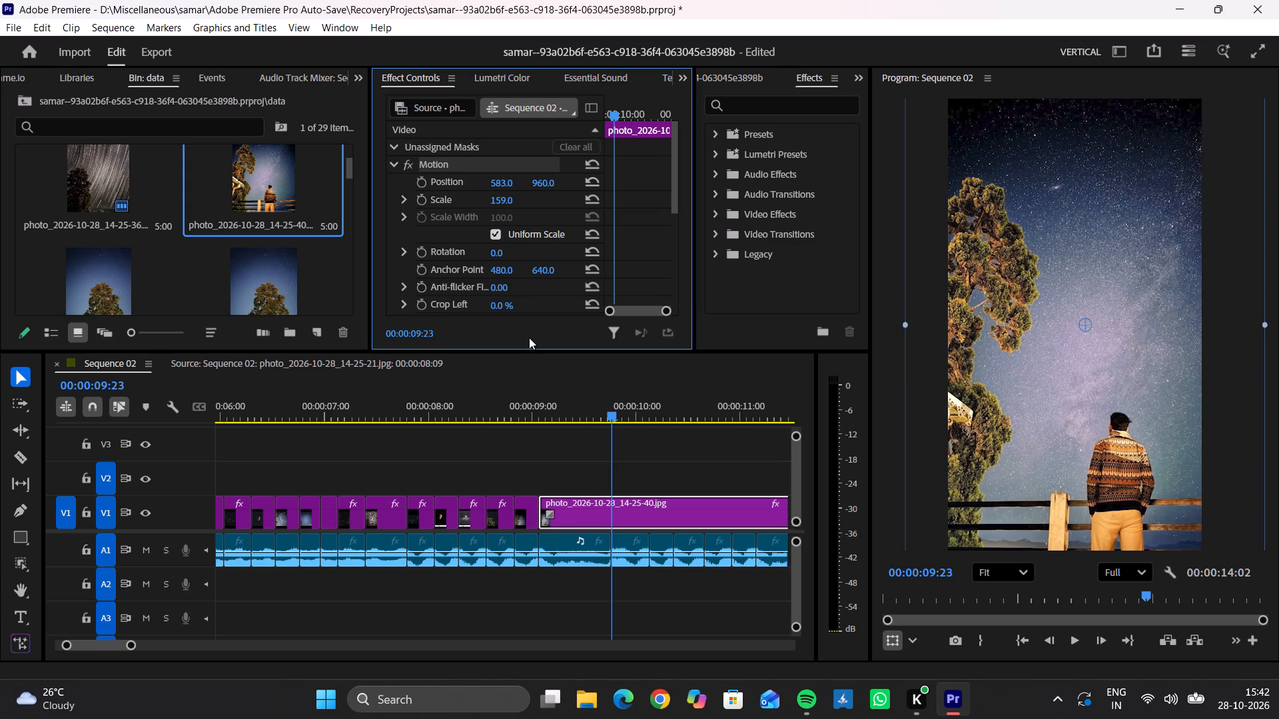
key("ctrl+k")
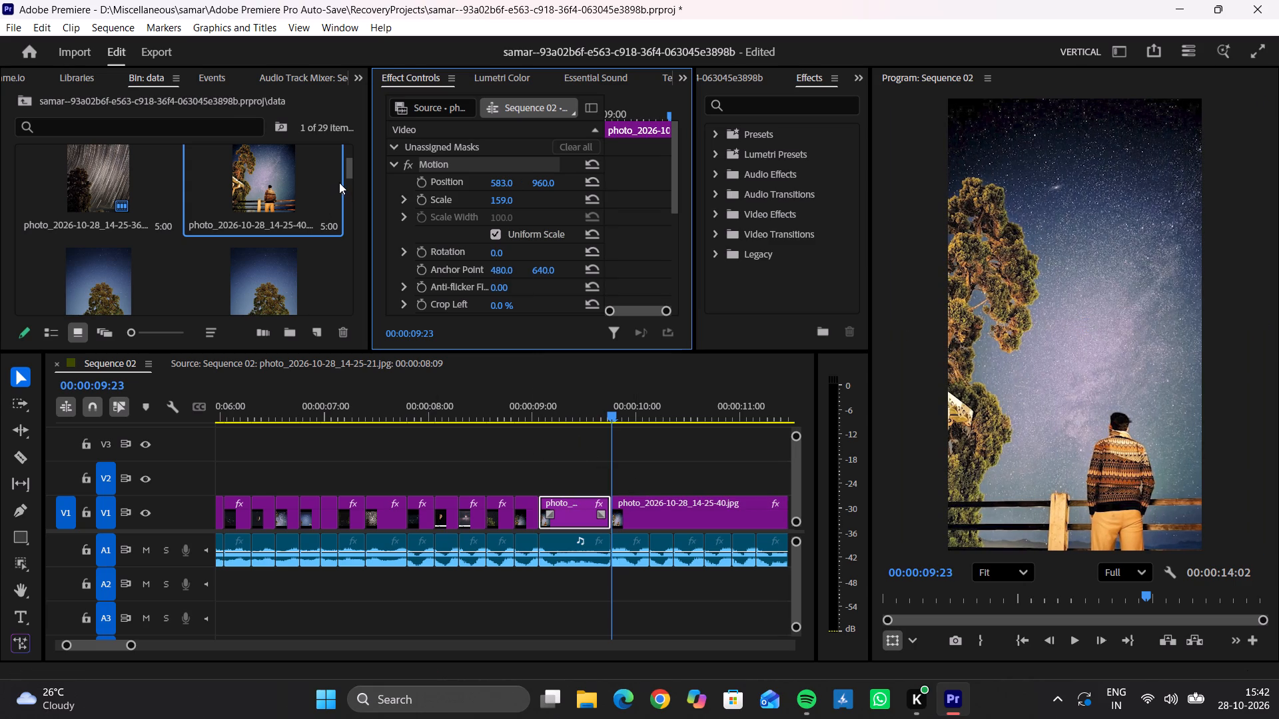
Place the large tree photo (14-25-43) from the bin on V1 at 00:00:09:23, overwriting the leftover 14-25-40 piece.
left_click_drag(350, 169, 352, 186)
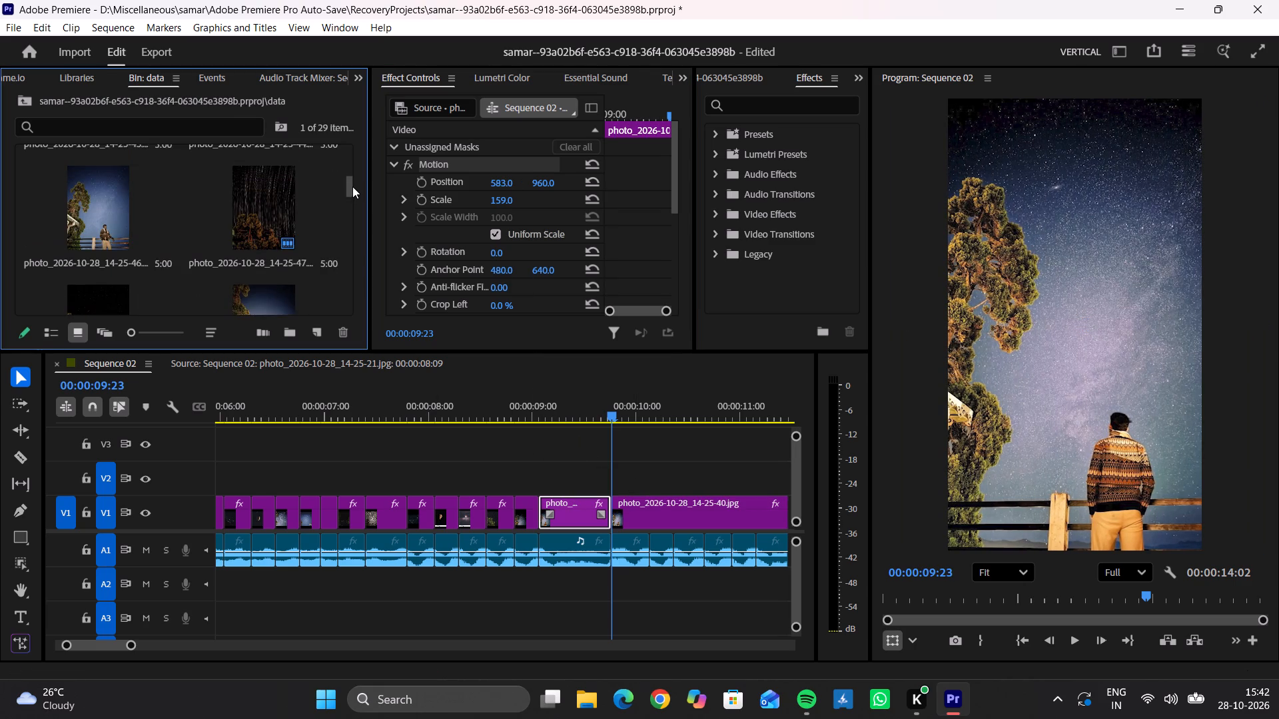
left_click_drag(352, 186, 354, 178)
left_click_drag(113, 197, 616, 500)
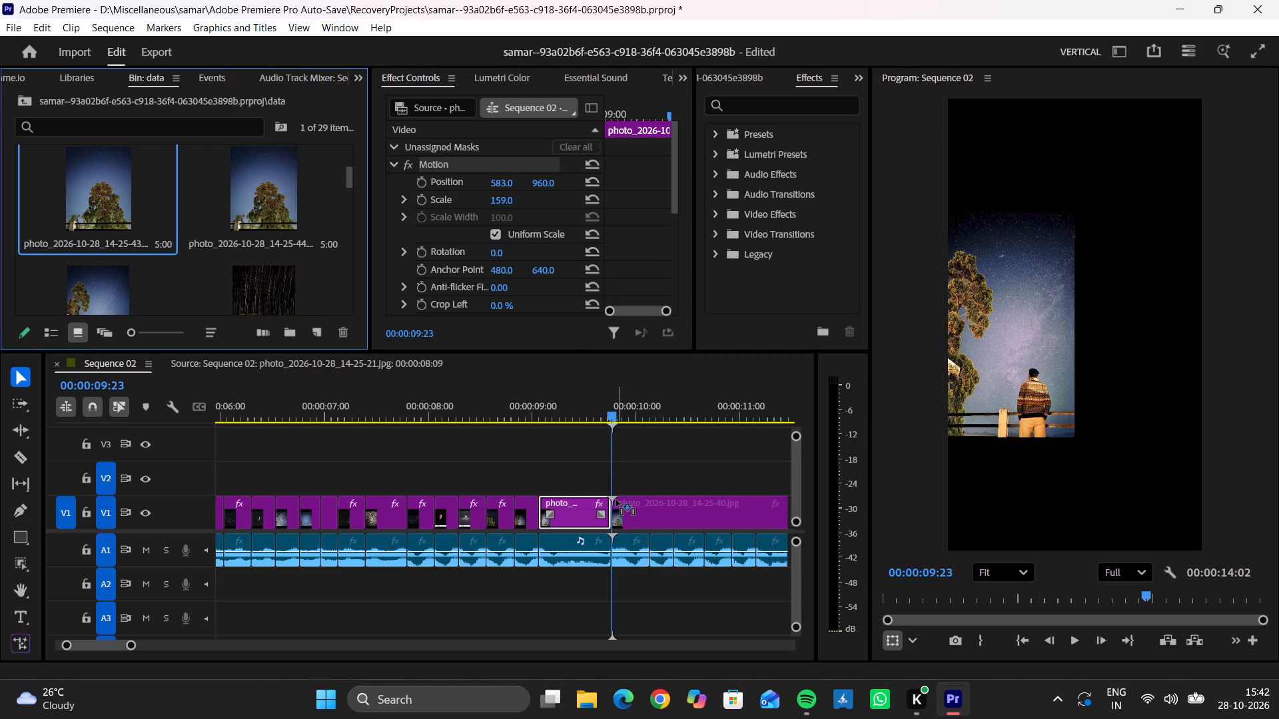
left_click_drag(616, 500, 615, 517)
Scale the large tree photo to 157 to fill the frame and split it at the 00:00:10:04 audio cut.
left_click(665, 501)
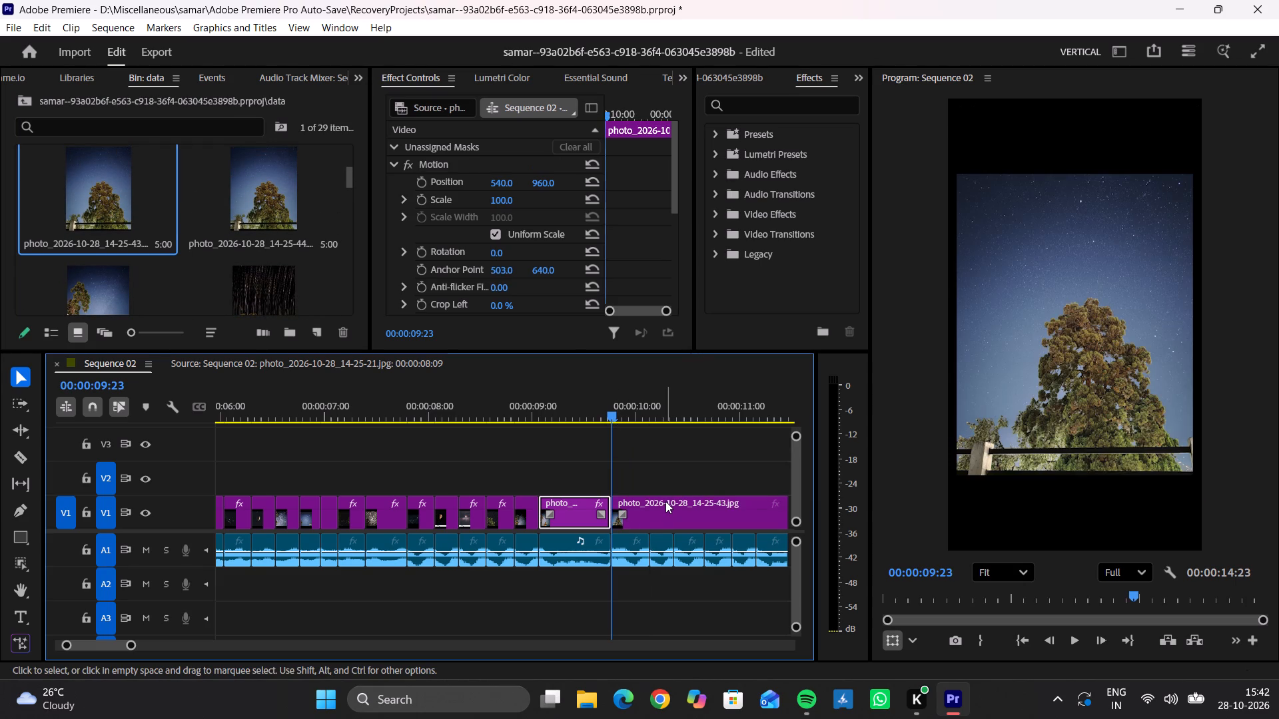
left_click_drag(502, 199, 553, 198)
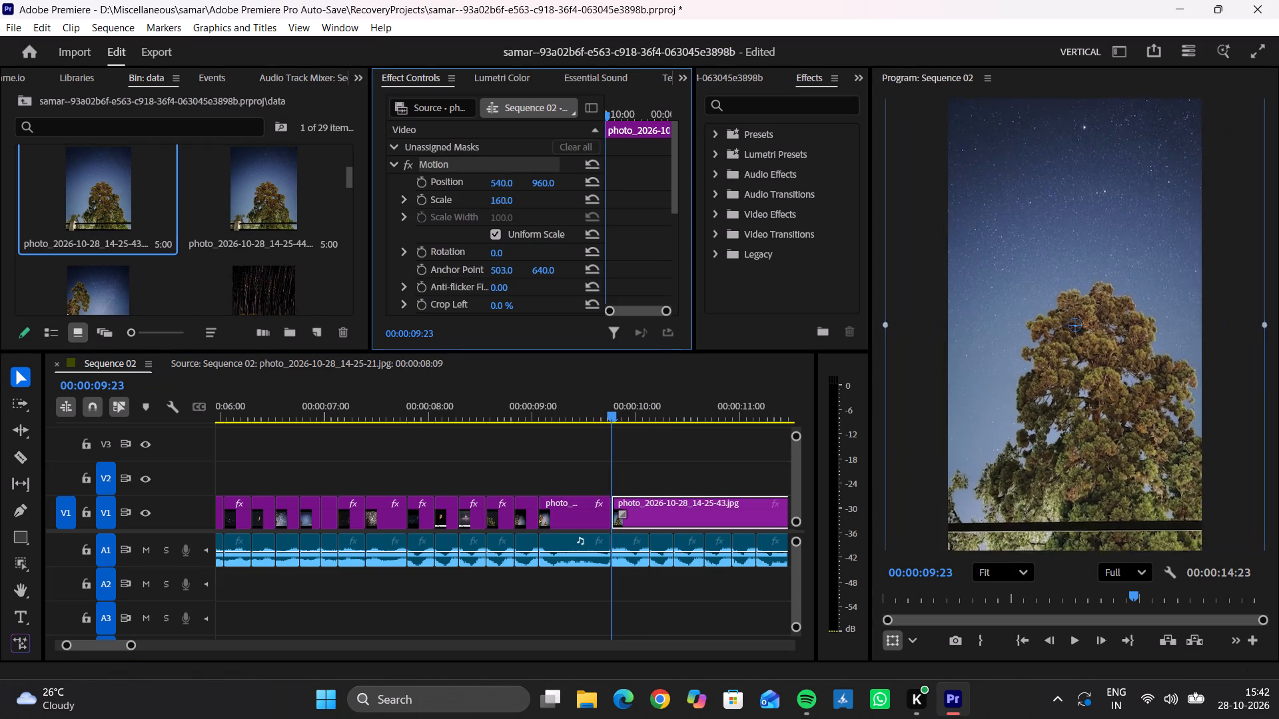
left_click_drag(553, 198, 550, 197)
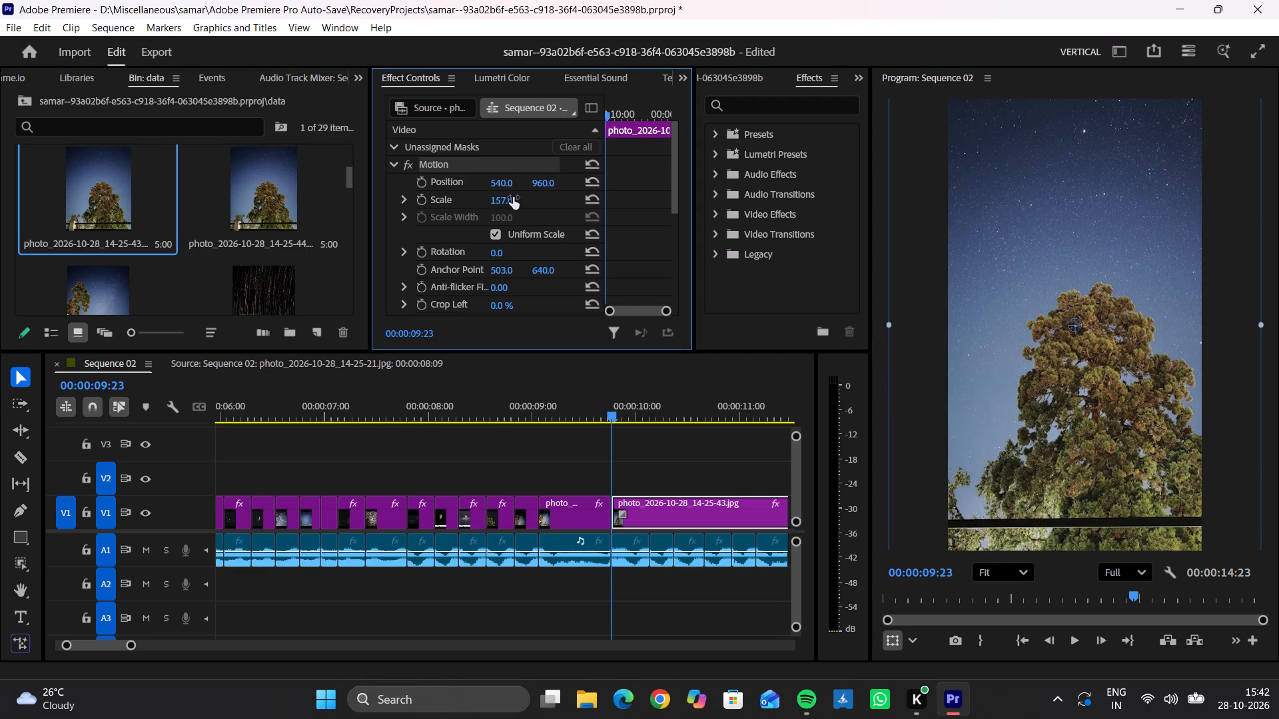
key("Down")
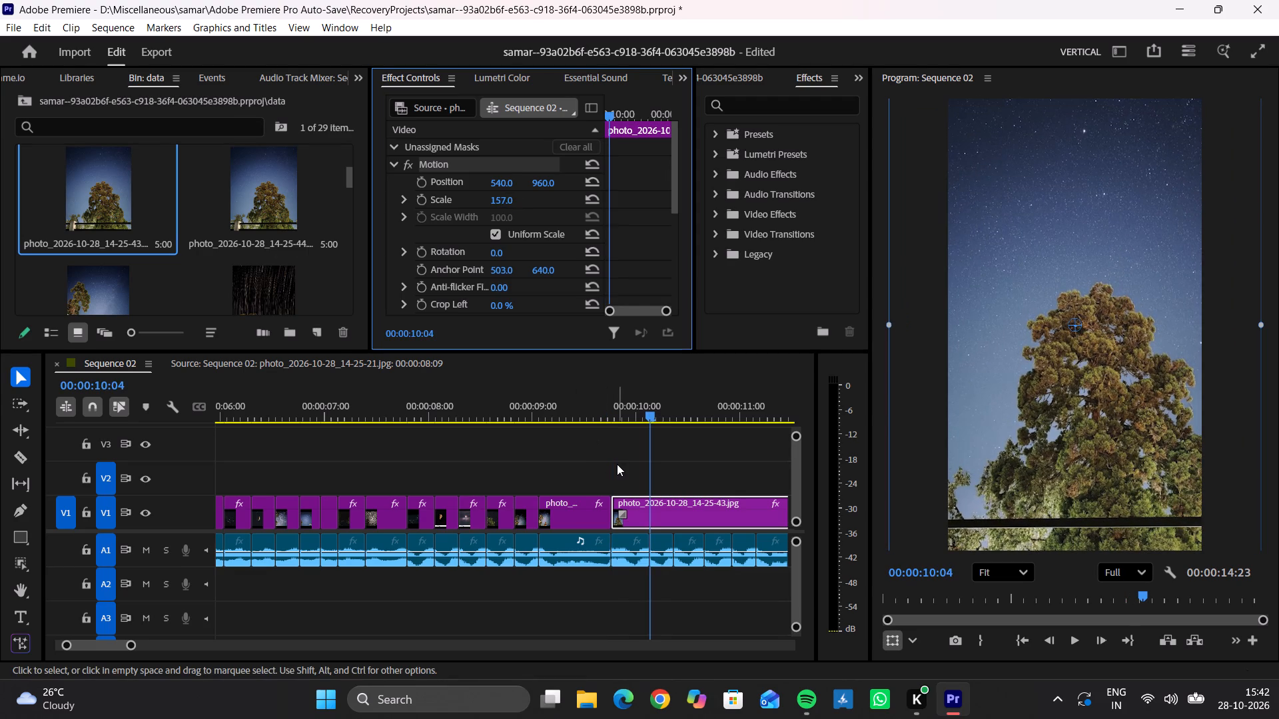
key("ctrl+k")
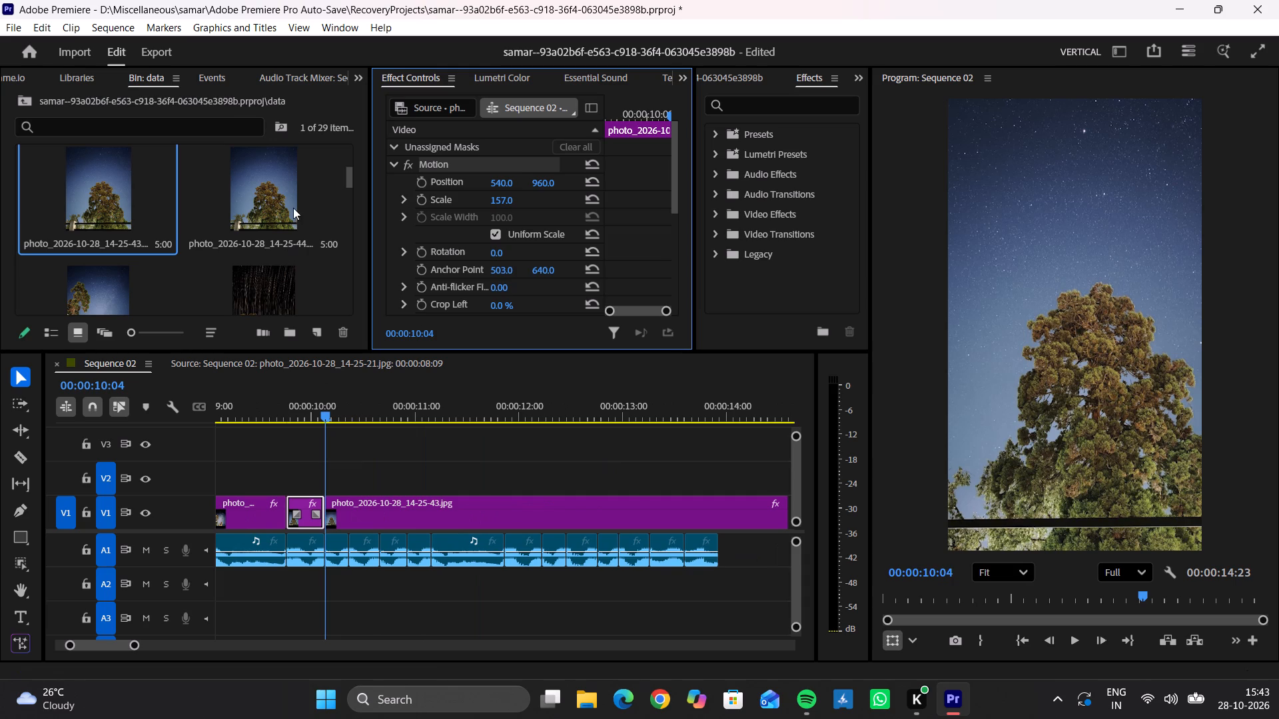
Place the photo of the man leaning on the fence (14-25-46) from the bin on V2 at 00:00:09:23, above the tree photo.
left_click_drag(349, 172, 348, 182)
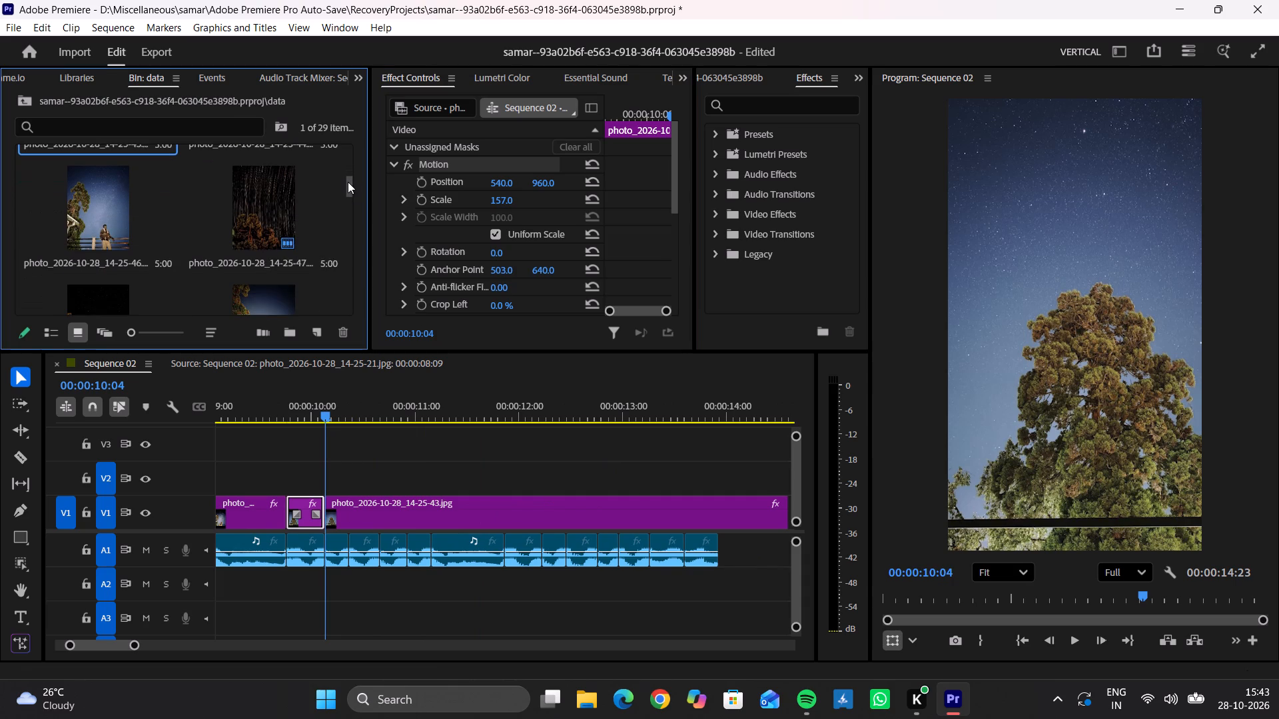
left_click_drag(348, 182, 344, 193)
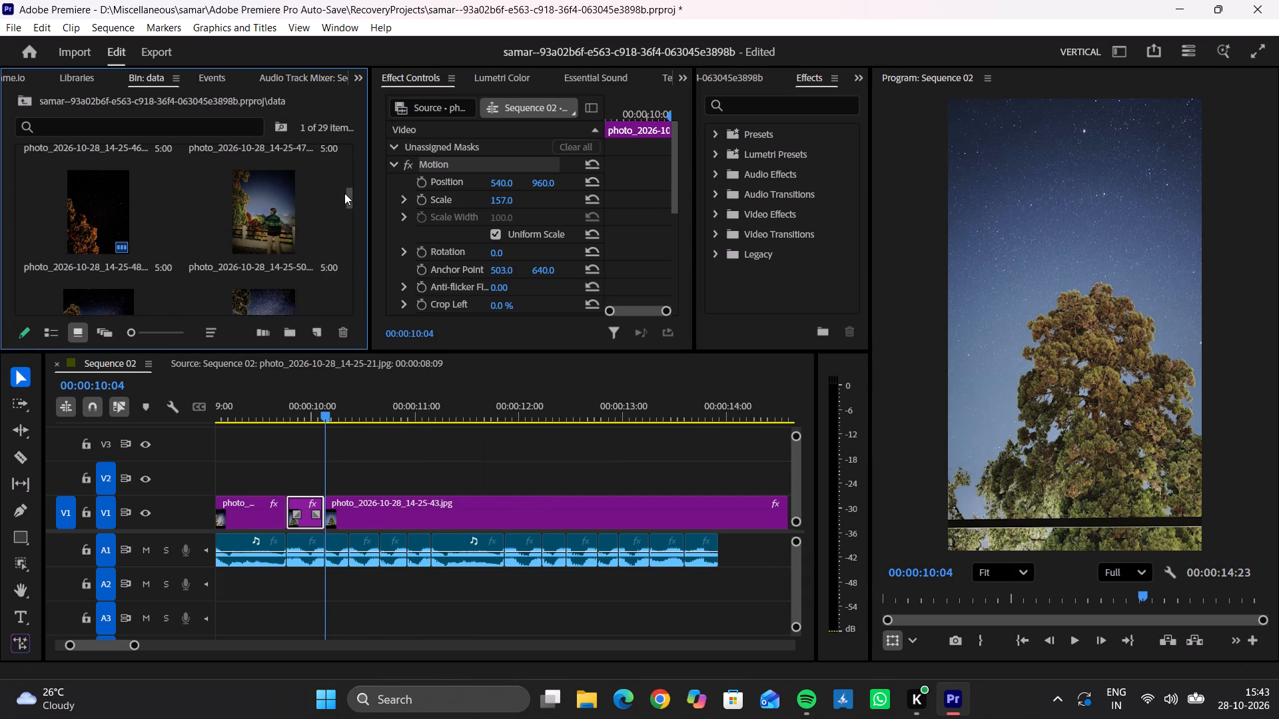
left_click_drag(344, 193, 344, 200)
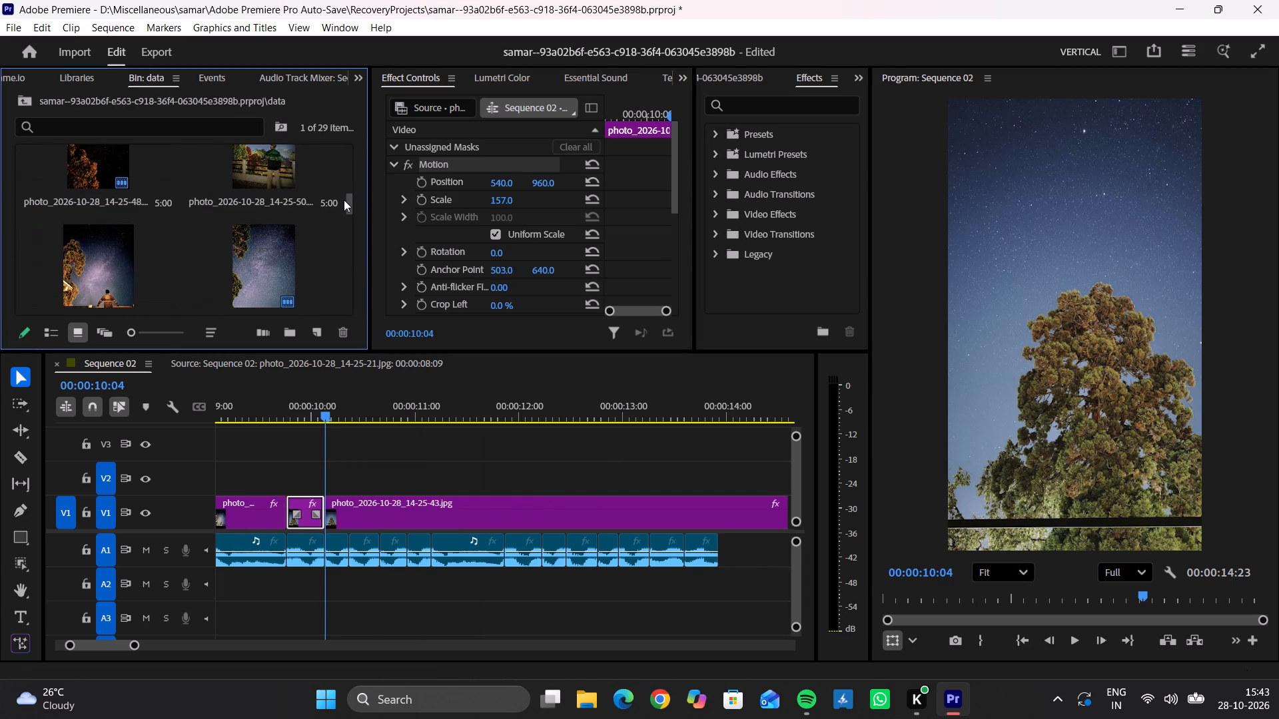
left_click_drag(344, 200, 350, 147)
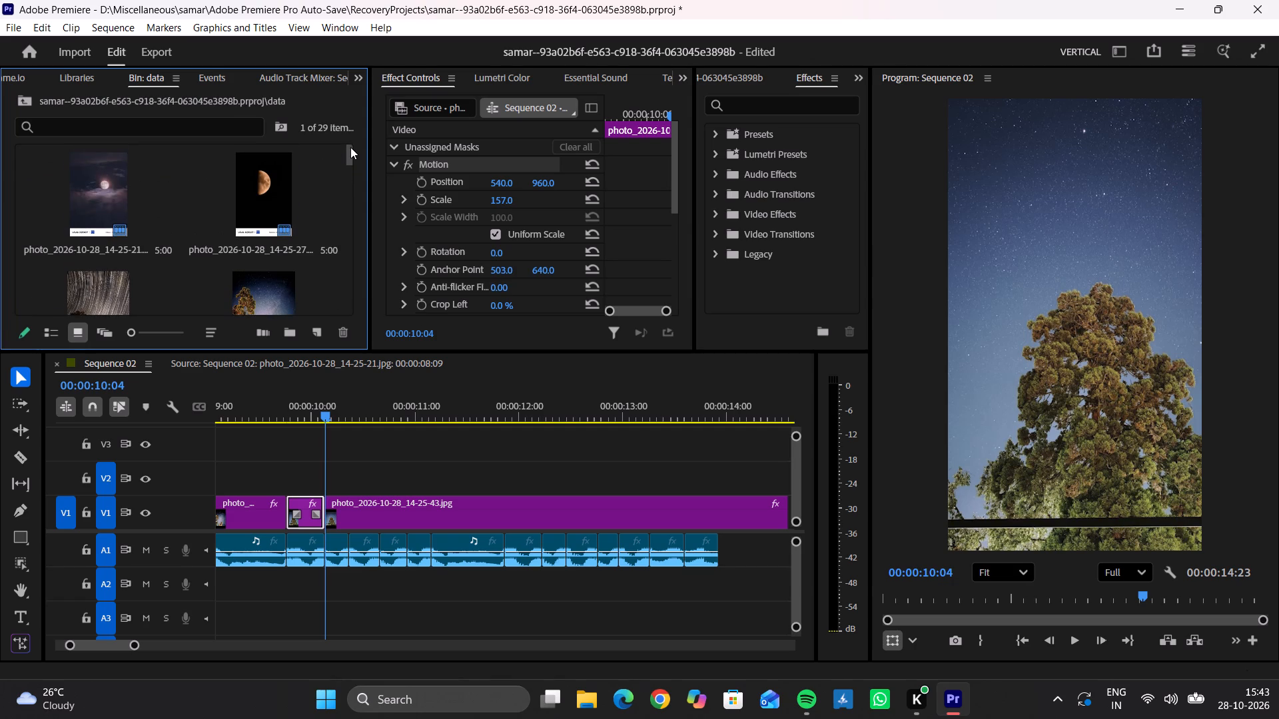
left_click_drag(350, 147, 340, 177)
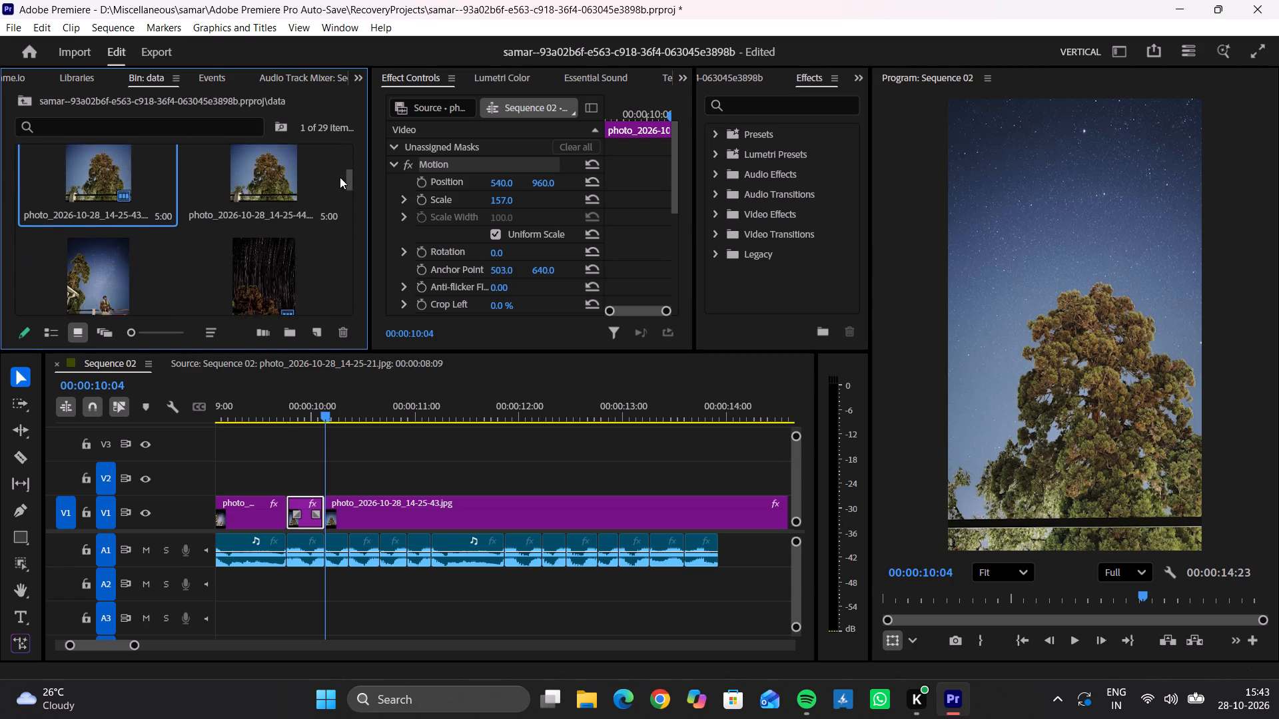
left_click_drag(340, 177, 336, 183)
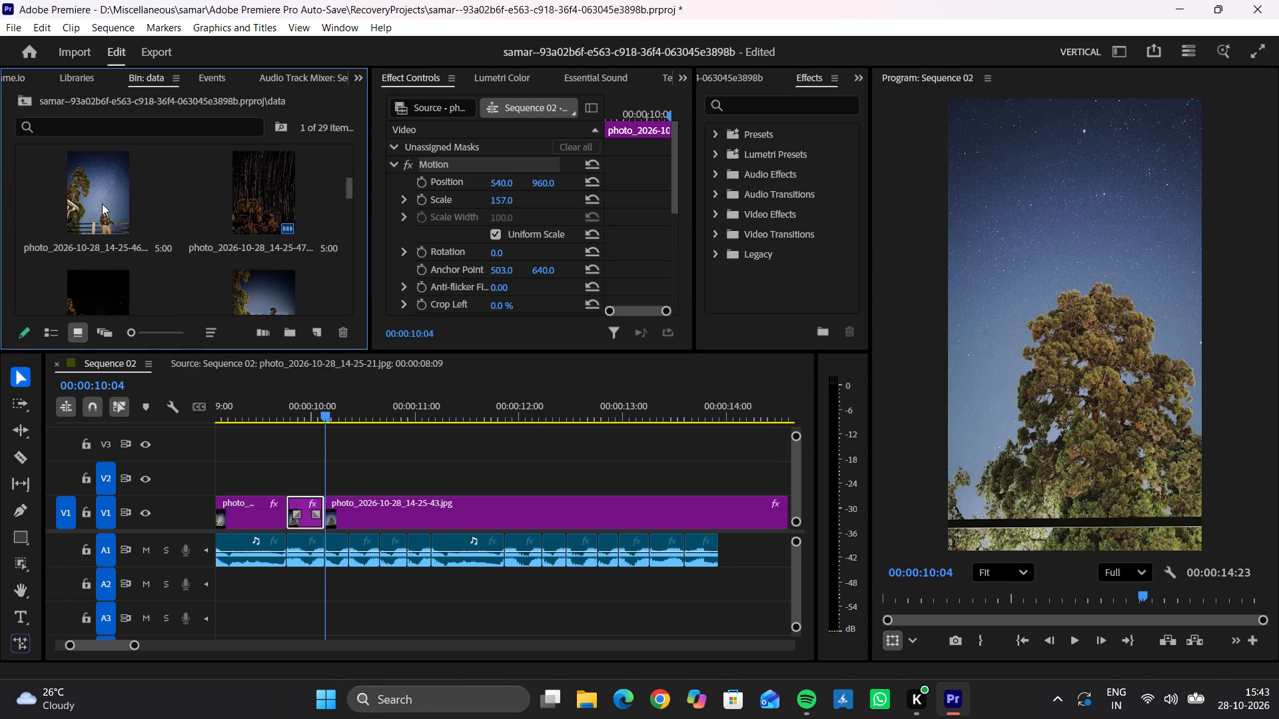
left_click_drag(102, 204, 164, 229)
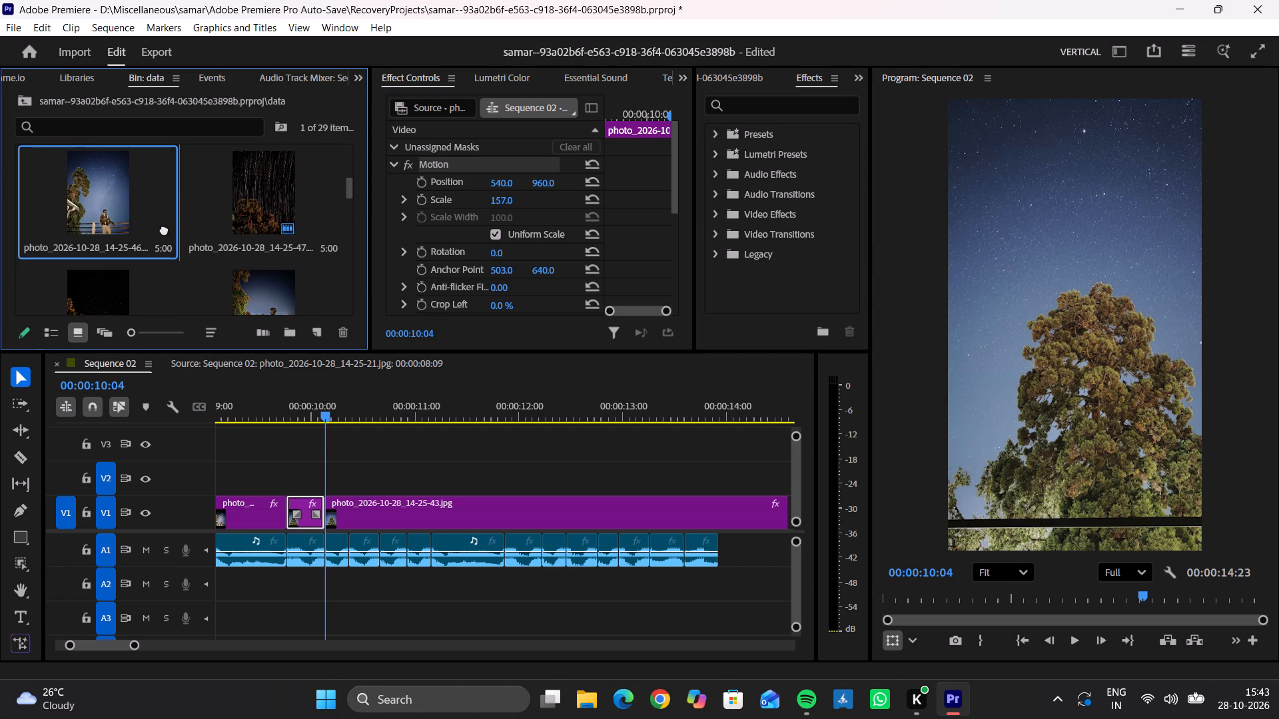
left_click_drag(164, 229, 292, 491)
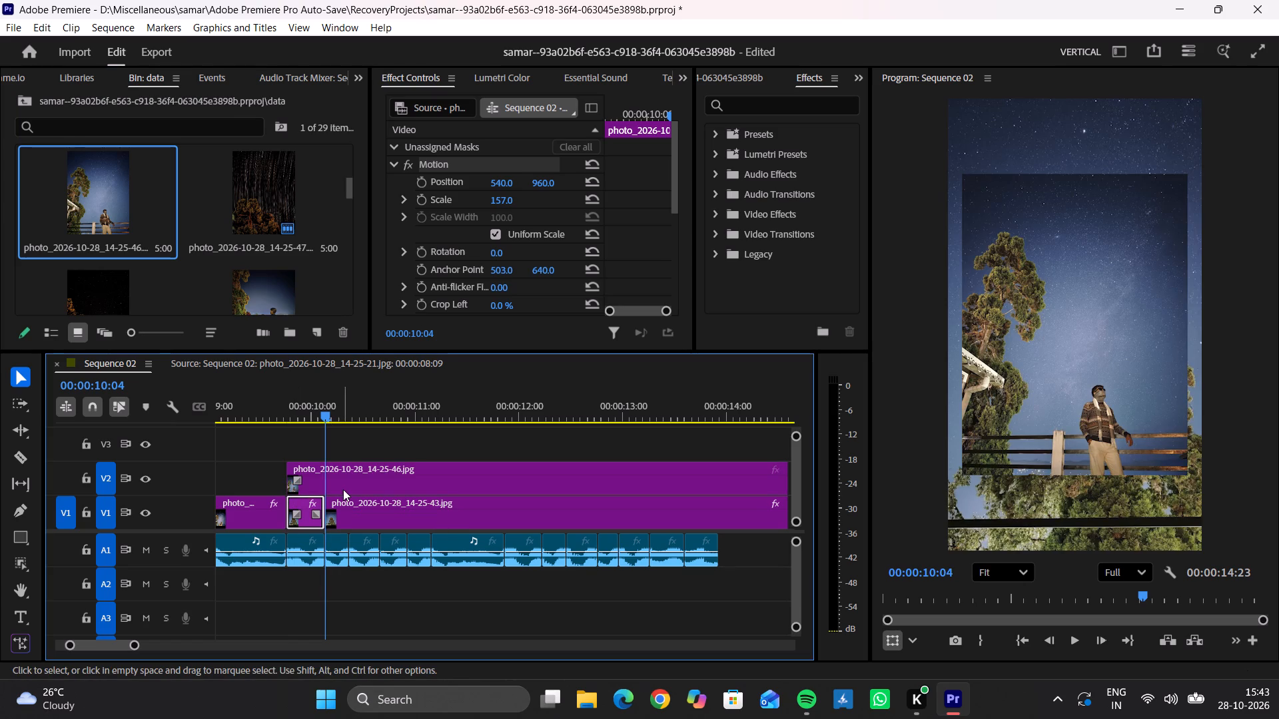
Make the 14-25-46 photo on V2 fill the frame with scale 162 and vertical position 894.
left_click(343, 489)
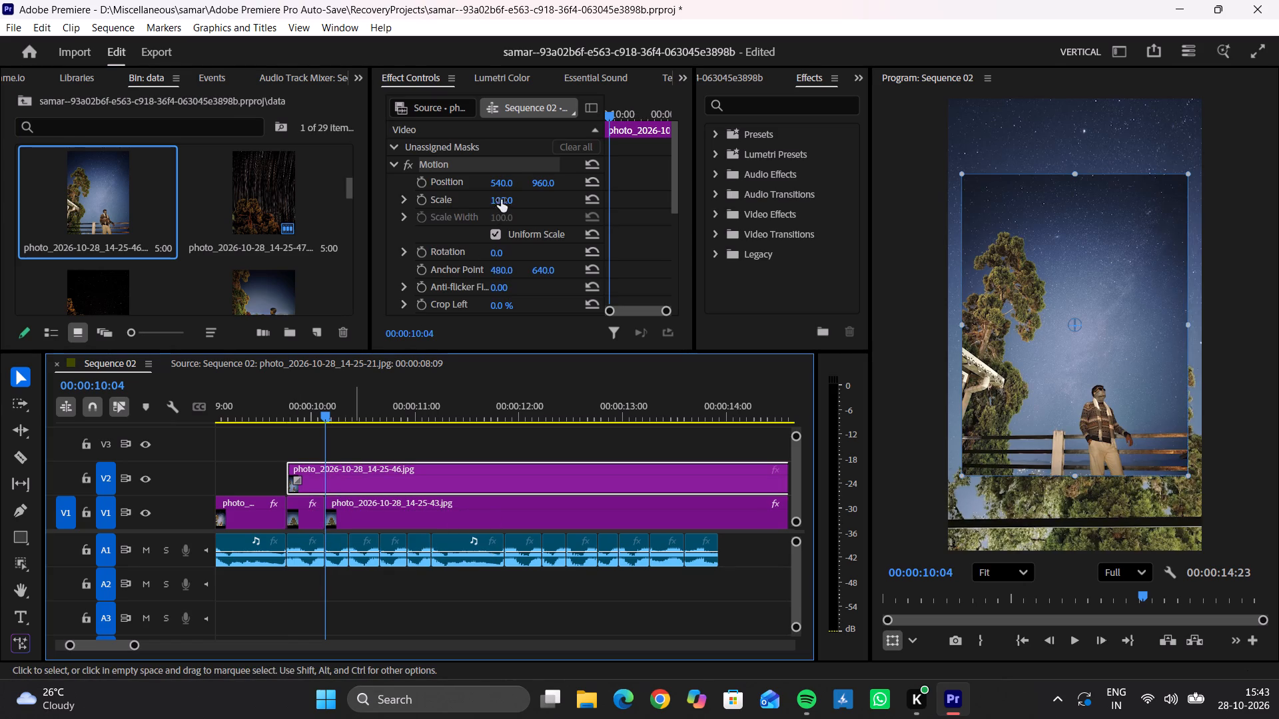
left_click_drag(501, 200, 542, 199)
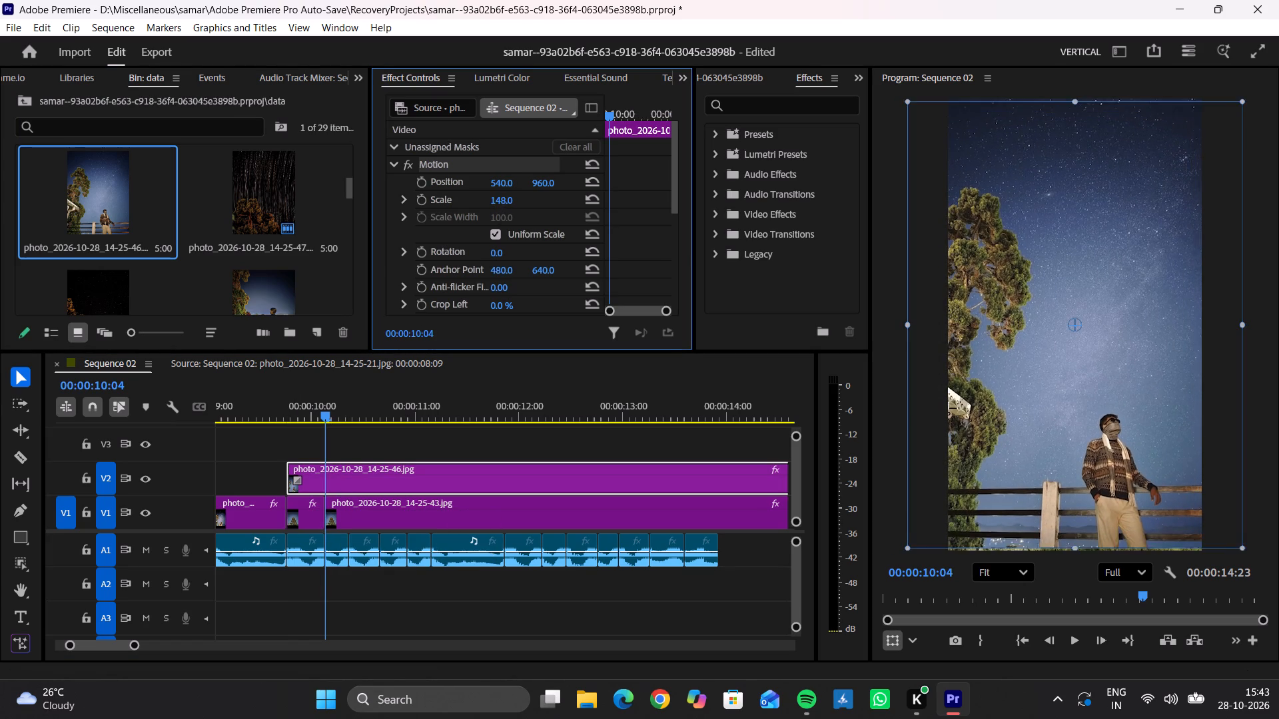
left_click_drag(542, 199, 552, 195)
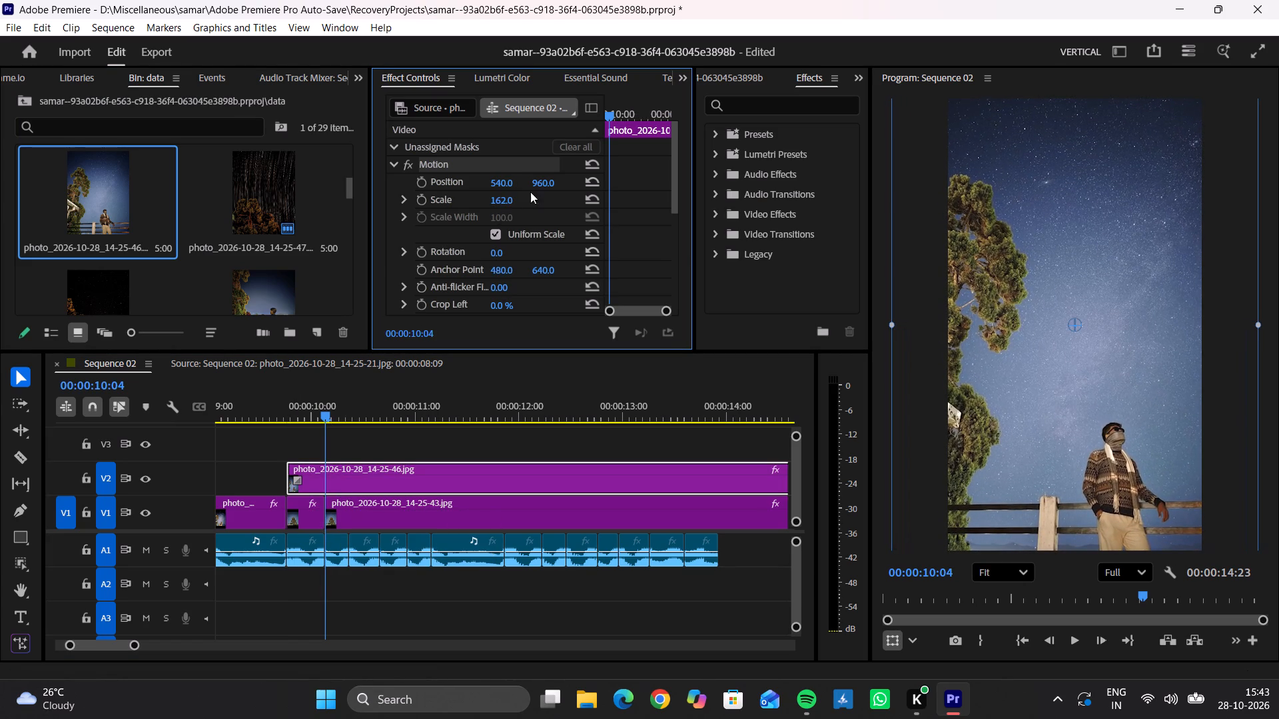
left_click_drag(542, 182, 447, 182)
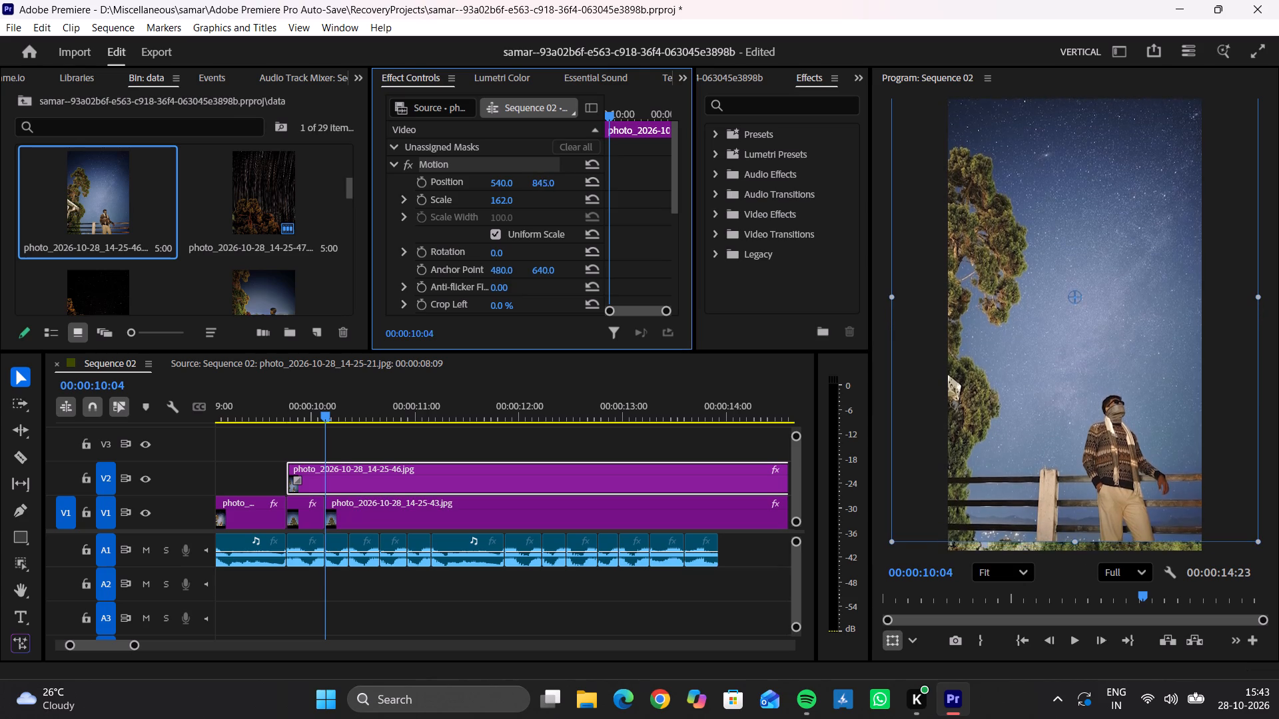
left_click_drag(447, 182, 486, 180)
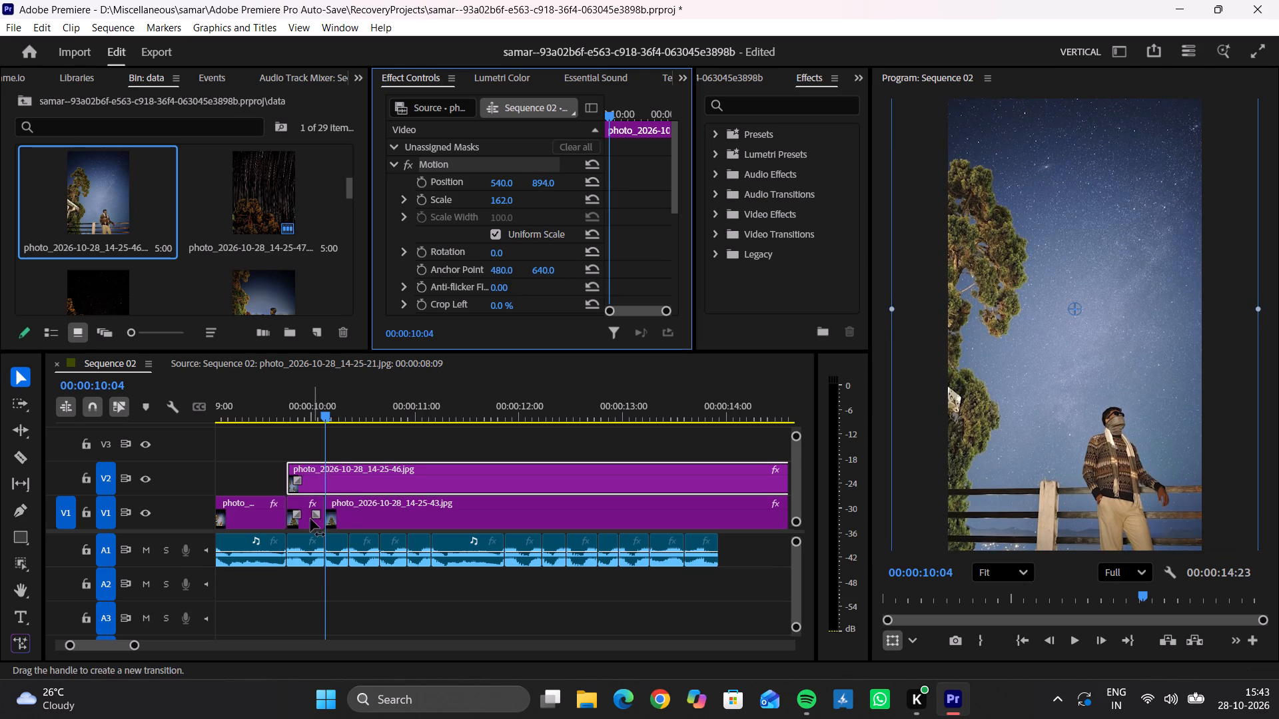
Move the short large-tree piece on V1 from 00:00:09:23 so that it starts at 00:00:10:04.
left_click_drag(308, 518, 359, 513)
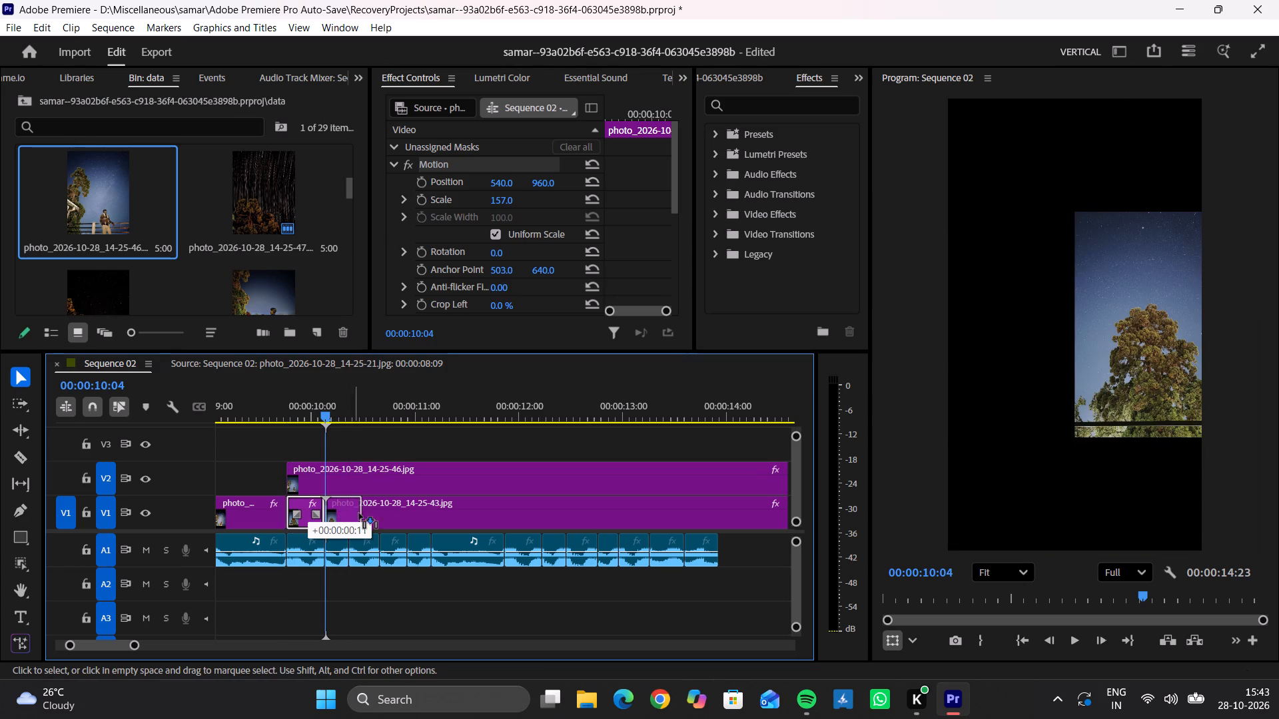
left_click_drag(359, 513, 346, 516)
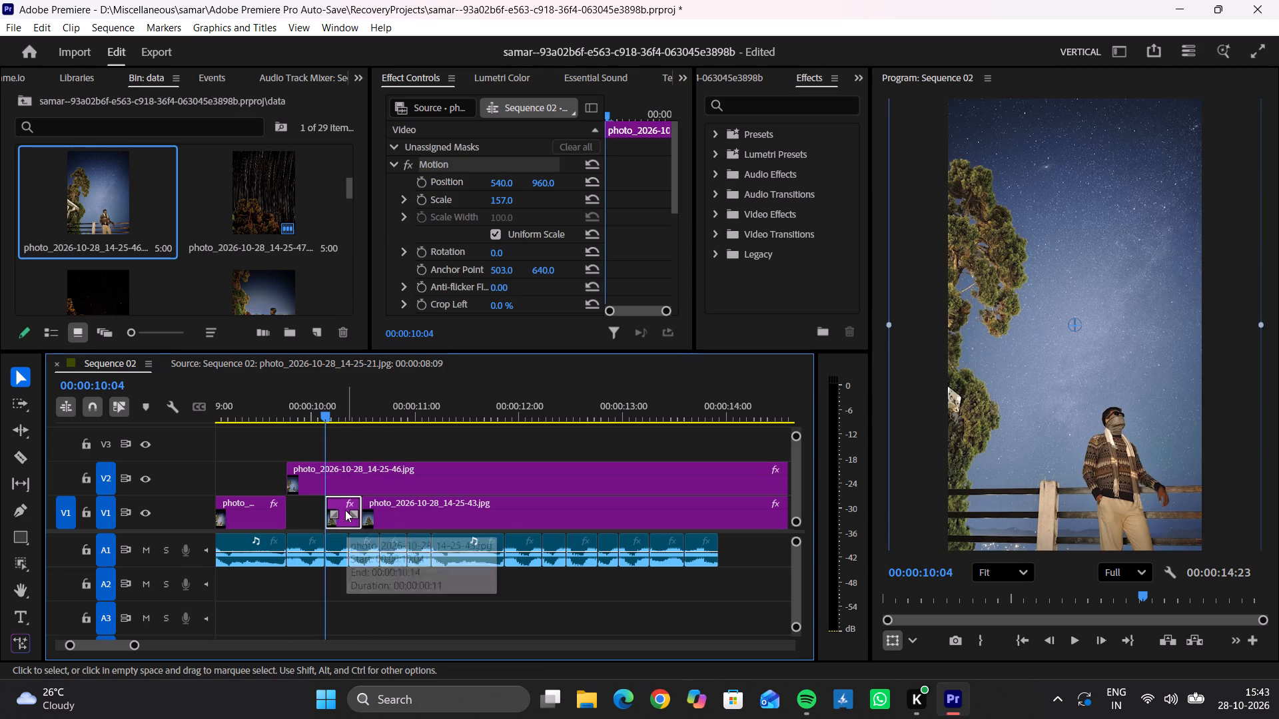
Split the 14-25-46 photo on V2 at 00:00:10:04 and delete the part after the cut.
left_click(351, 481)
key("ctrl+k")
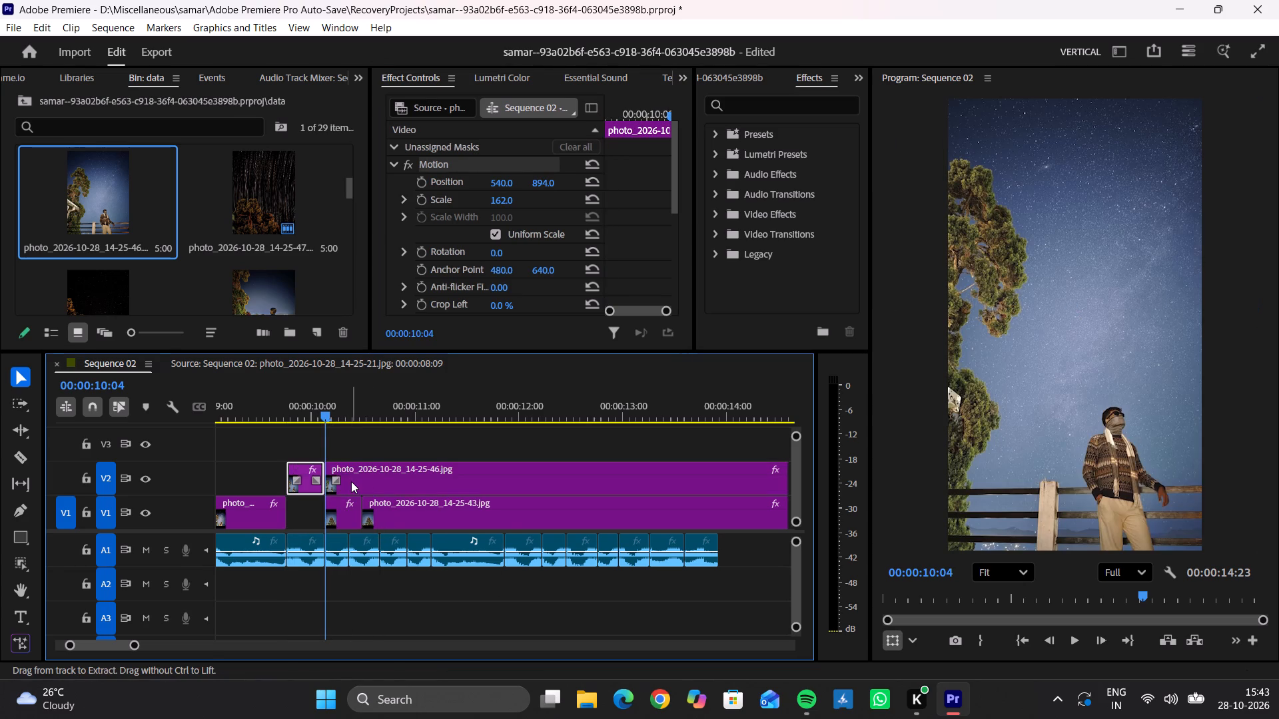
left_click(351, 481)
key("Delete")
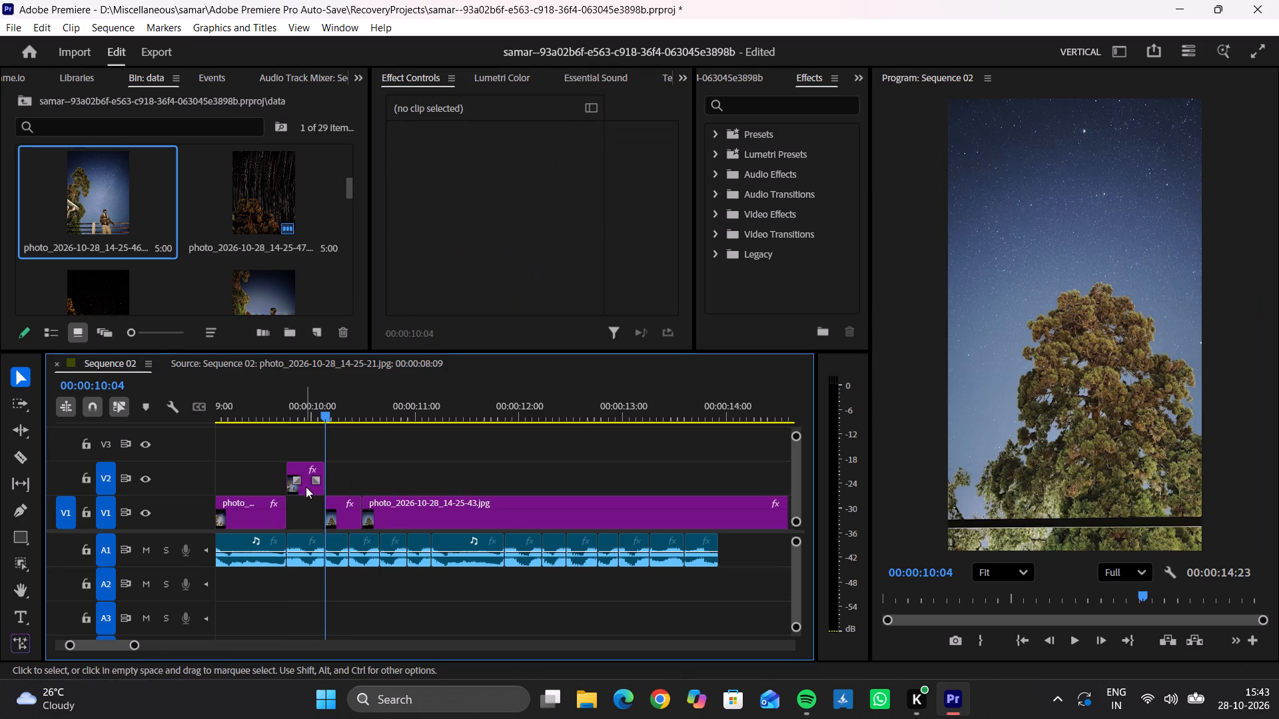
Move the trimmed 14-25-46 piece from V2 down into the V1 gap at 00:00:09:23.
left_click_drag(308, 490, 308, 515)
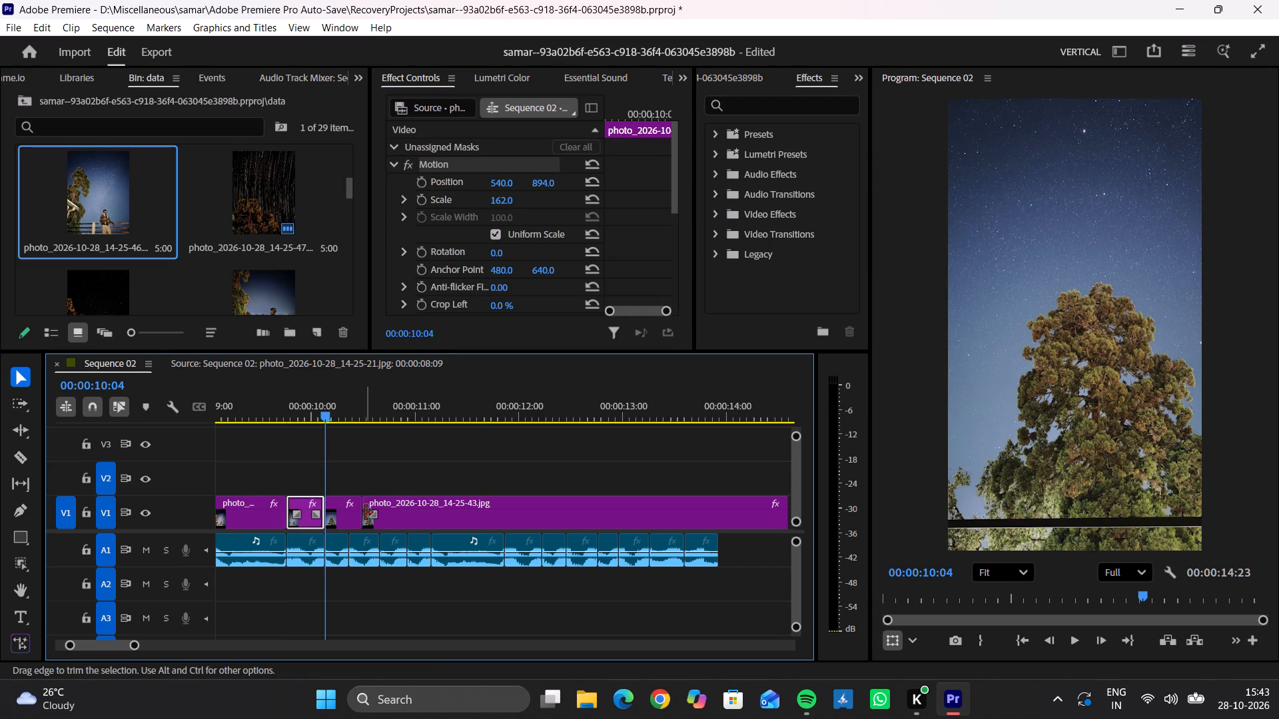
Trim the end of the short large-tree piece on V1 to the audio cut at 00:00:10:11.
left_click_drag(360, 508, 347, 509)
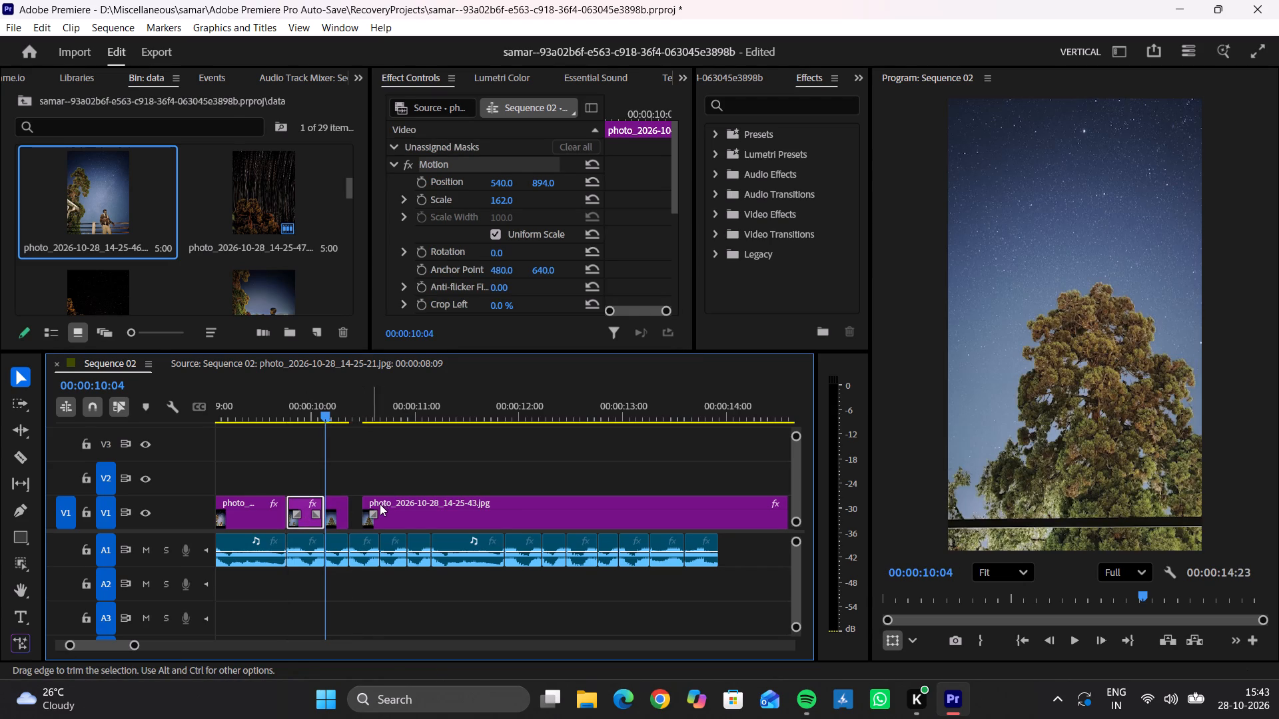
Delete the 14-25-43 photo from V1.
left_click(387, 504)
key("Delete")
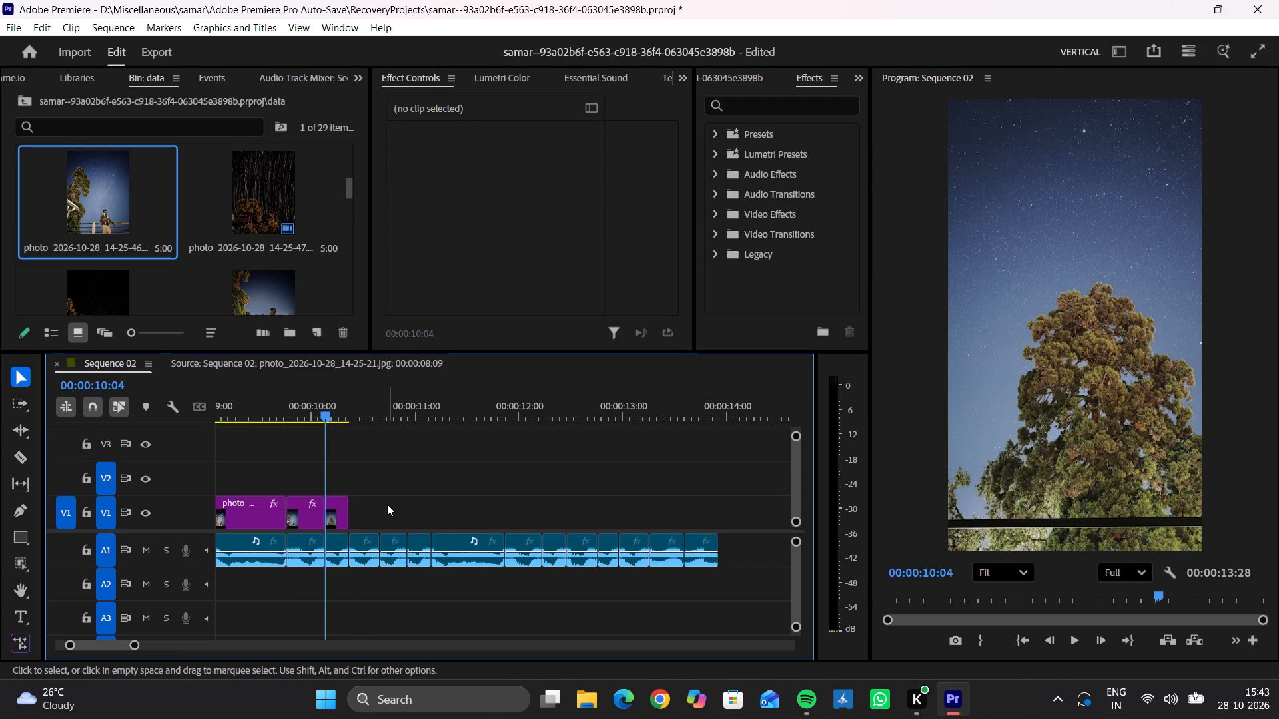
Place the 14-25-50 photo from the bin on V1 at 00:00:10:11, directly after the large-tree piece.
left_click_drag(352, 191, 350, 194)
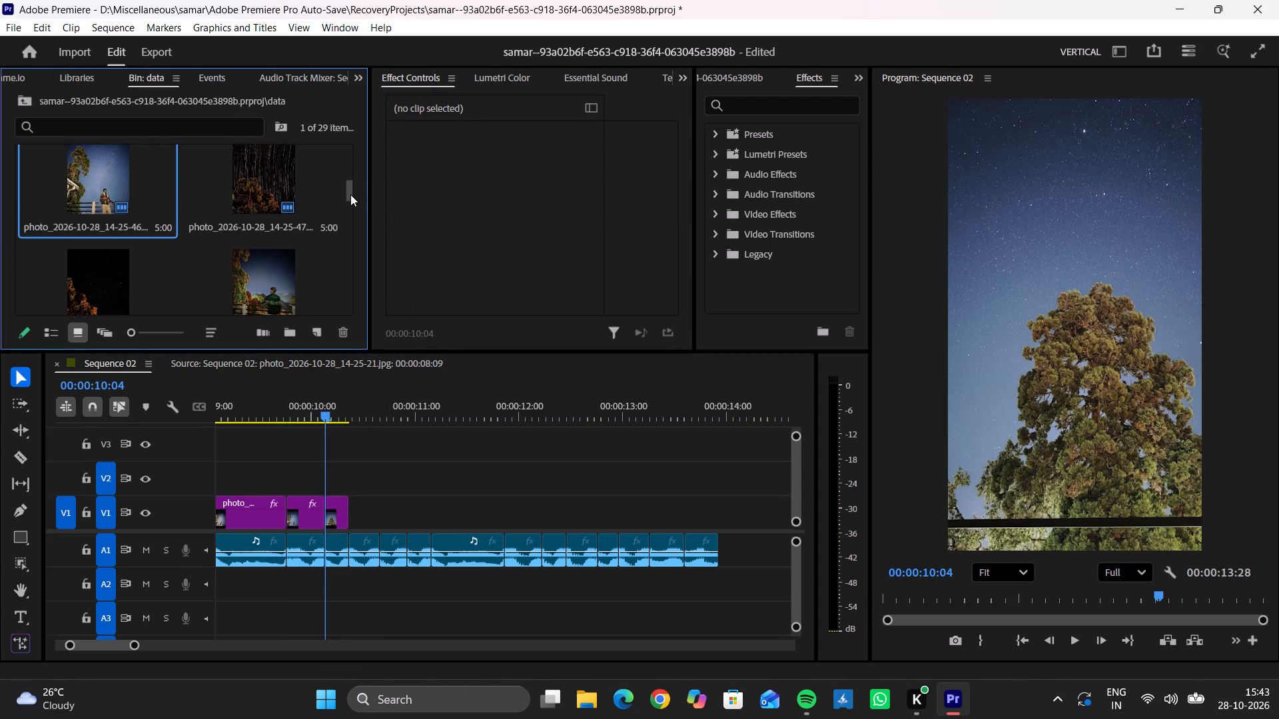
left_click_drag(350, 194, 347, 214)
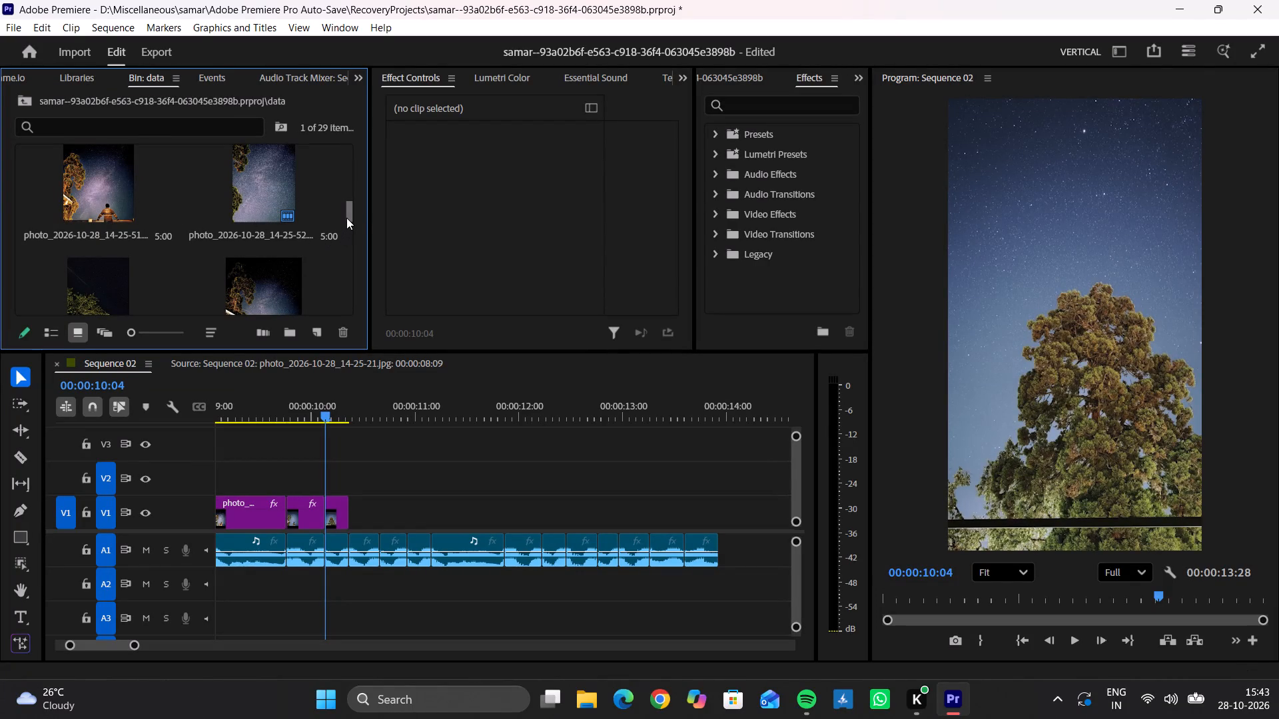
left_click_drag(348, 214, 348, 223)
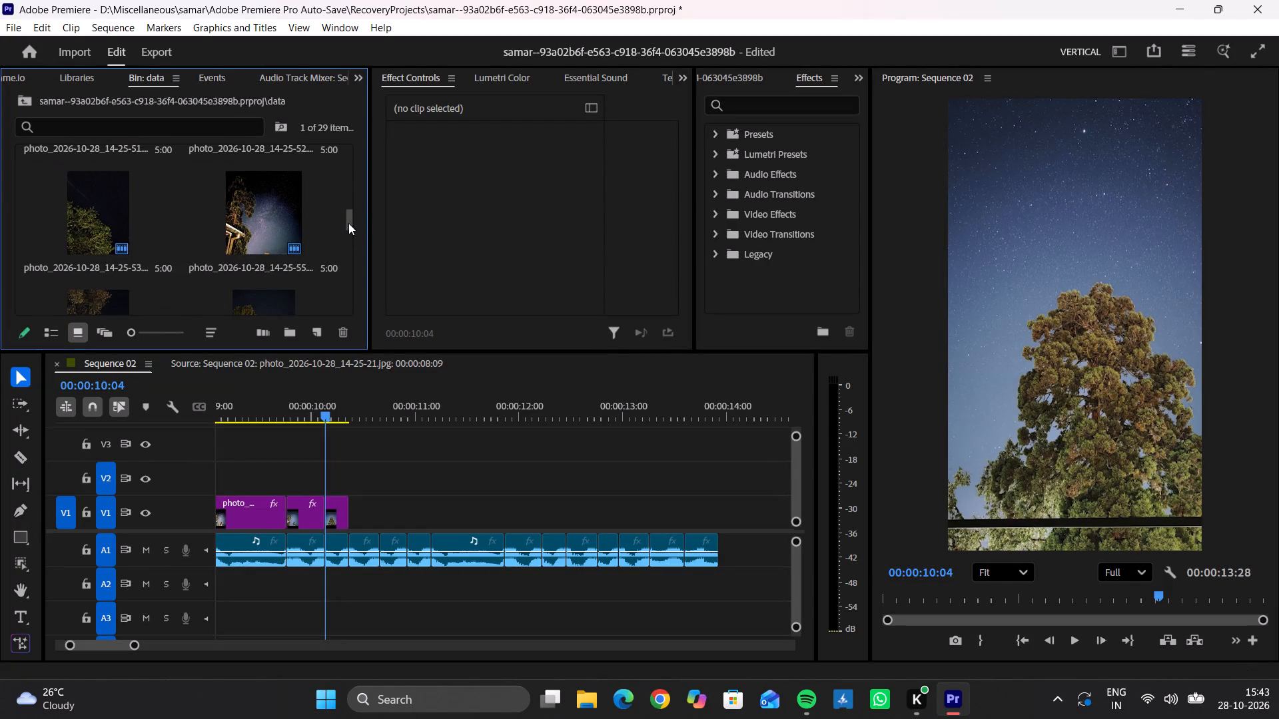
left_click_drag(348, 223, 352, 201)
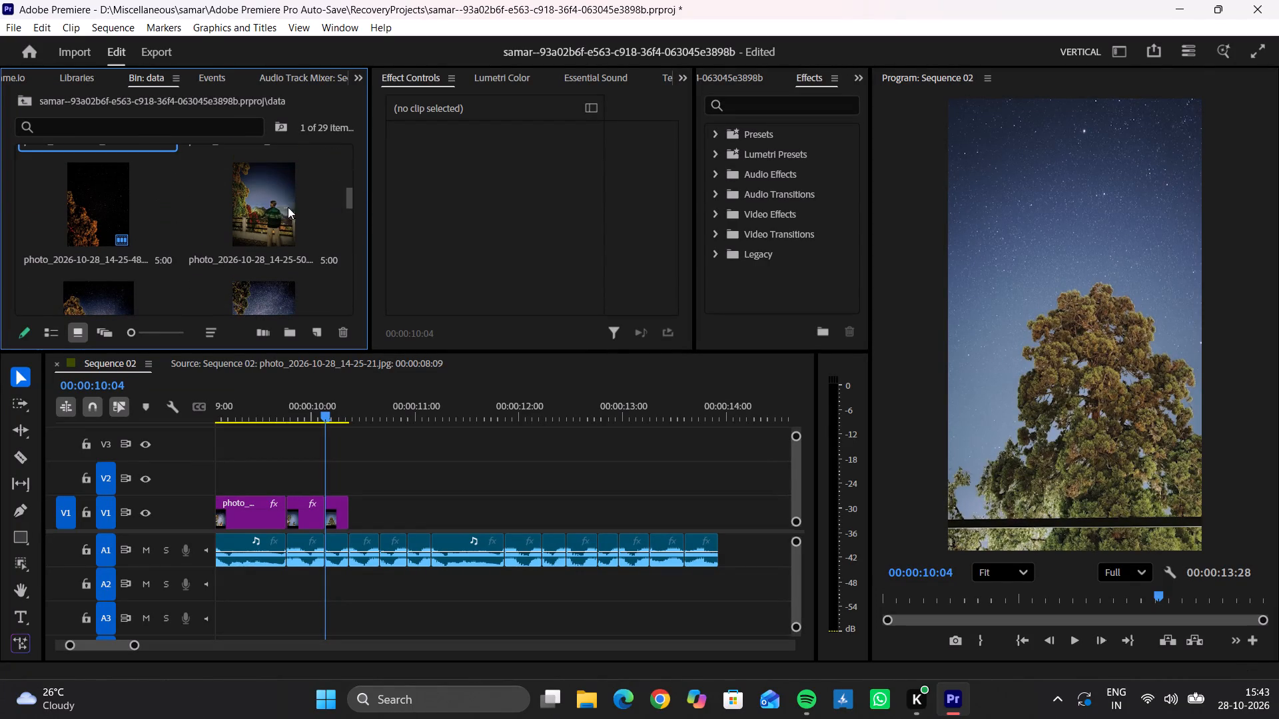
left_click_drag(256, 208, 353, 511)
Make the 14-25-50 photo fill the frame with scale 158 and horizontal position 559, and split it at 00:00:10:20.
key("Down")
key("Down")
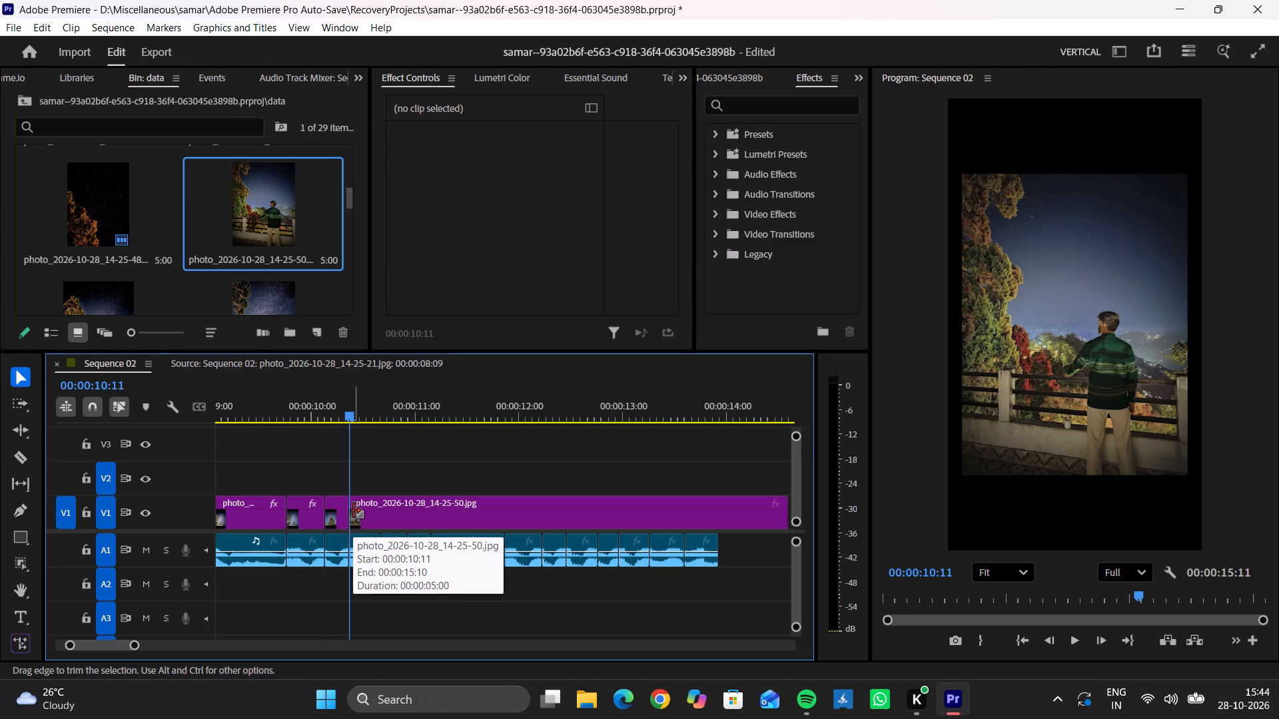
left_click(392, 519)
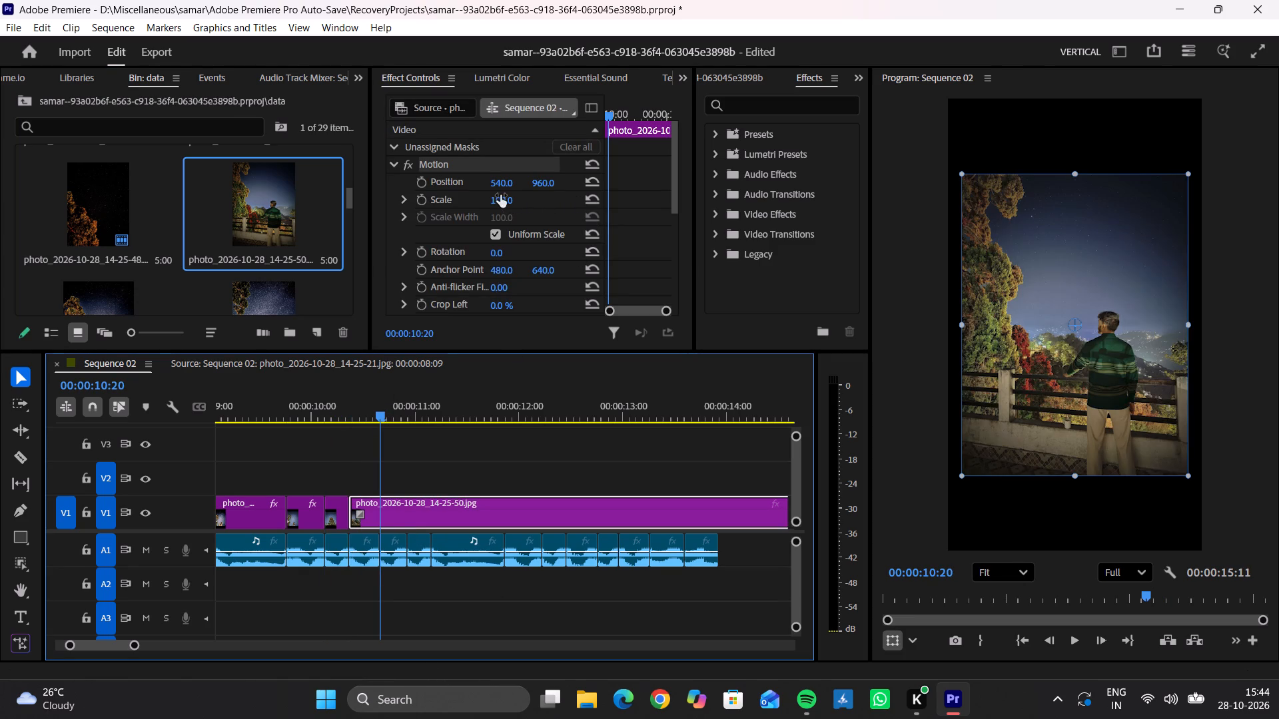
left_click_drag(500, 194, 550, 200)
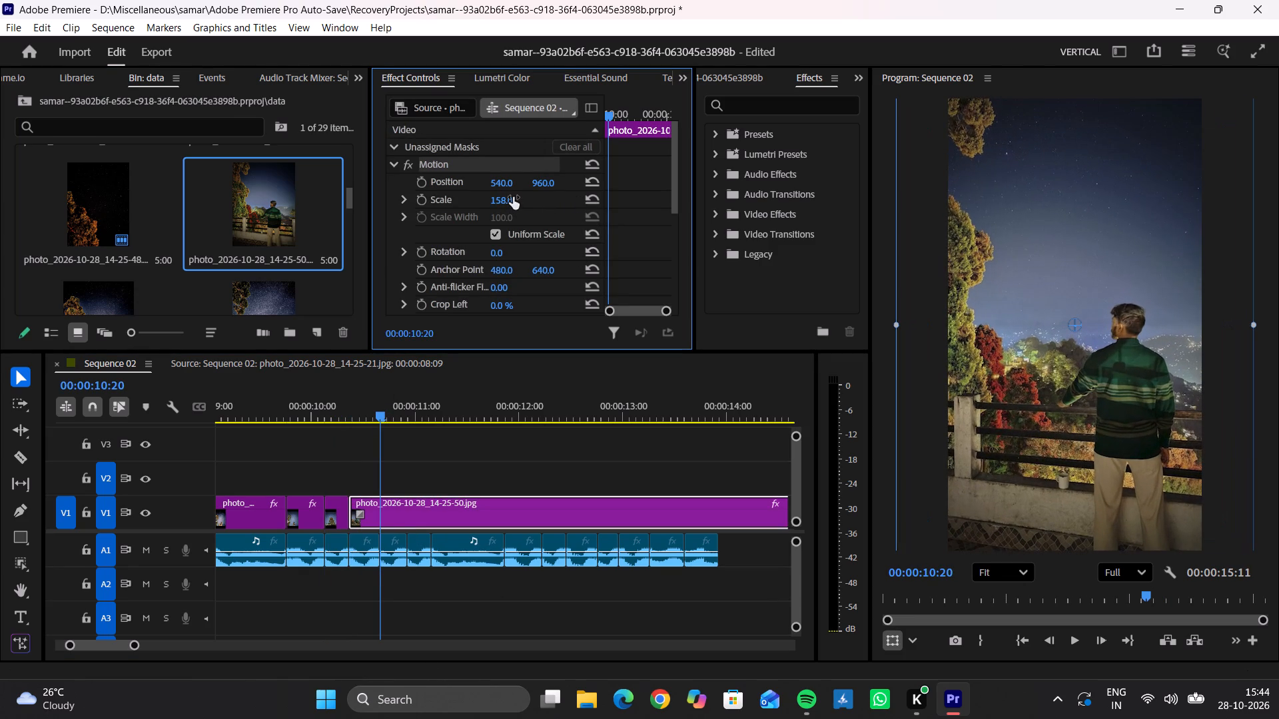
left_click_drag(505, 184, 520, 184)
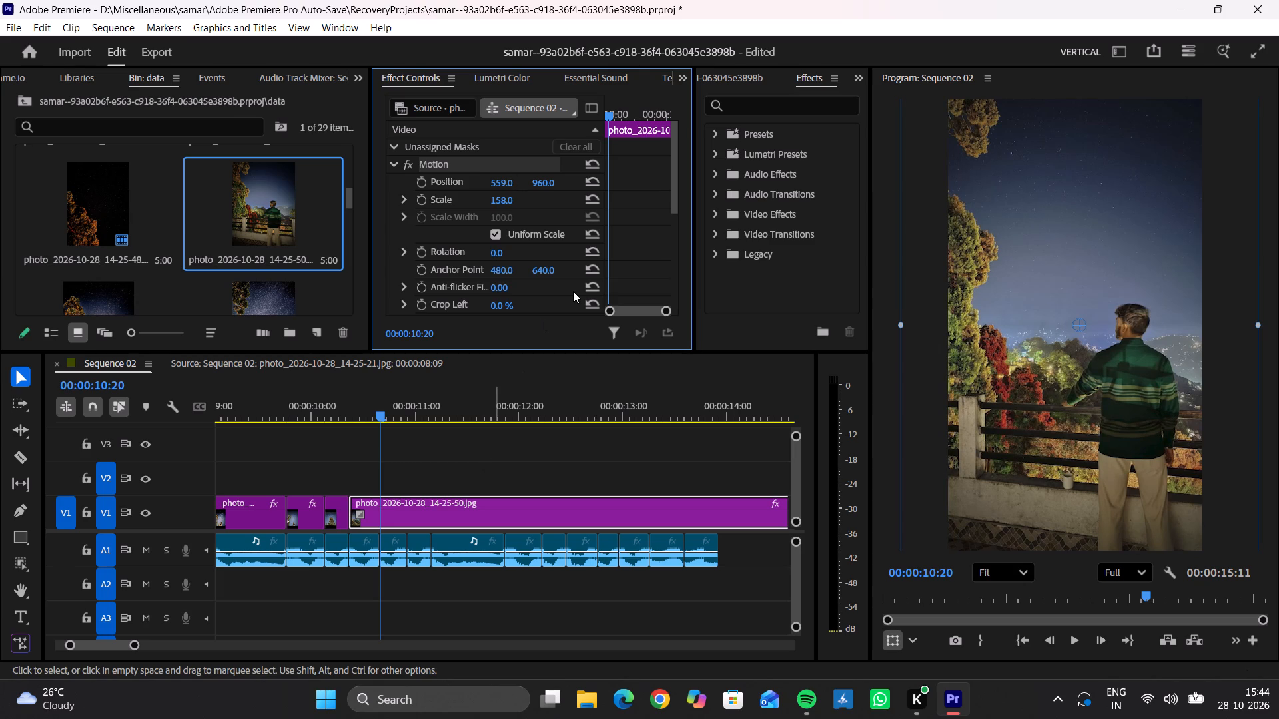
key("ctrl+k")
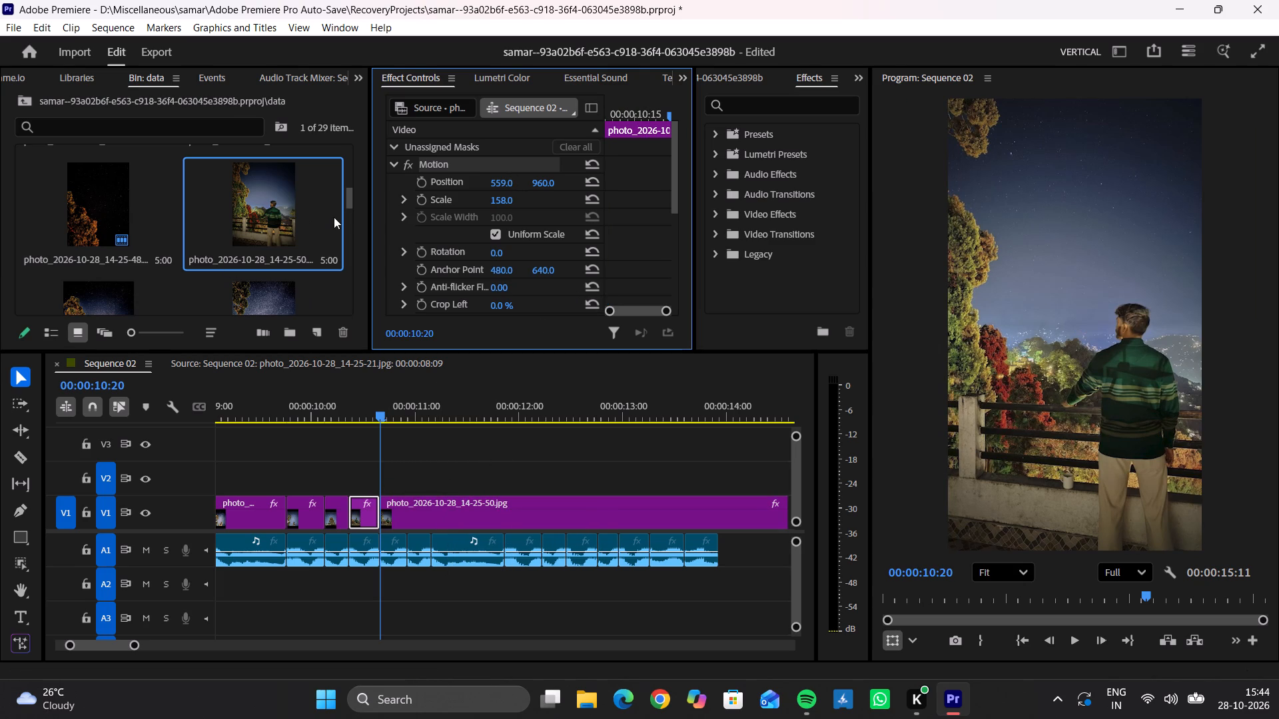
Place the 14-25-58 tree photo on V1 at 00:00:10:20, overwriting the leftover part of the 14-25-50 photo.
left_click_drag(350, 198, 349, 207)
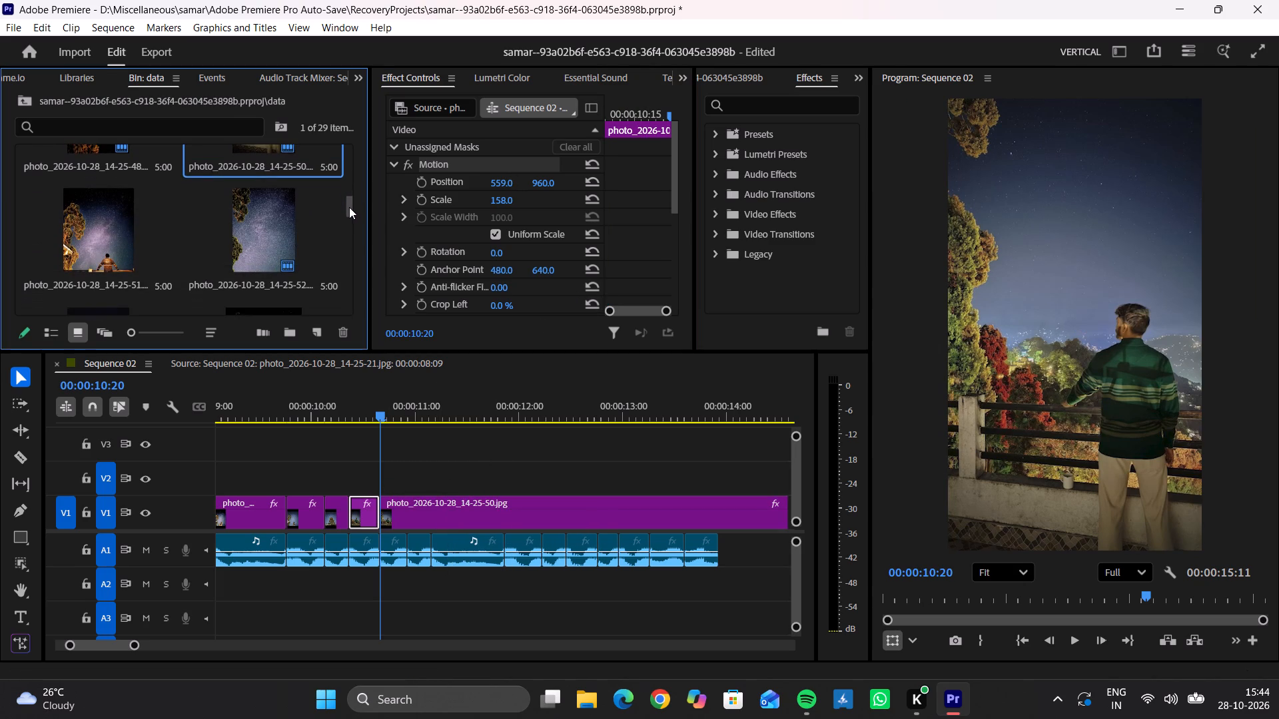
left_click_drag(349, 207, 347, 244)
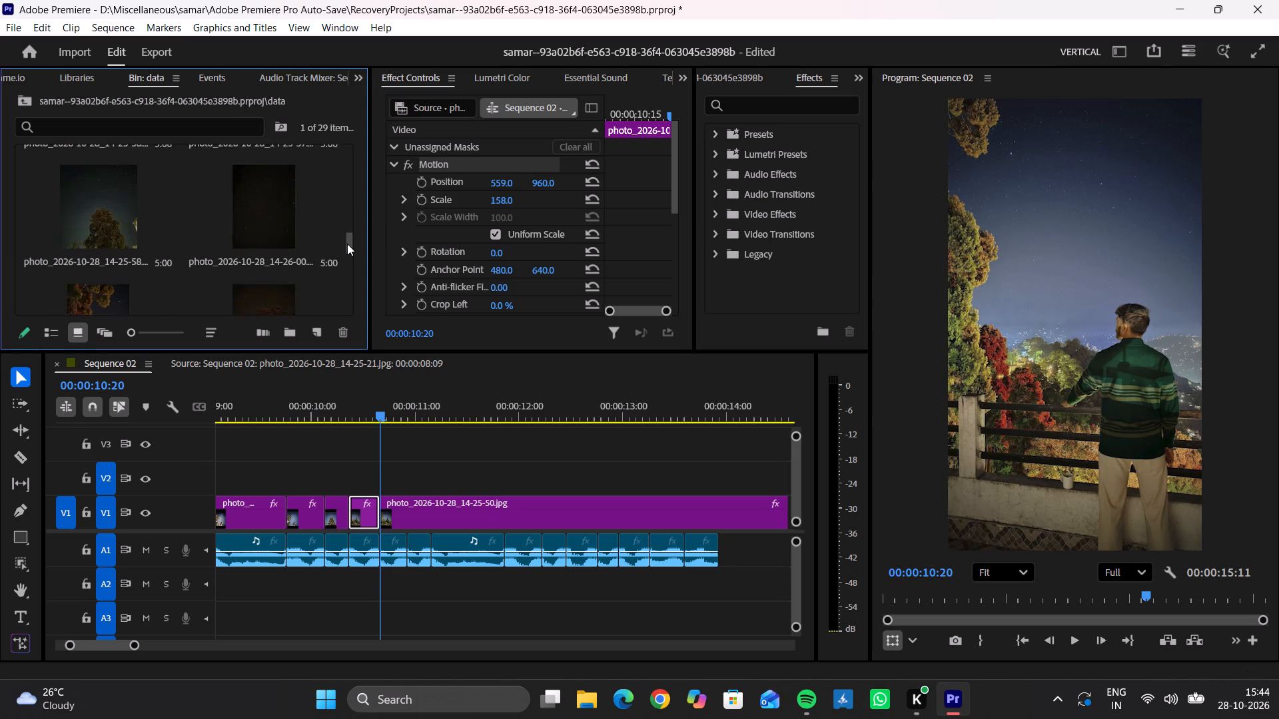
left_click_drag(347, 244, 349, 242)
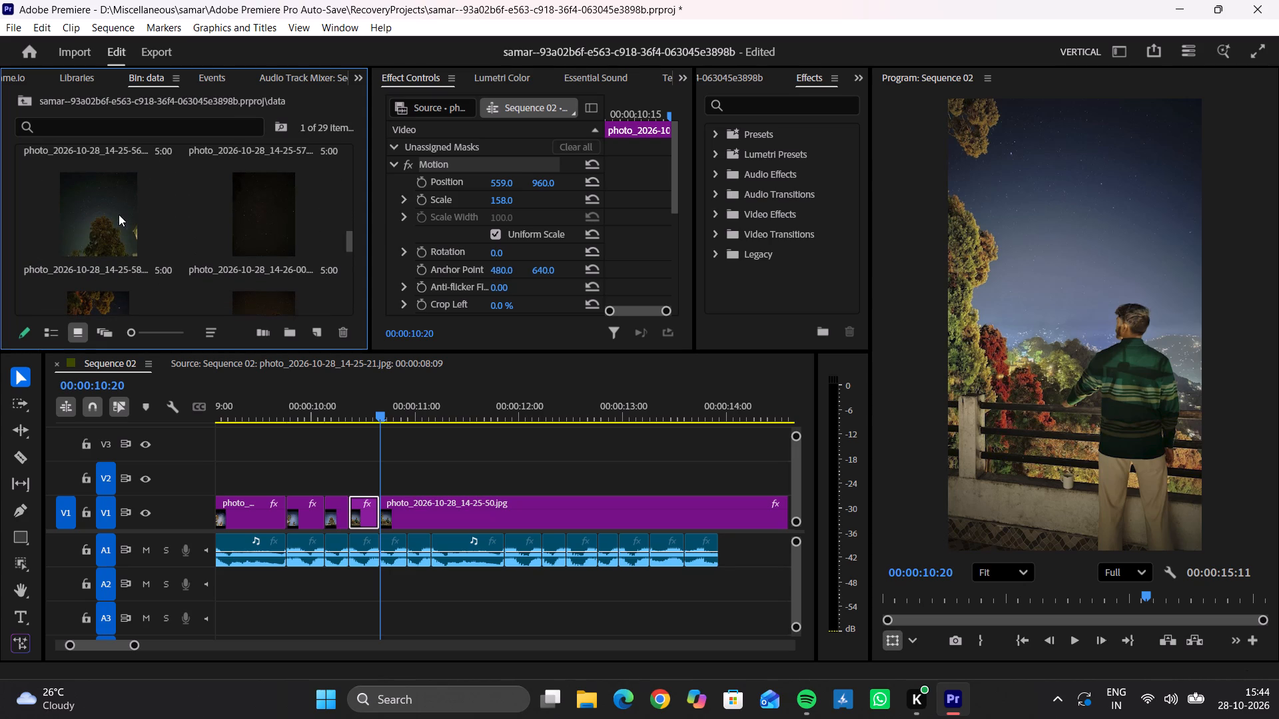
left_click_drag(119, 214, 386, 515)
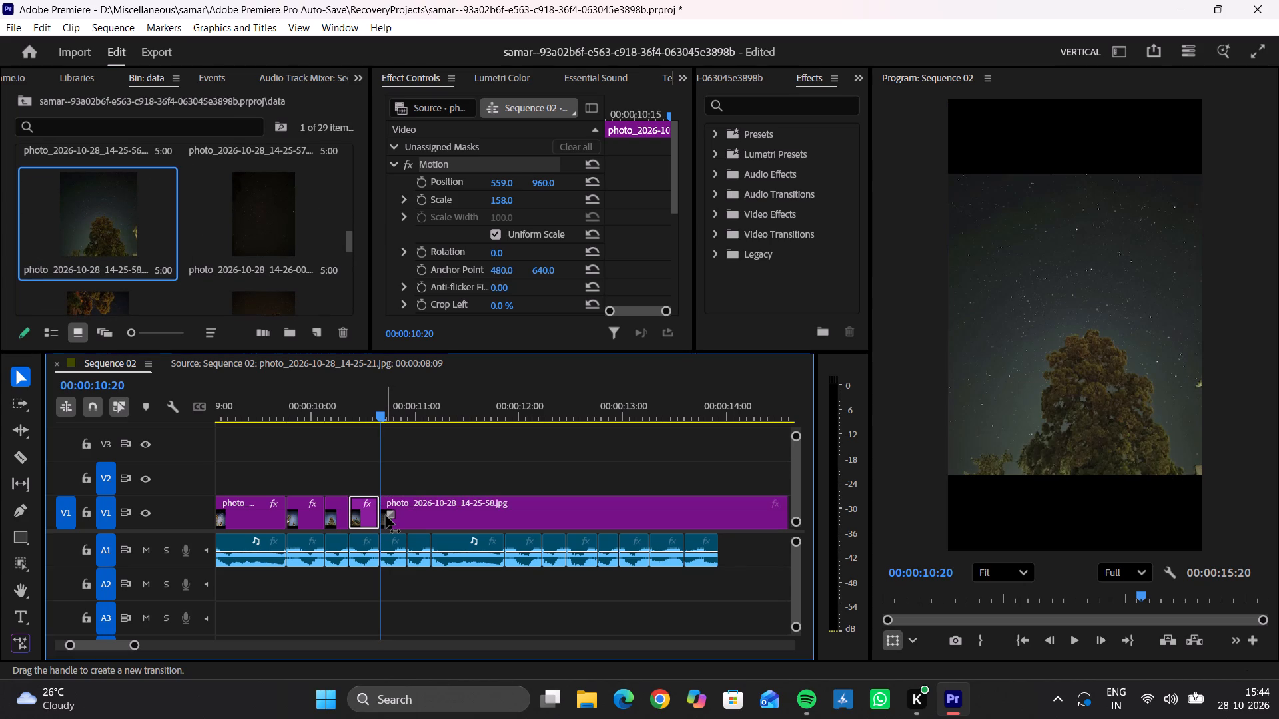
Scale the 14-25-58 photo to 154 and split it at the audio cut at 00:00:10:28.
key("Left")
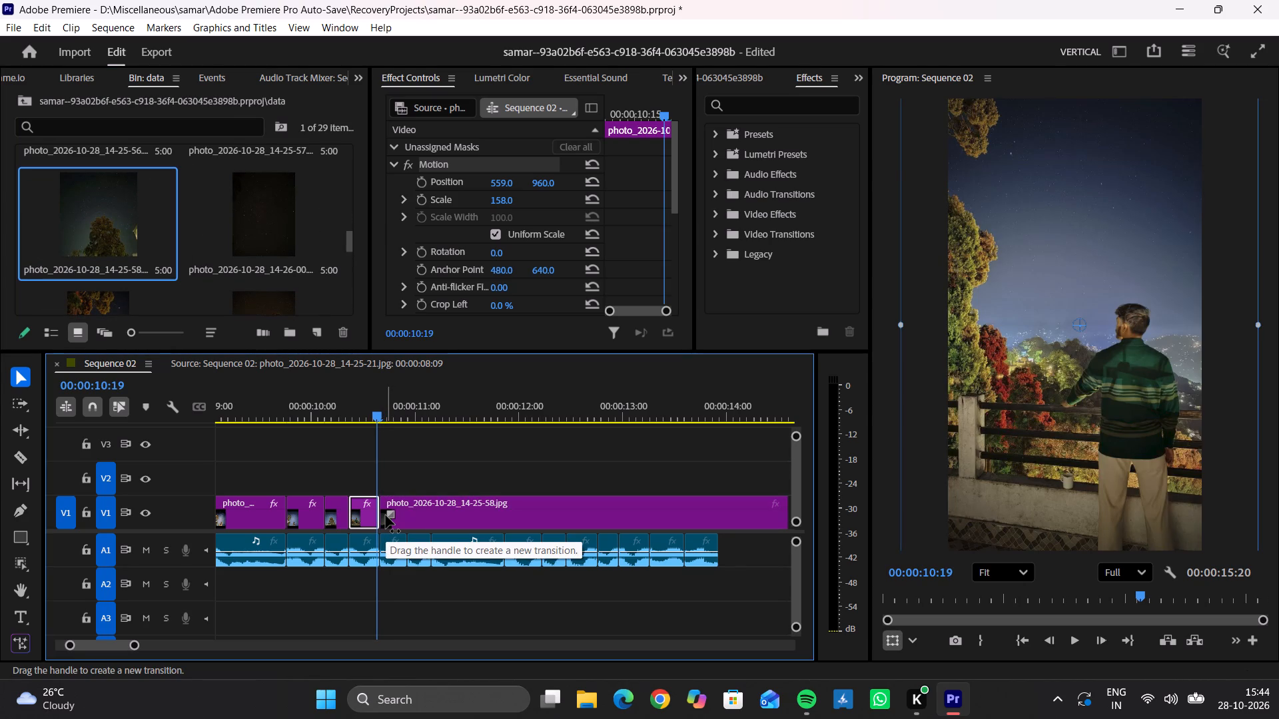
key("Up")
key("Down")
key("Down")
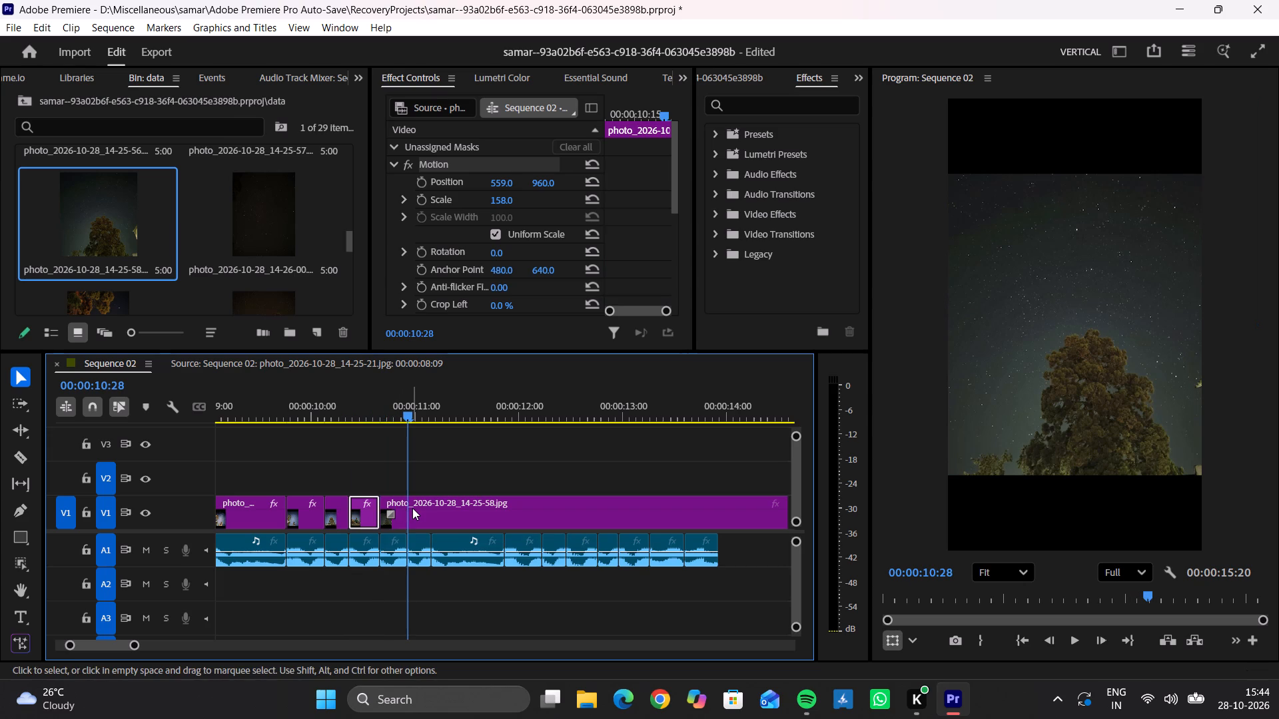
left_click(412, 508)
left_click_drag(502, 197, 535, 195)
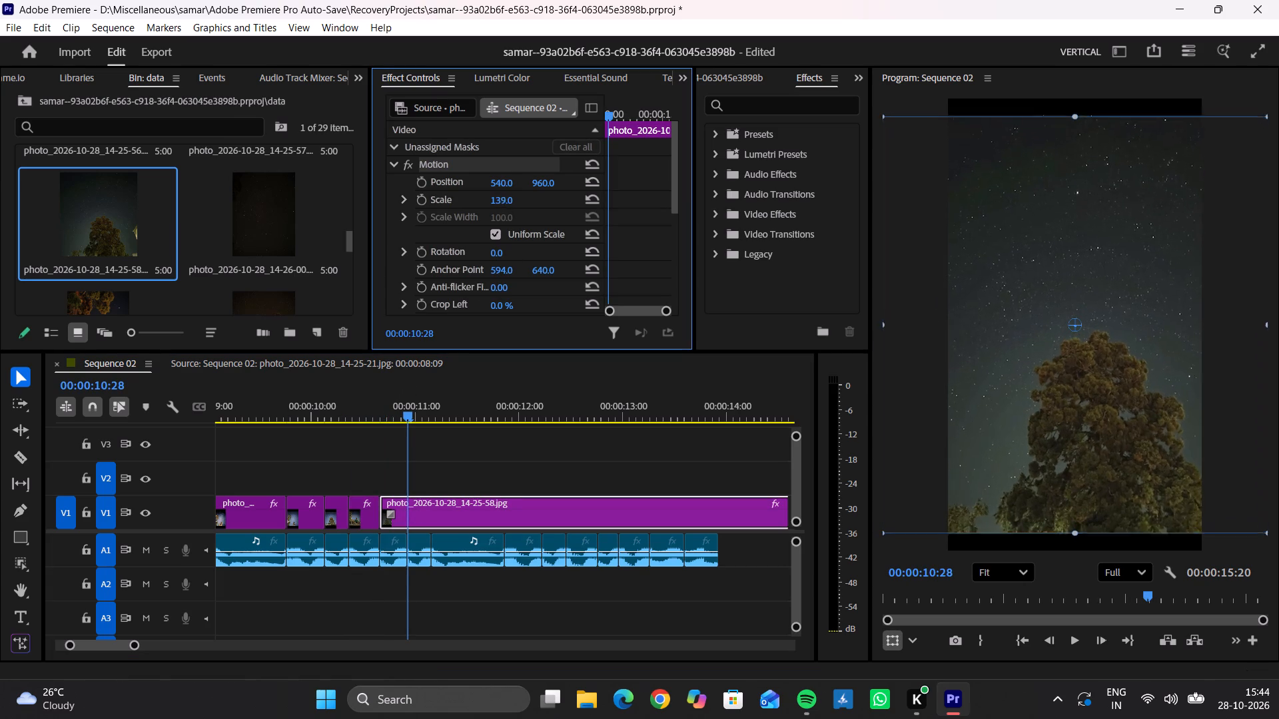
left_click_drag(535, 195, 546, 194)
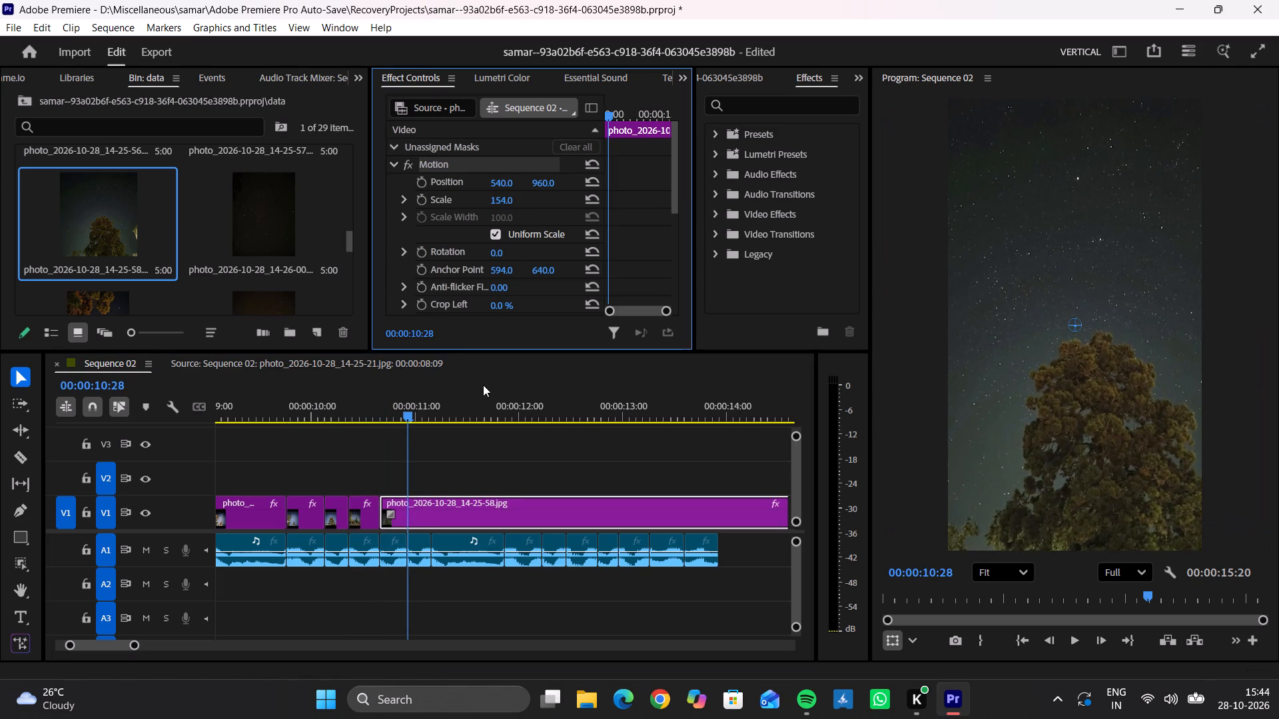
key("ctrl+k")
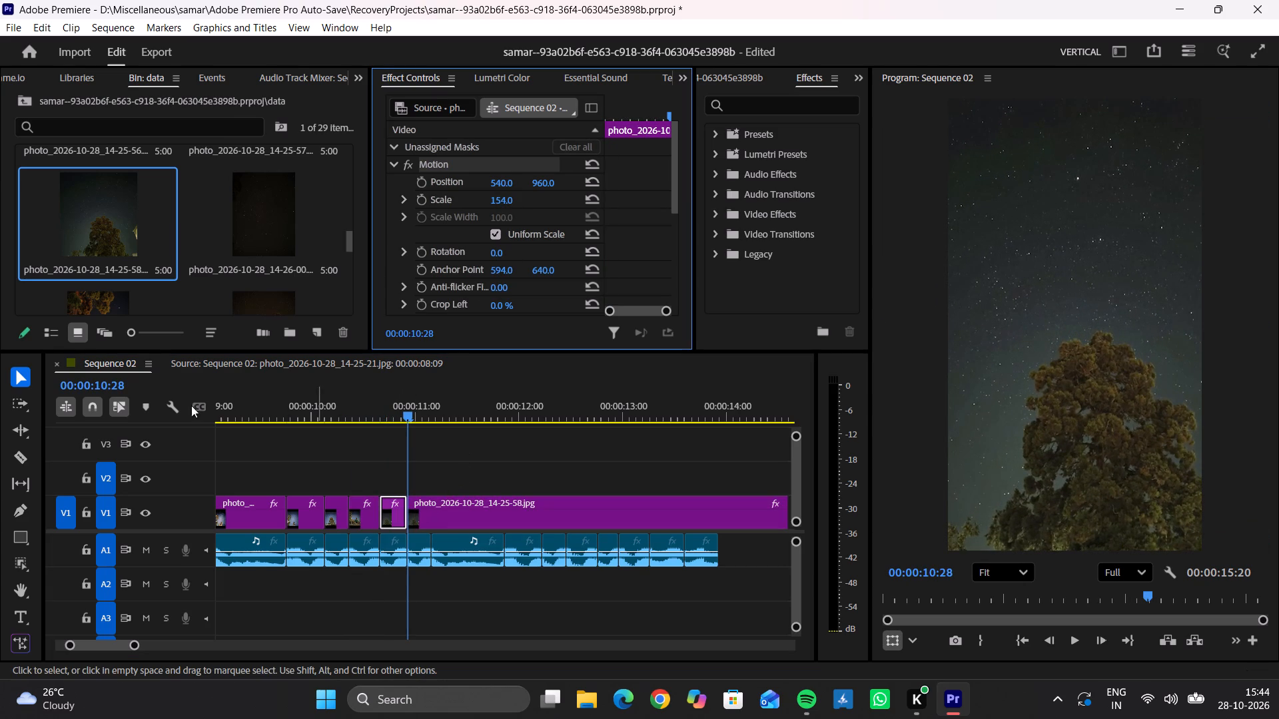
Place the 14-26-01 photo on V1 at 00:00:10:28, overwriting the leftover part of the 14-25-58 photo.
left_click_drag(348, 244, 348, 249)
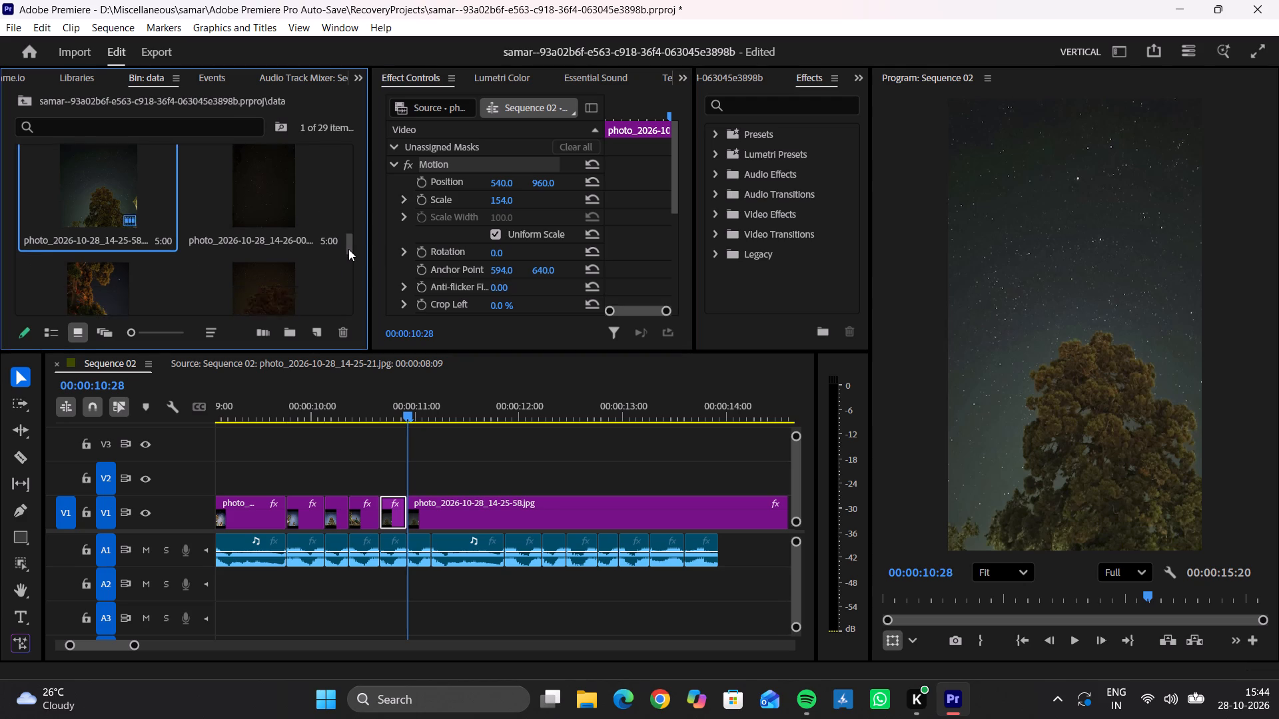
left_click_drag(348, 249, 350, 256)
left_click_drag(97, 196, 477, 487)
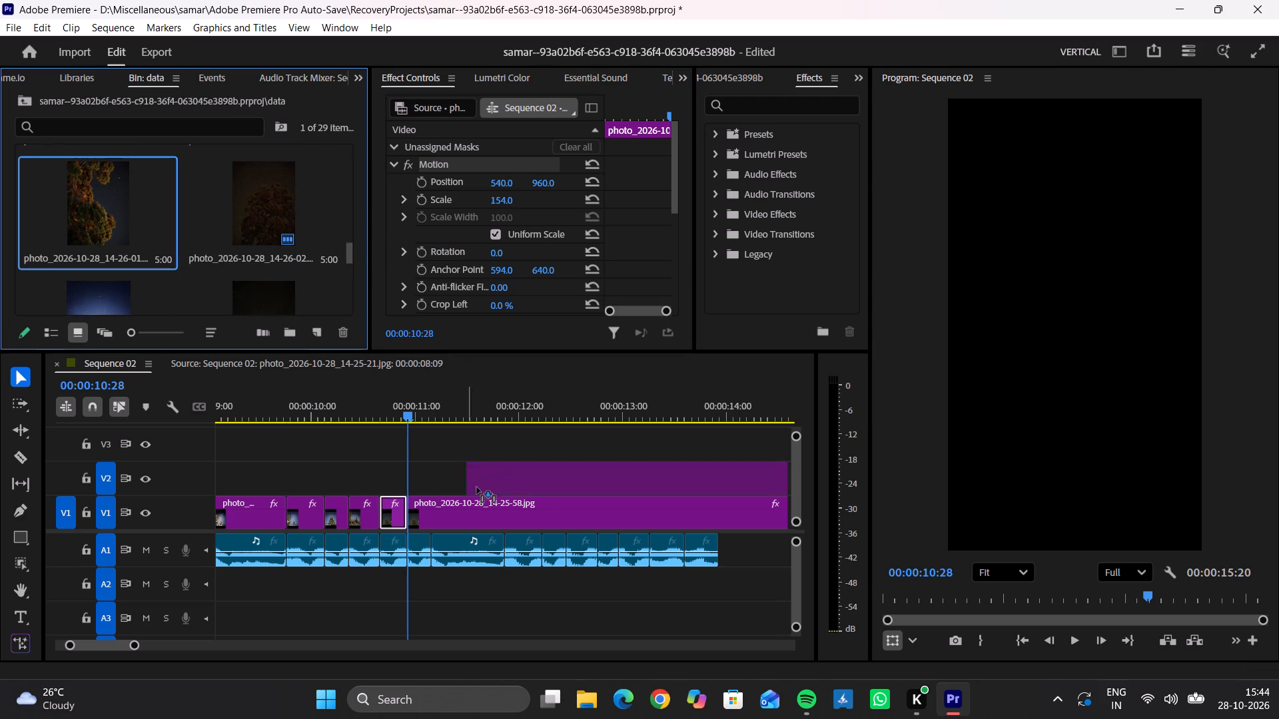
left_click_drag(477, 487, 408, 510)
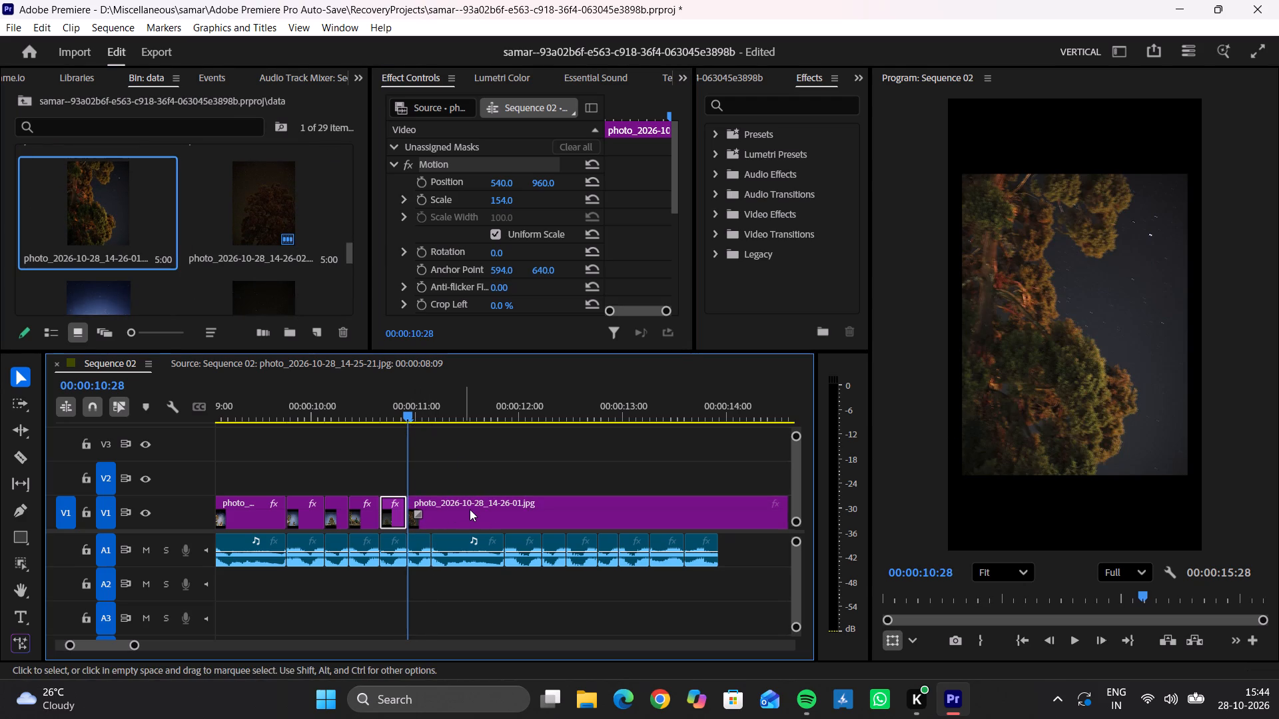
Scale the 14-26-01 photo to 153 and split it at the audio cut at 00:00:11:05.
key("Down")
left_click(459, 512)
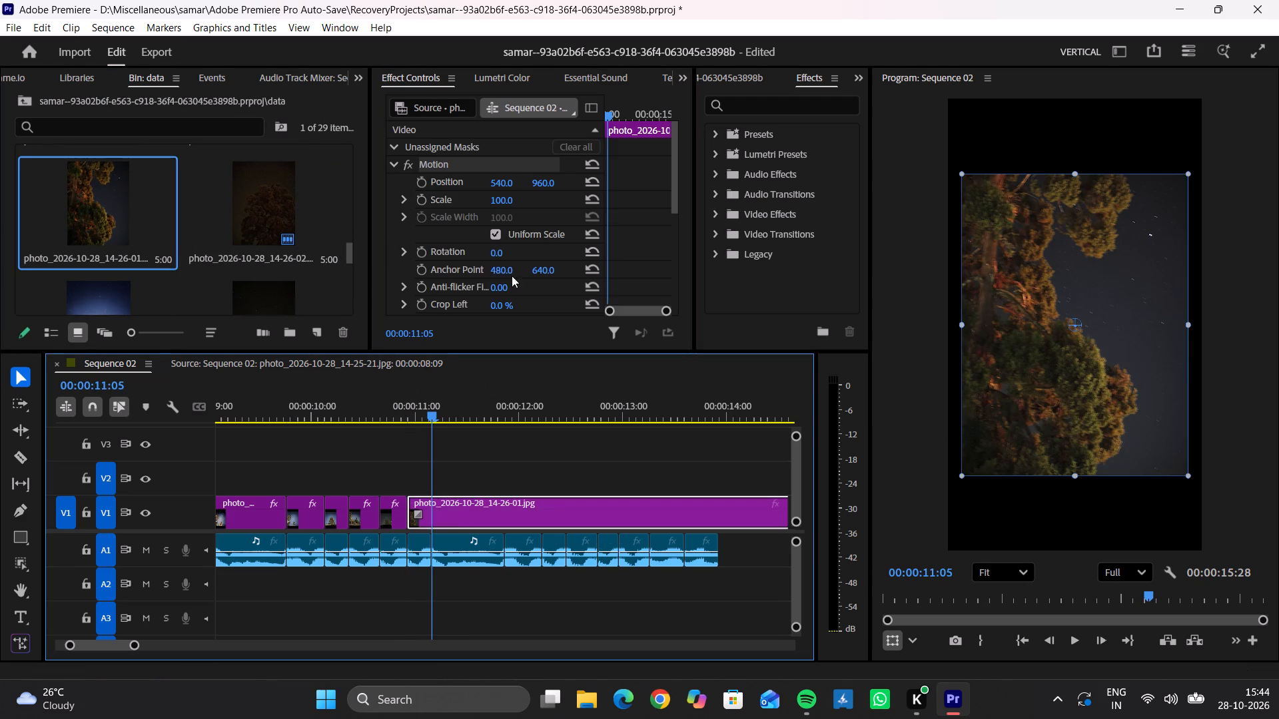
left_click_drag(506, 200, 546, 197)
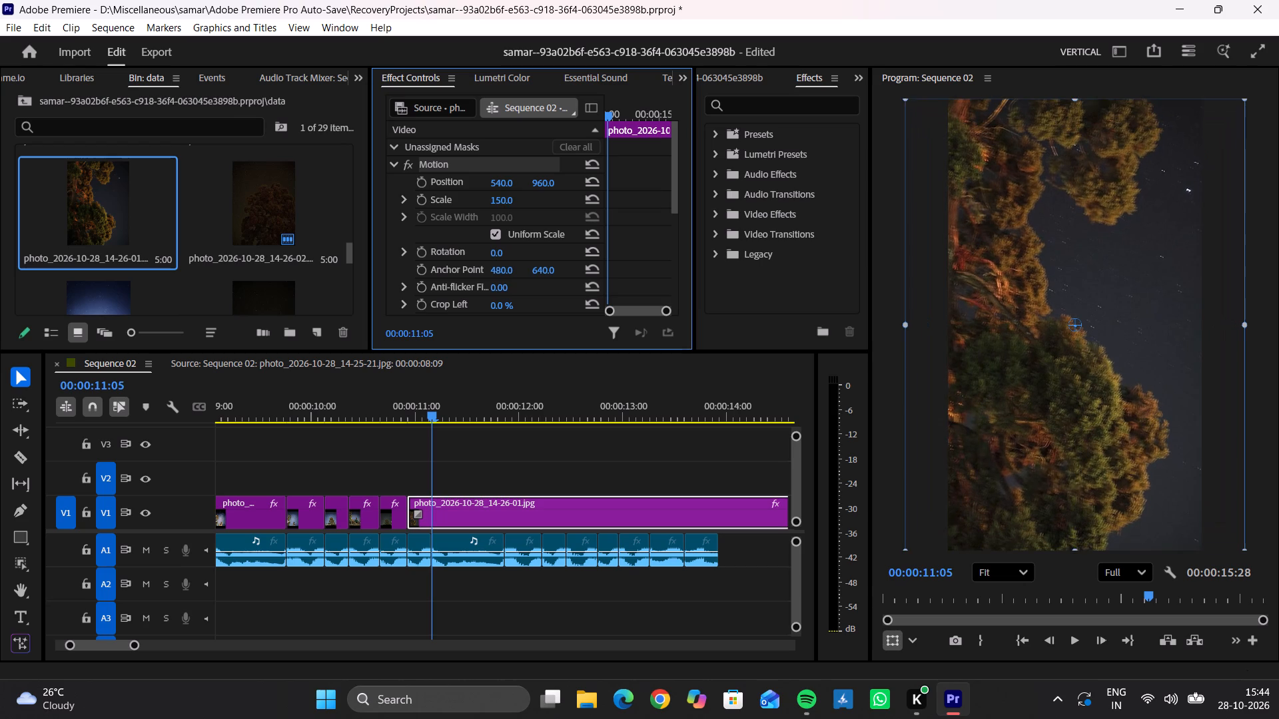
left_click_drag(546, 197, 548, 196)
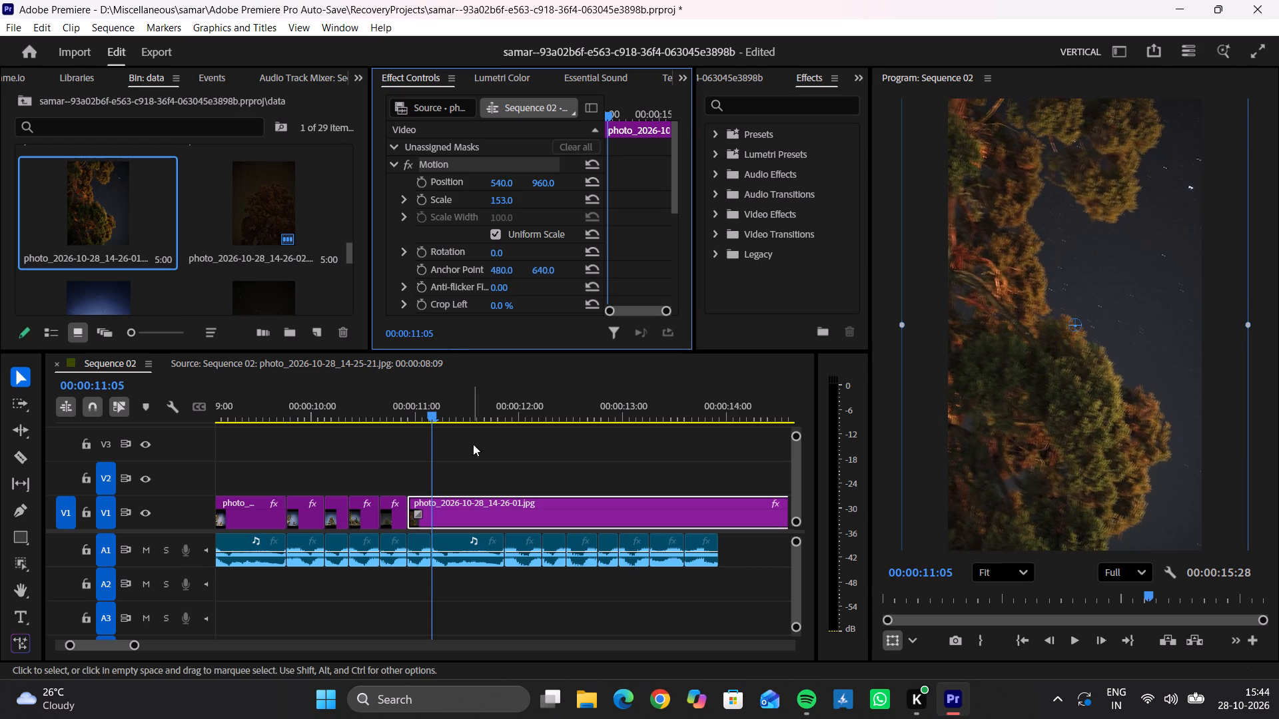
key("ctrl+k")
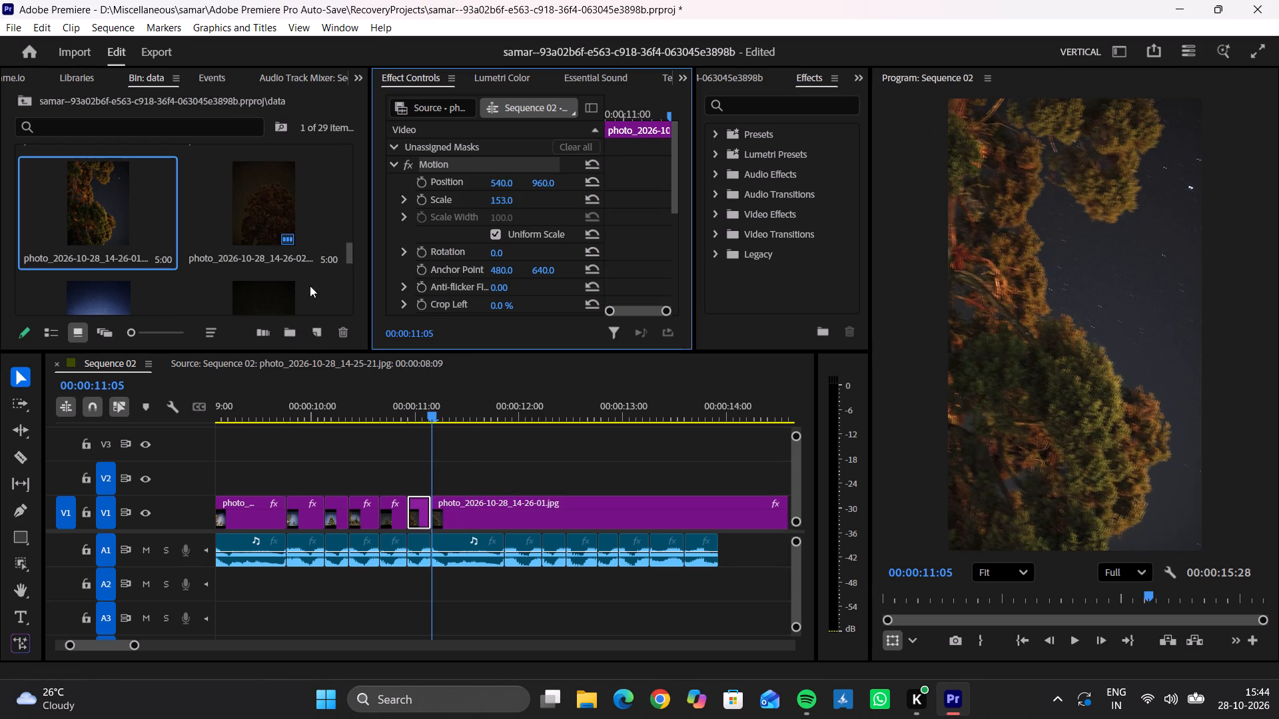
Place the 14-25-51 photo on V1 at 00:00:11:05, overwriting the leftover part of the 14-26-01 photo.
left_click_drag(350, 252, 355, 265)
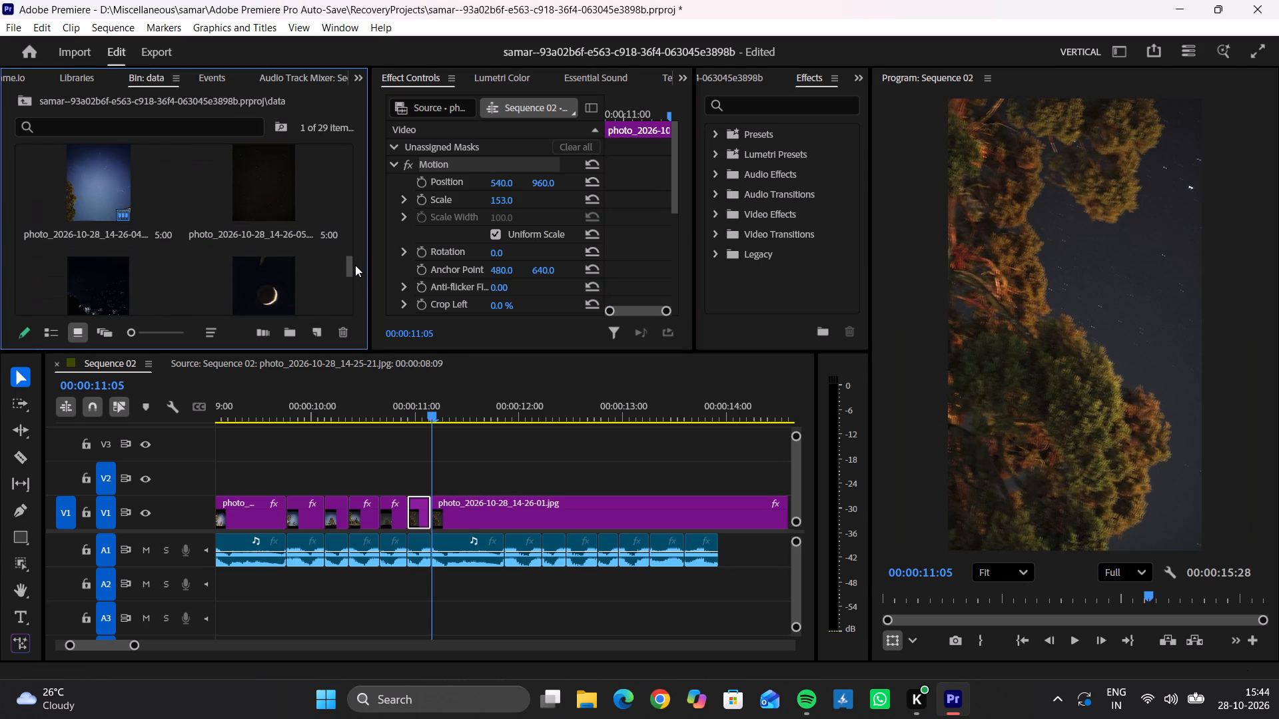
left_click_drag(355, 265, 350, 281)
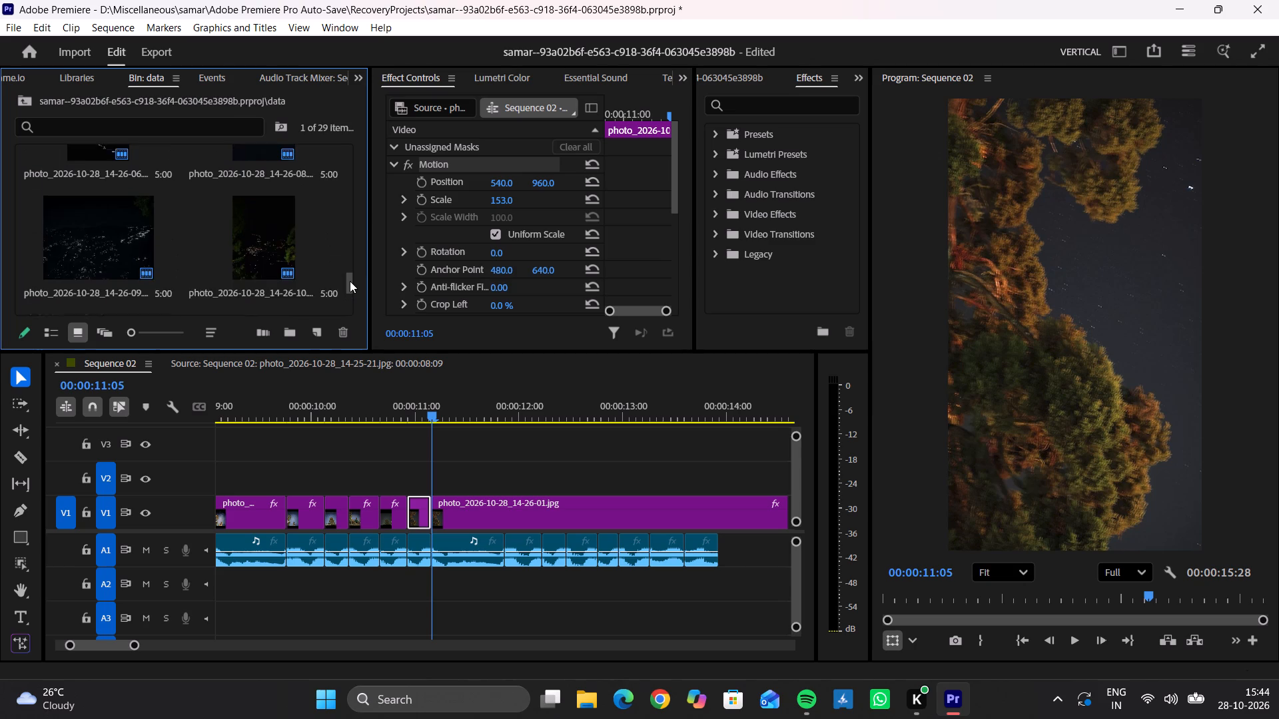
left_click_drag(350, 281, 342, 242)
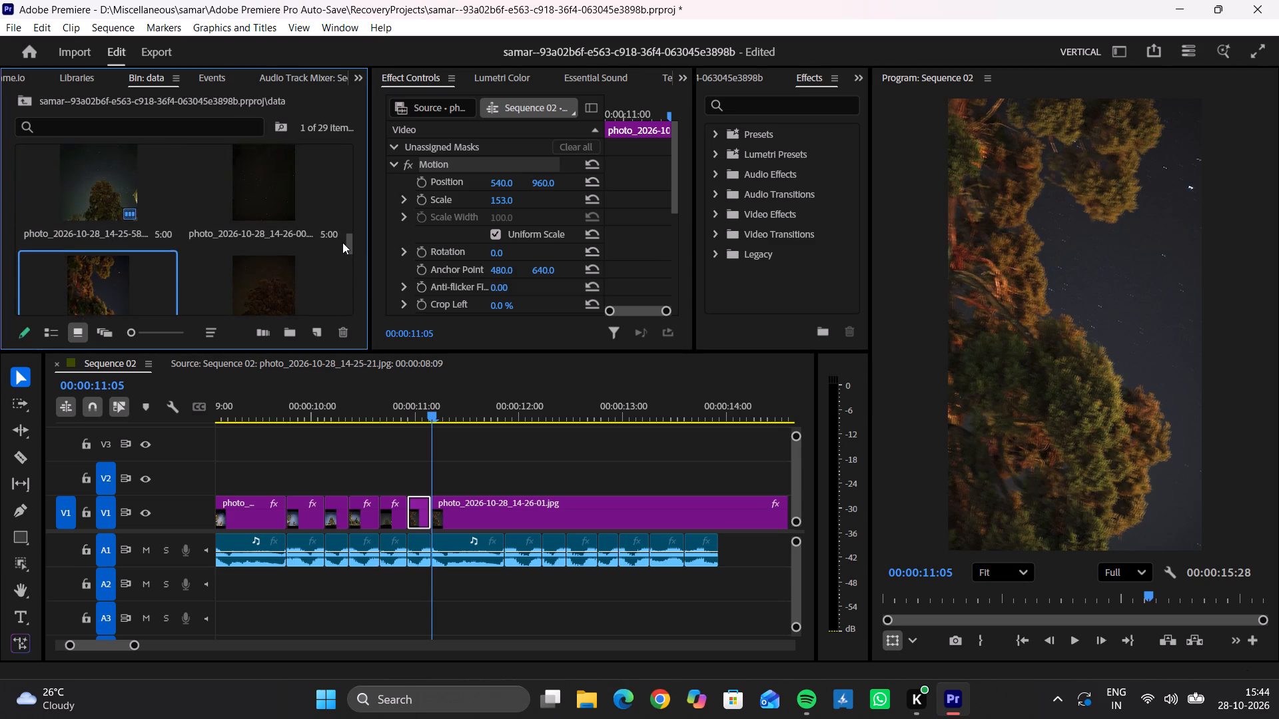
left_click_drag(342, 242, 338, 218)
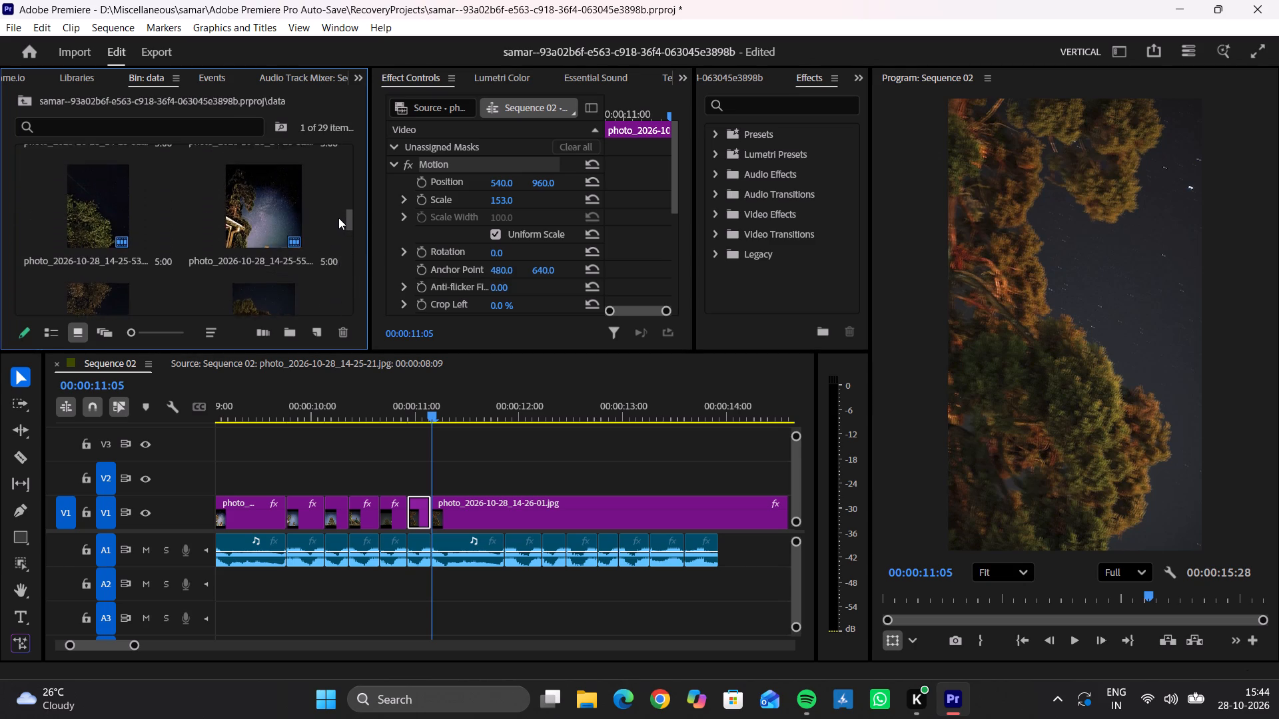
left_click_drag(338, 218, 333, 208)
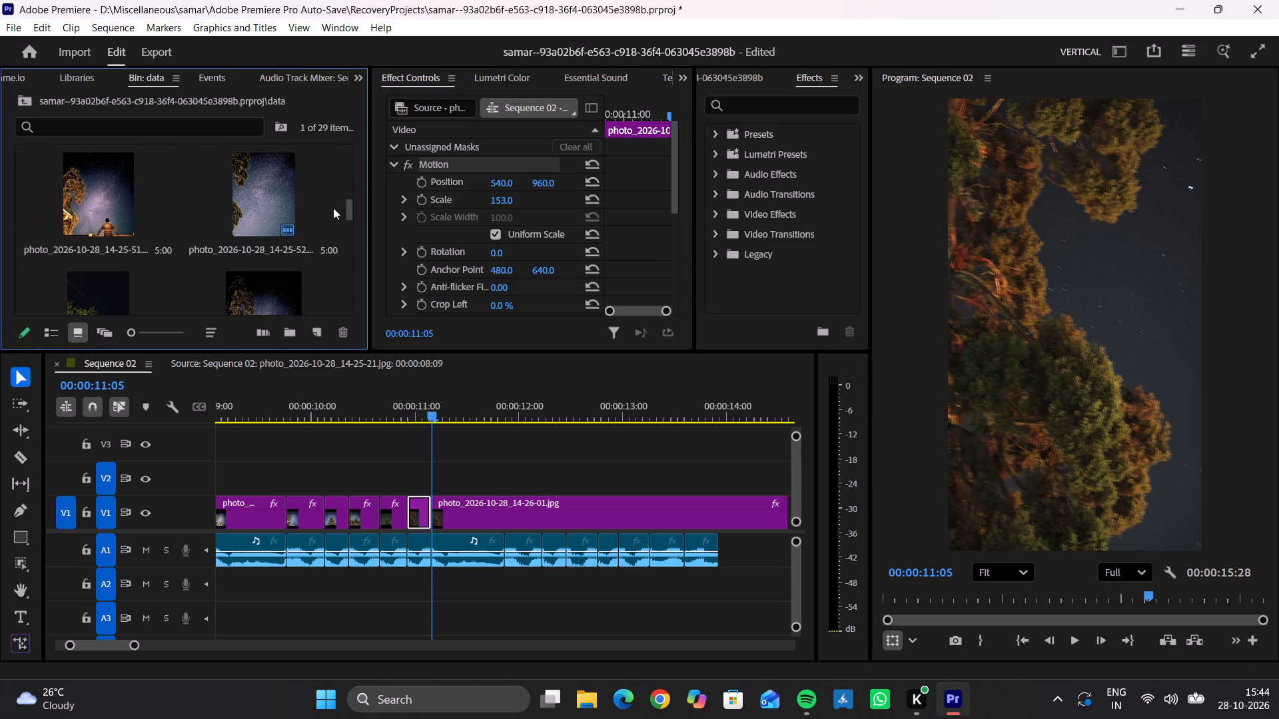
left_click_drag(105, 198, 433, 514)
Make the 14-25-51 photo on V1 fill the frame with scale 160 and vertical position 906.
key("Down")
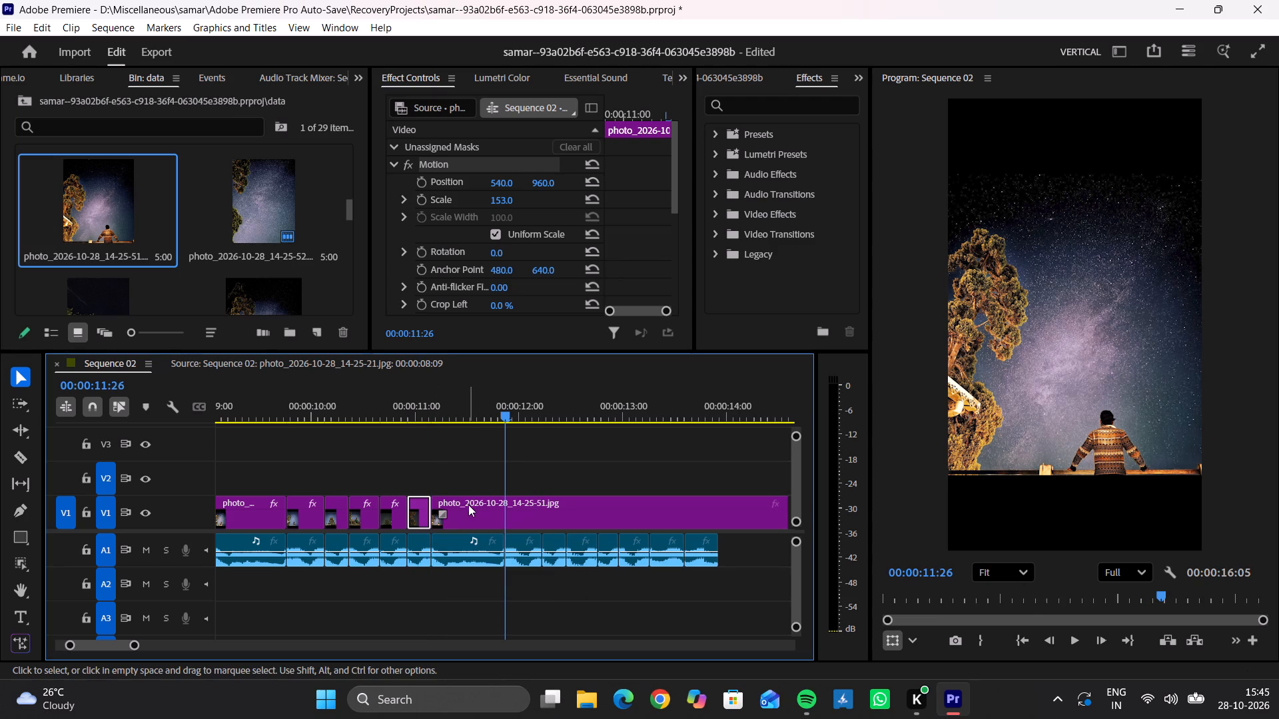
left_click(469, 505)
left_click_drag(501, 203, 547, 203)
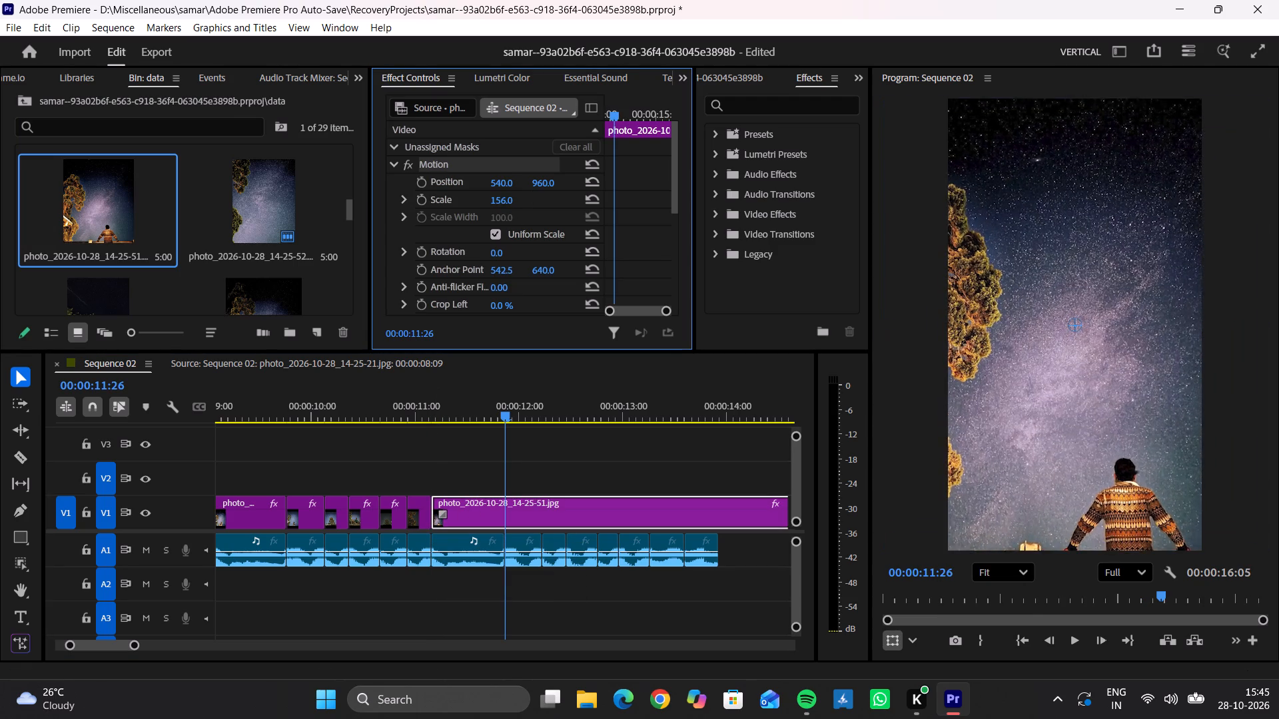
left_click_drag(547, 203, 551, 203)
left_click_drag(546, 182, 502, 190)
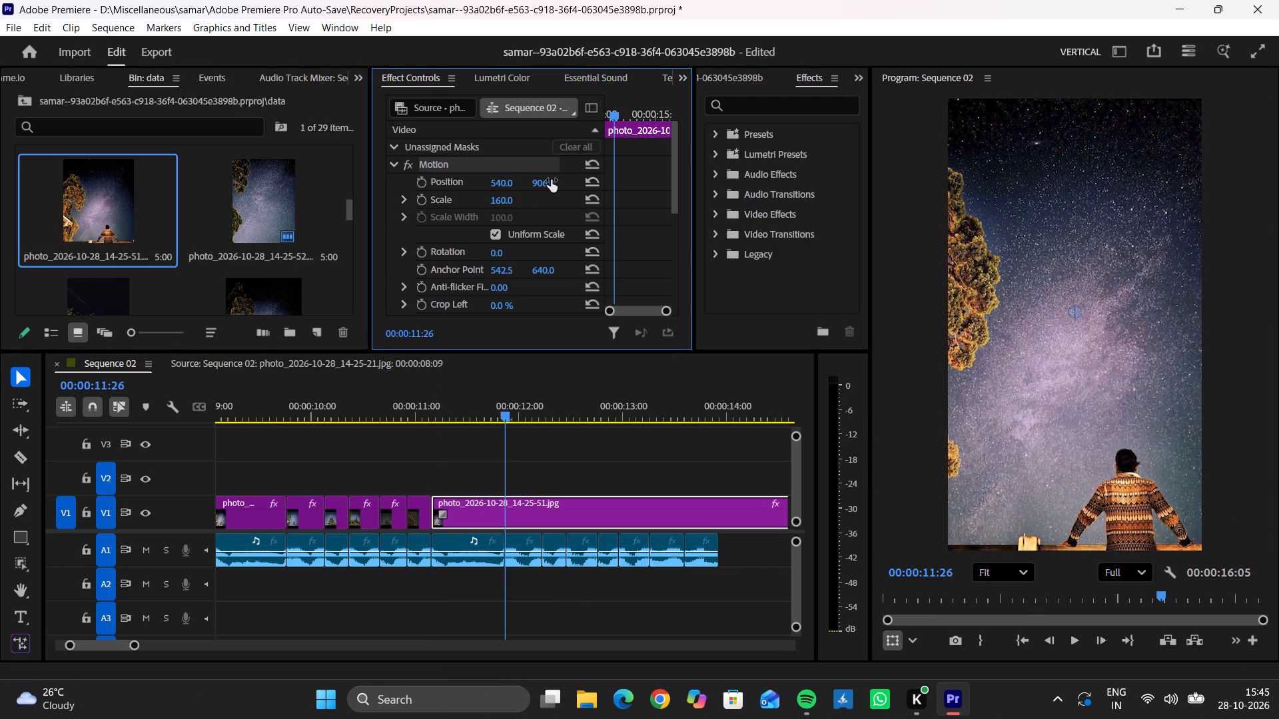
Set the 14-25-51 photo's horizontal position to 533 and split it at the audio cut at 00:00:11:26.
left_click_drag(502, 180, 558, 176)
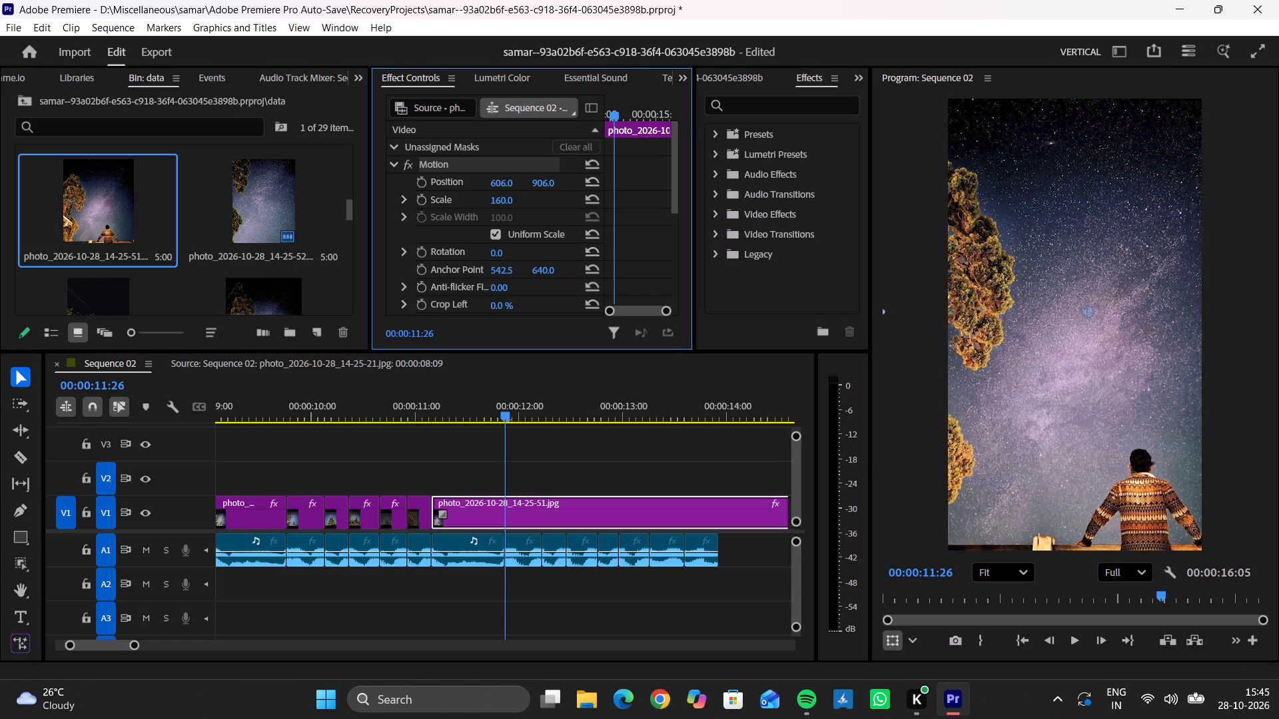
left_click_drag(558, 176, 494, 184)
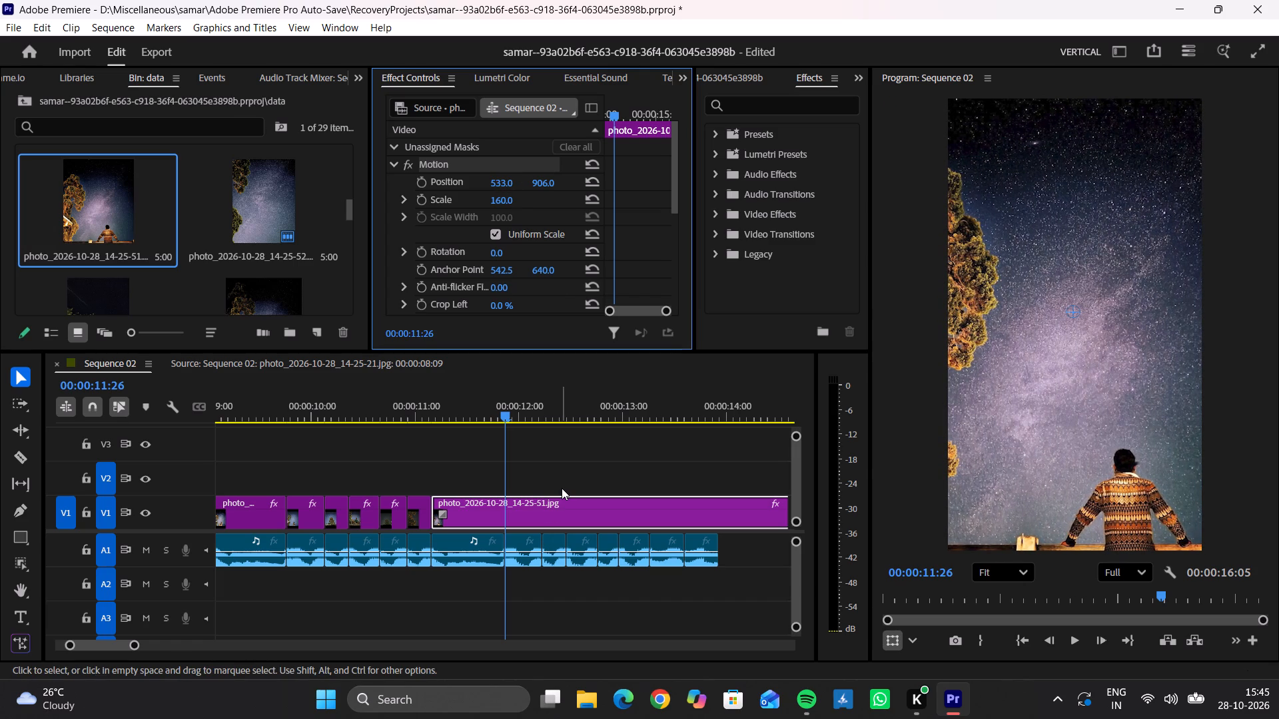
key("ctrl+k")
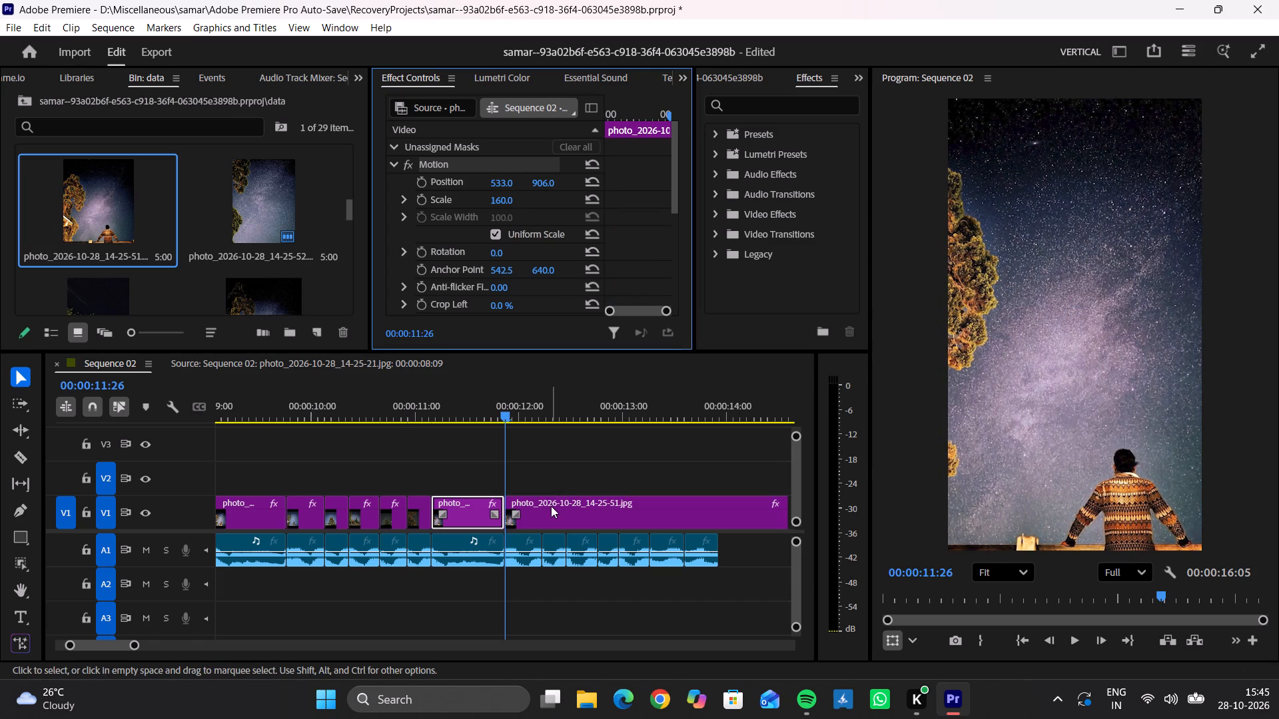
Swap the V1 green-sweater photo near 00:00:10:17 with the 14-25-51 photo at 00:00:11:05, fitting each to its new slot's length.
left_click(551, 506)
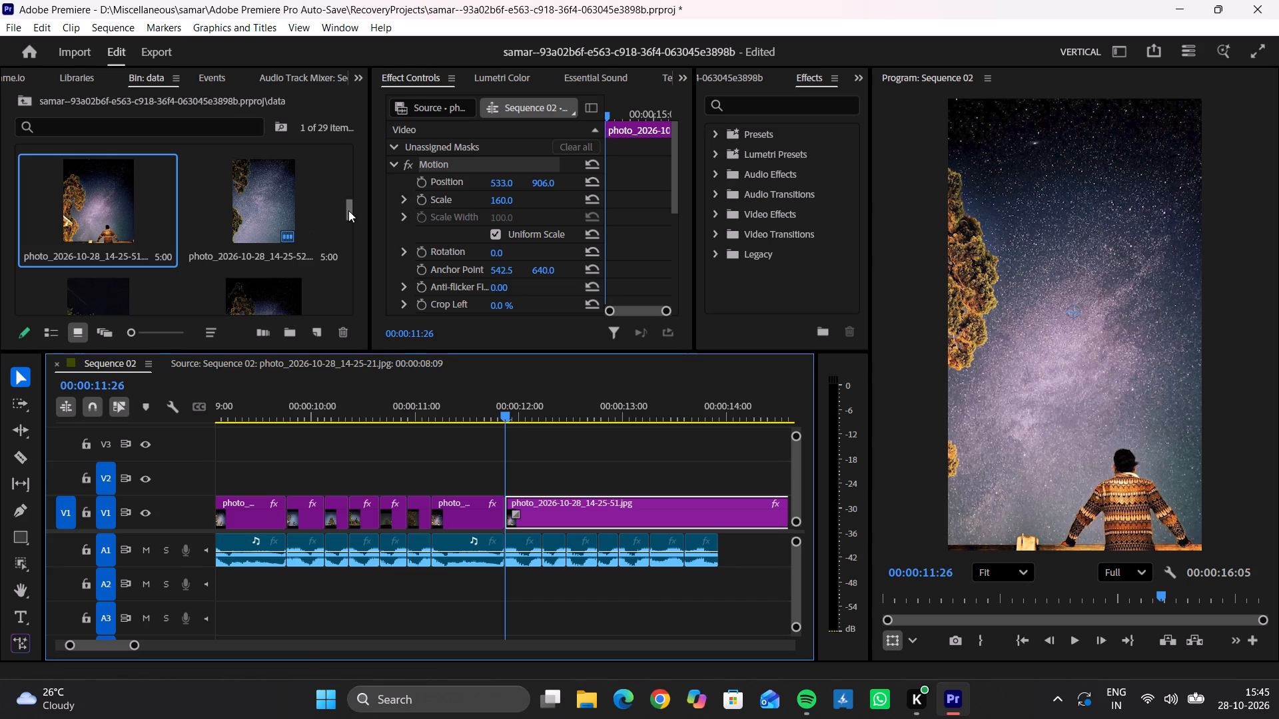
left_click_drag(327, 407, 338, 407)
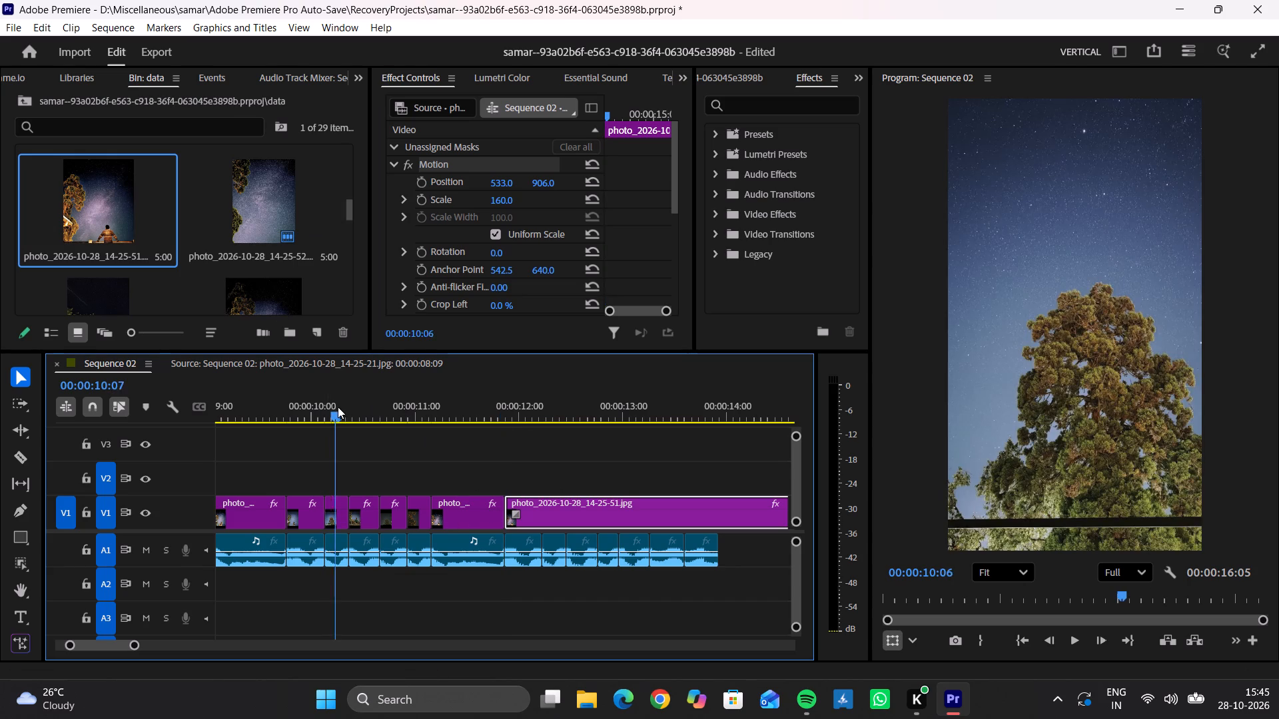
left_click_drag(338, 407, 376, 407)
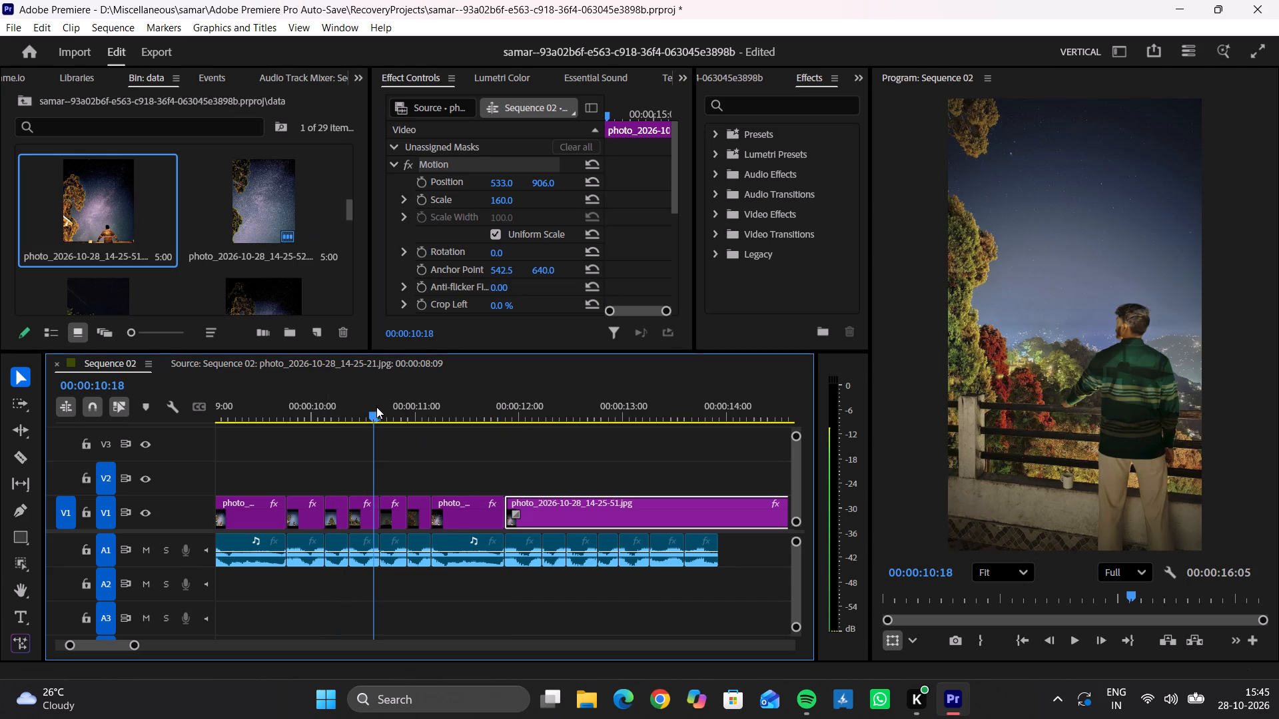
left_click_drag(376, 407, 372, 407)
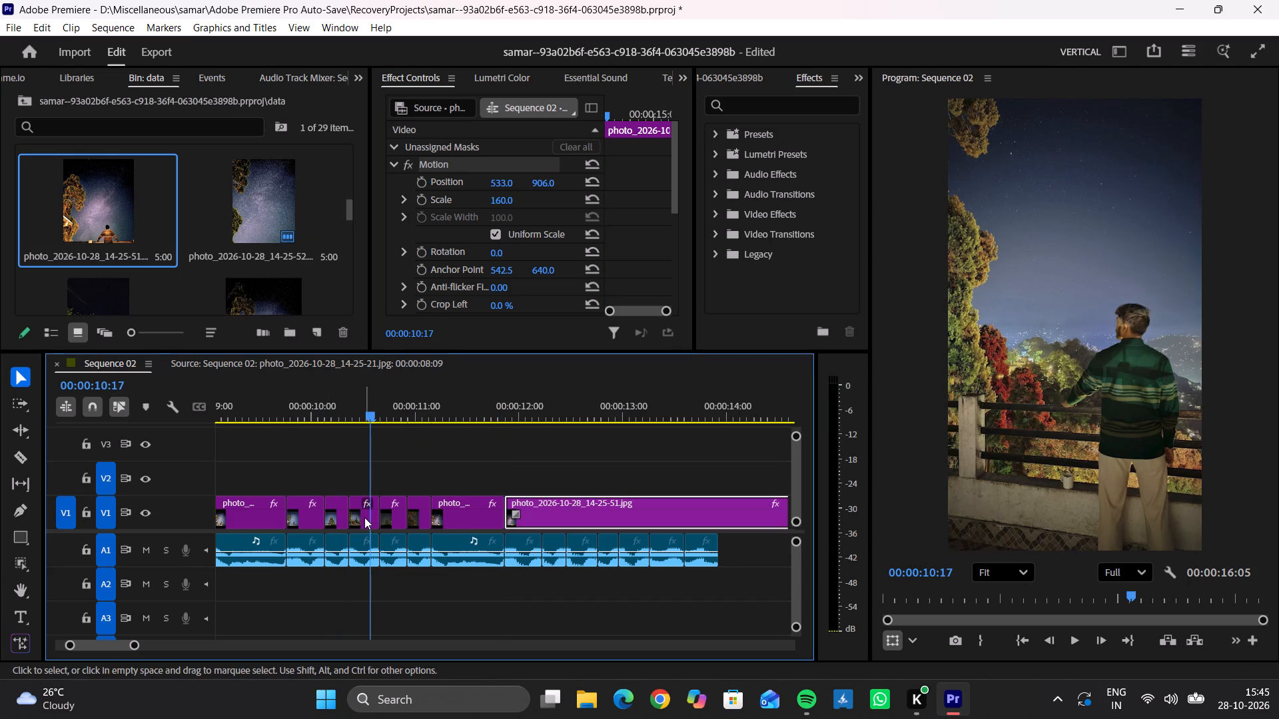
left_click_drag(364, 517, 448, 471)
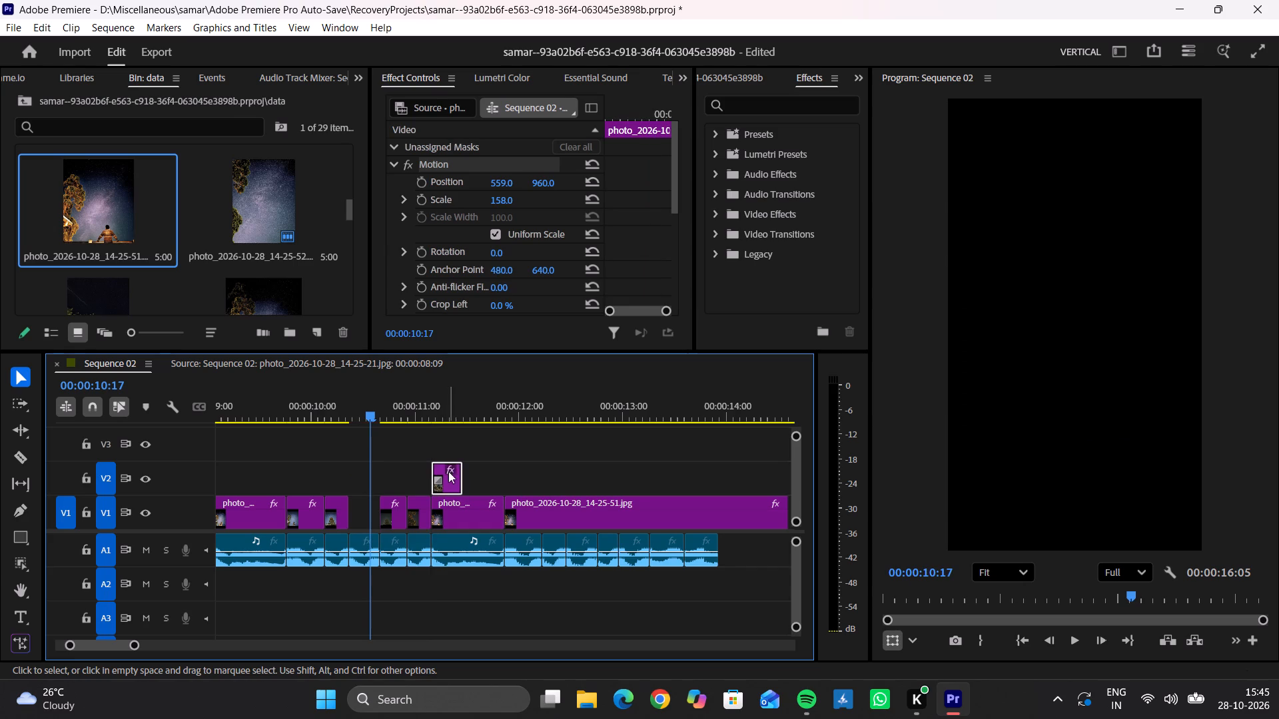
left_click_drag(456, 515, 374, 465)
left_click_drag(421, 463, 382, 470)
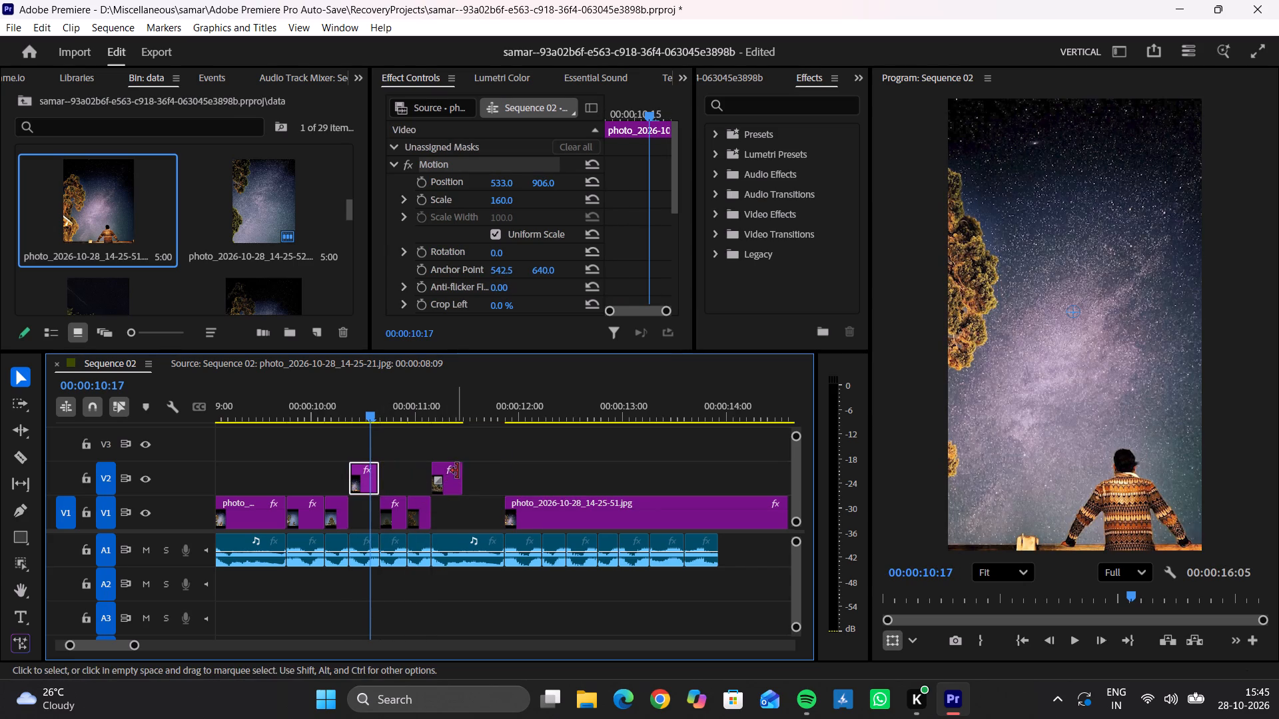
left_click_drag(460, 471, 504, 478)
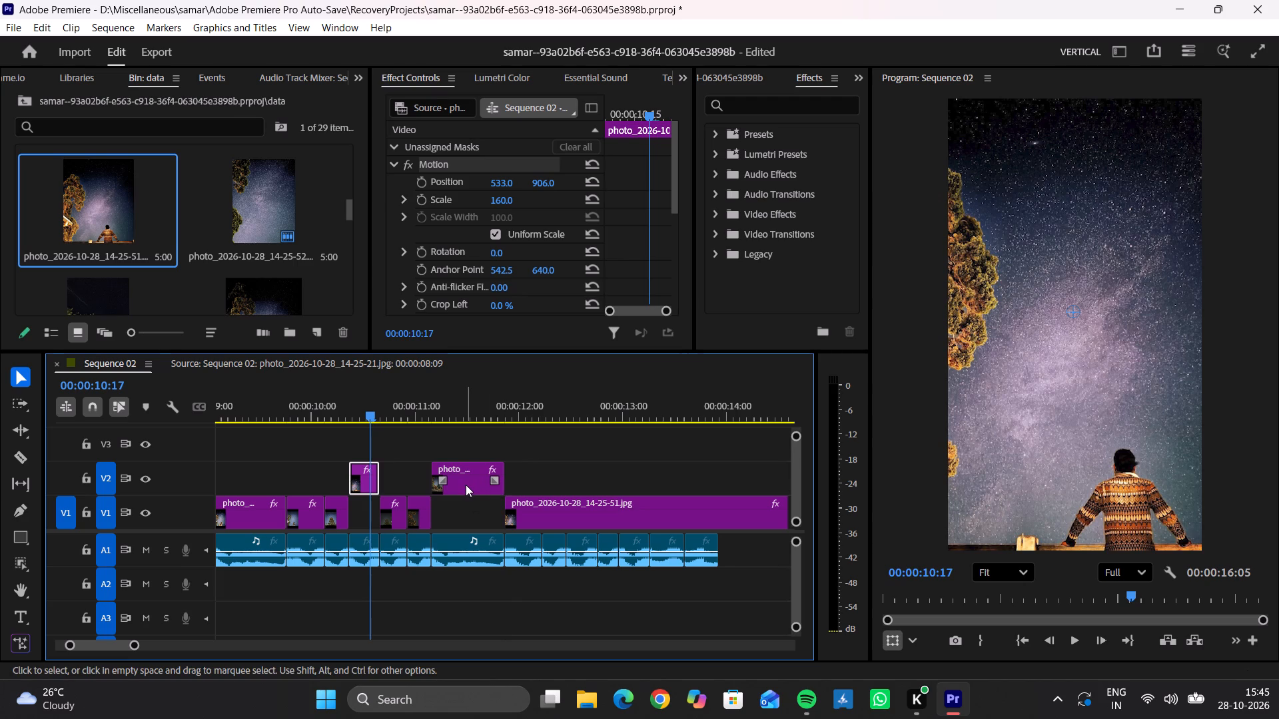
left_click_drag(466, 485, 464, 513)
left_click_drag(368, 488, 368, 509)
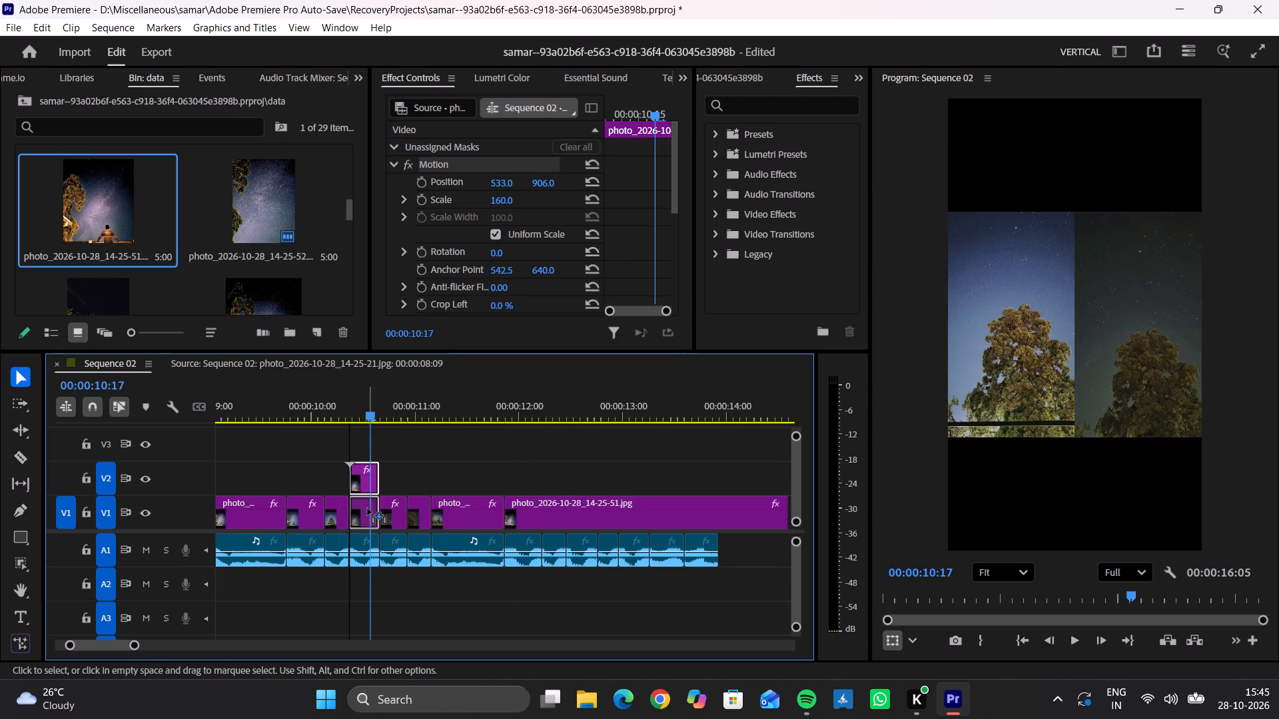
left_click_drag(368, 509, 368, 511)
Split the remaining 14-25-51 photo on V1 at the audio cut at 00:00:12:07.
left_click_drag(508, 412, 534, 412)
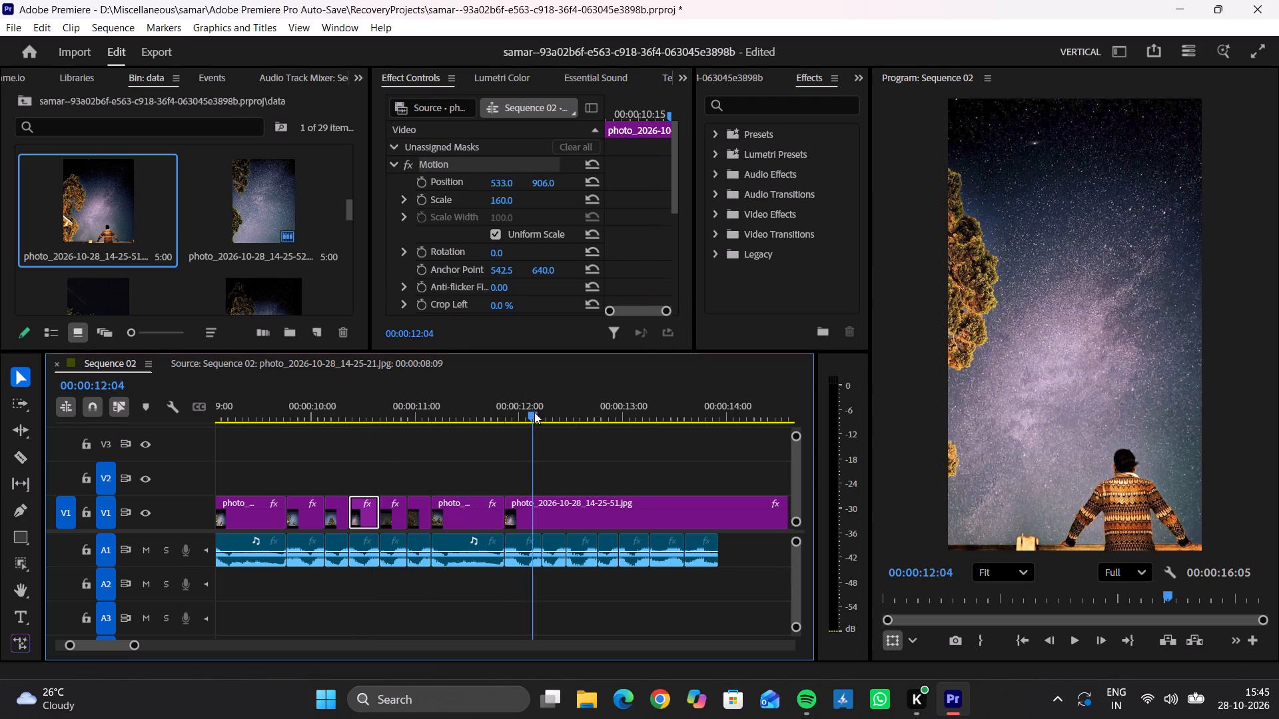
left_click_drag(534, 412, 526, 415)
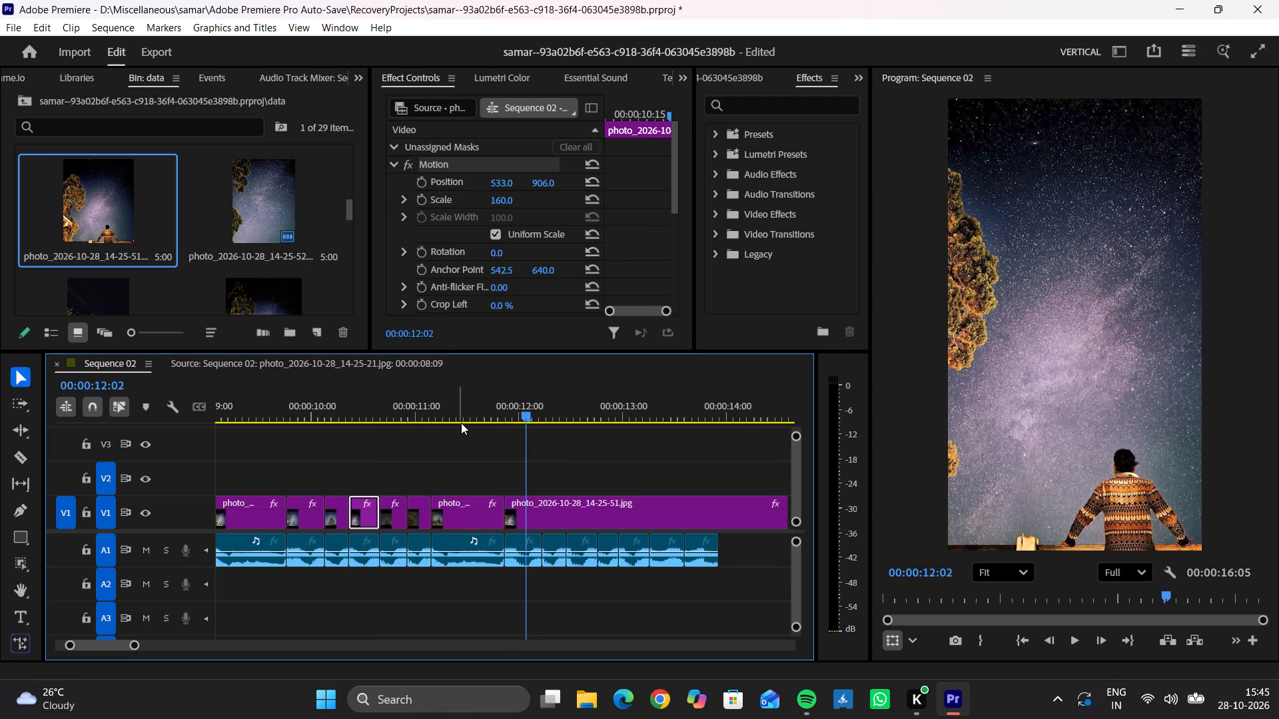
left_click_drag(462, 411, 351, 444)
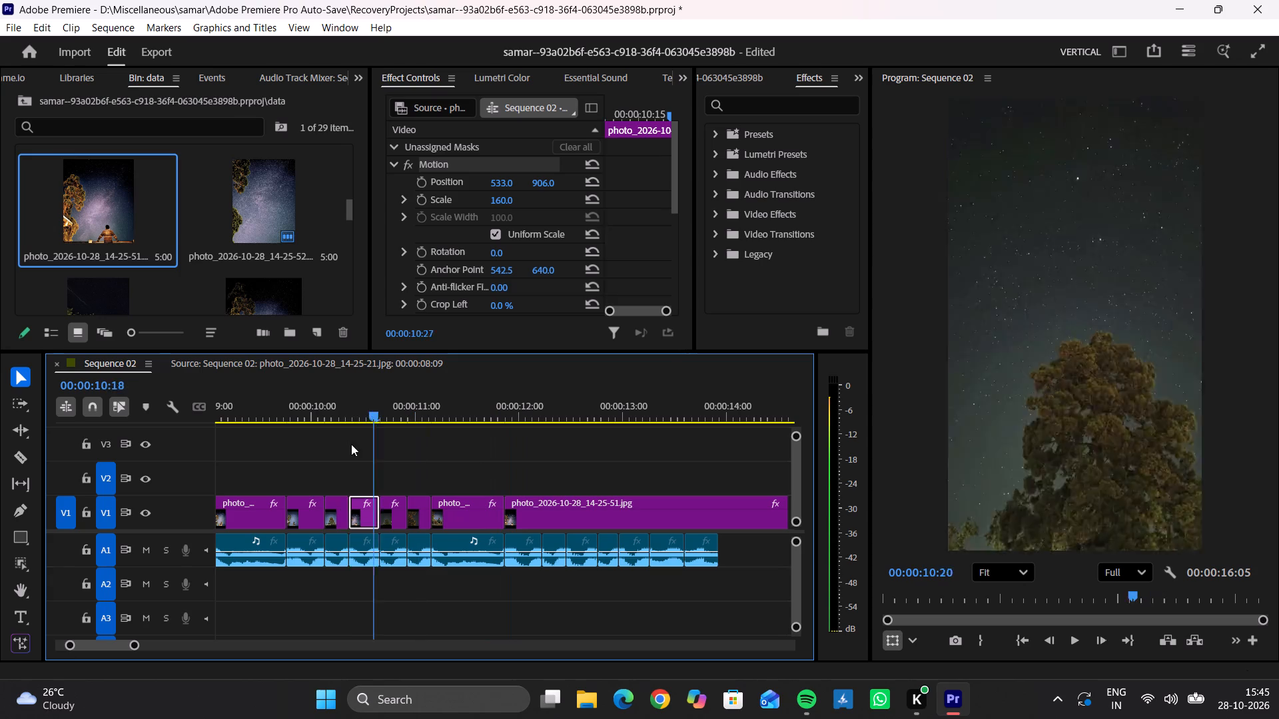
left_click_drag(351, 444, 522, 443)
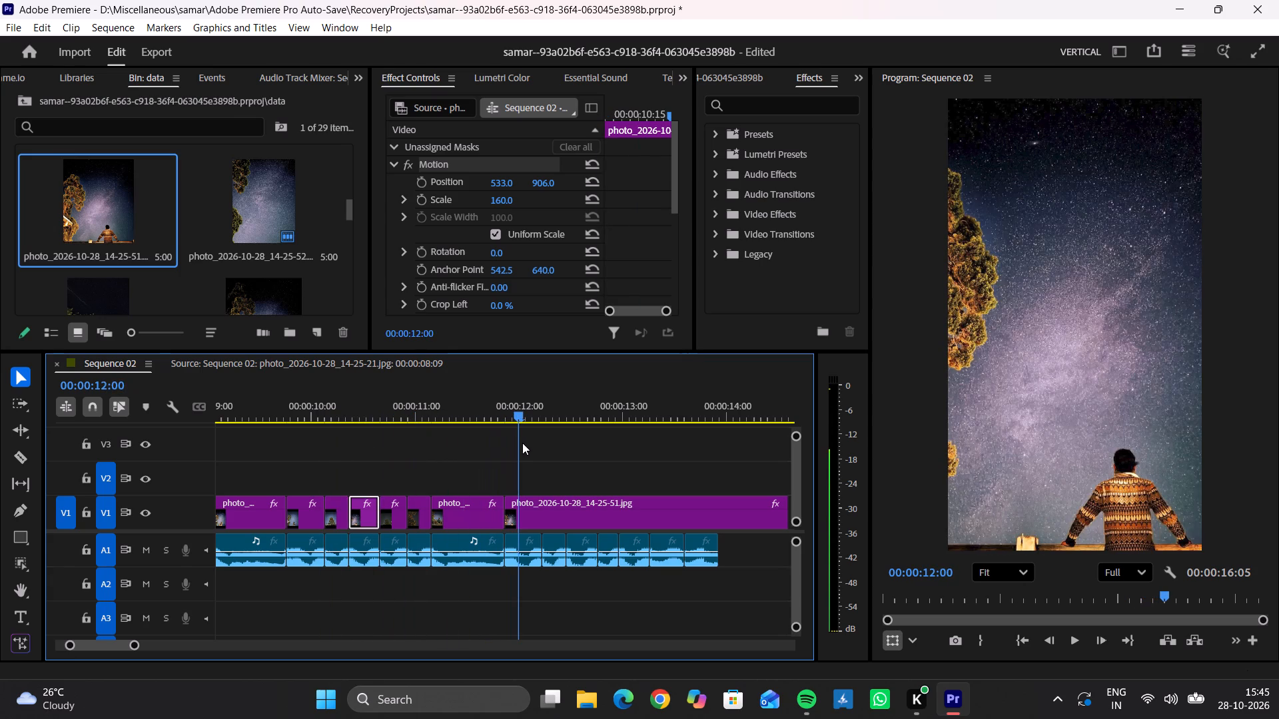
left_click_drag(522, 443, 549, 441)
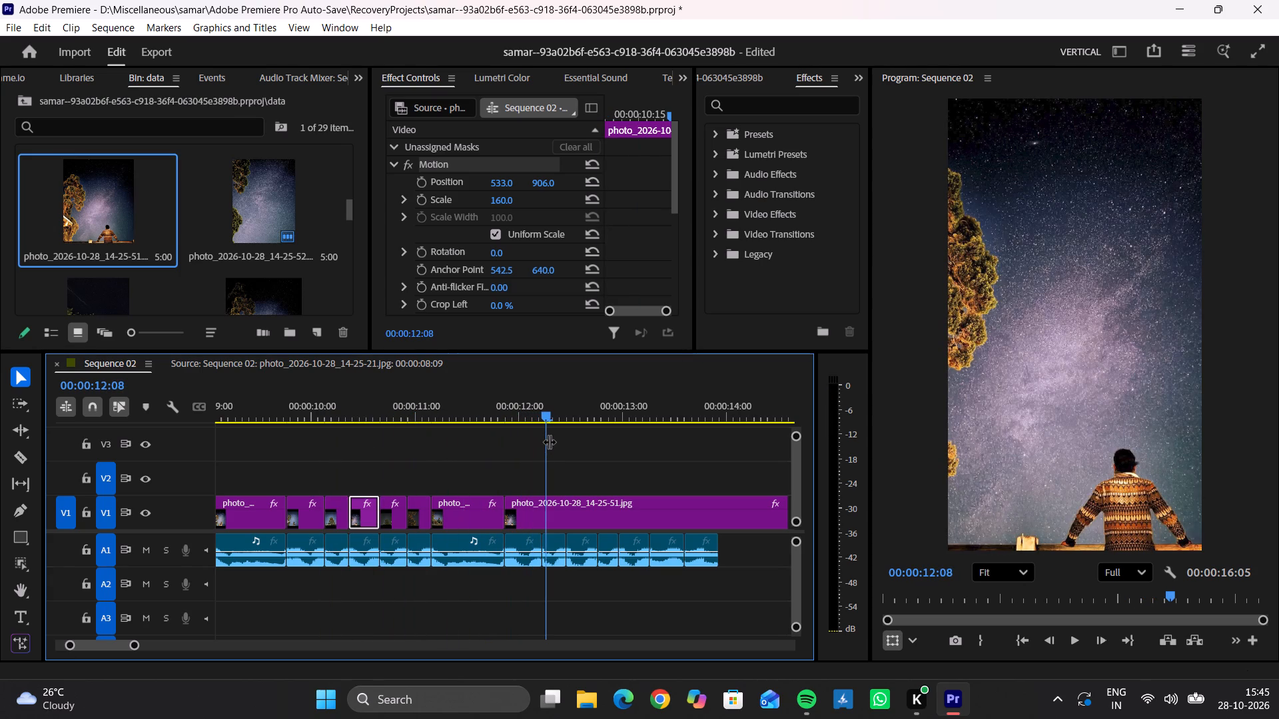
key("Up")
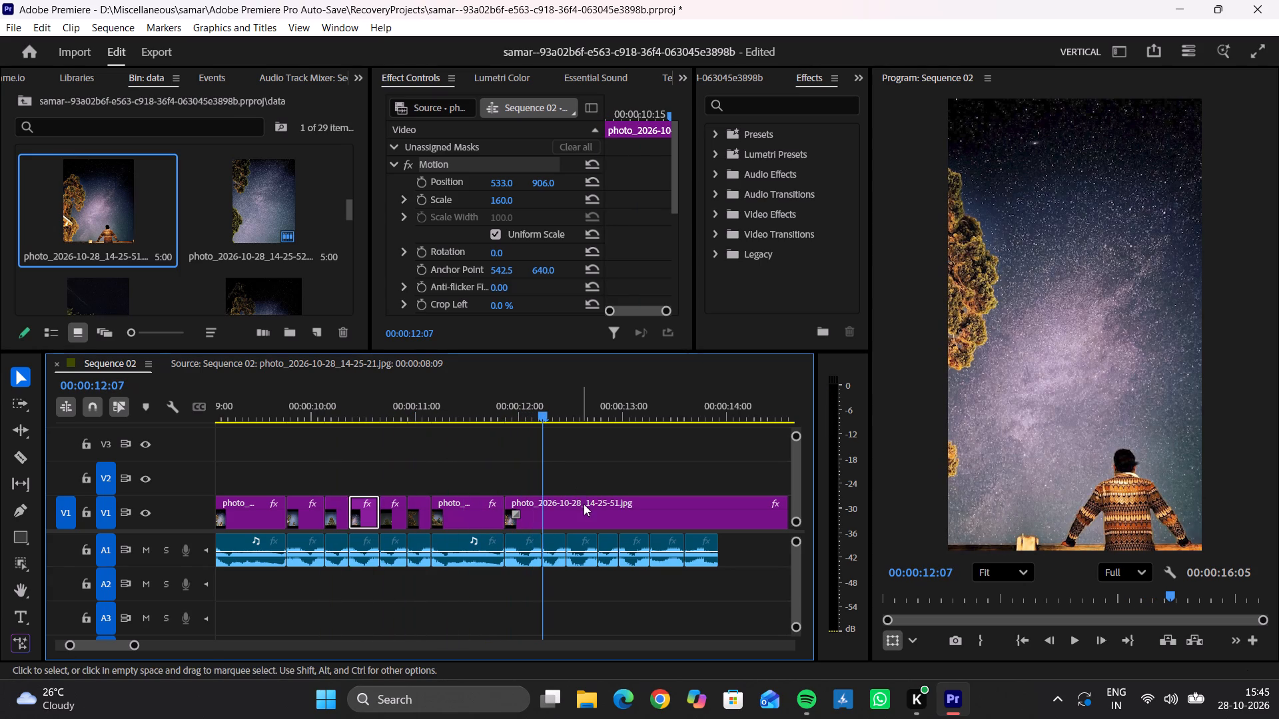
left_click(584, 504)
key("ctrl+k")
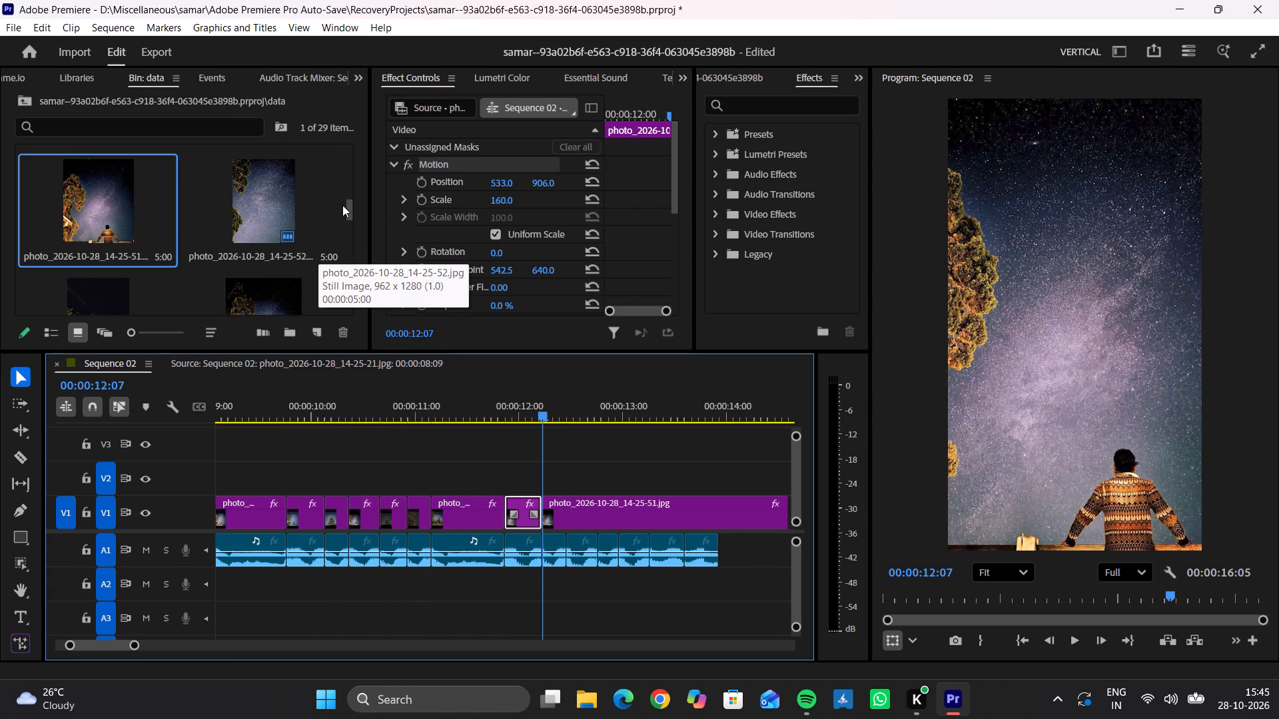
Place the 14-25-57 photo on V1 at 00:00:12:07, overwriting the leftover part of the 14-25-51 photo.
left_click_drag(352, 206, 350, 228)
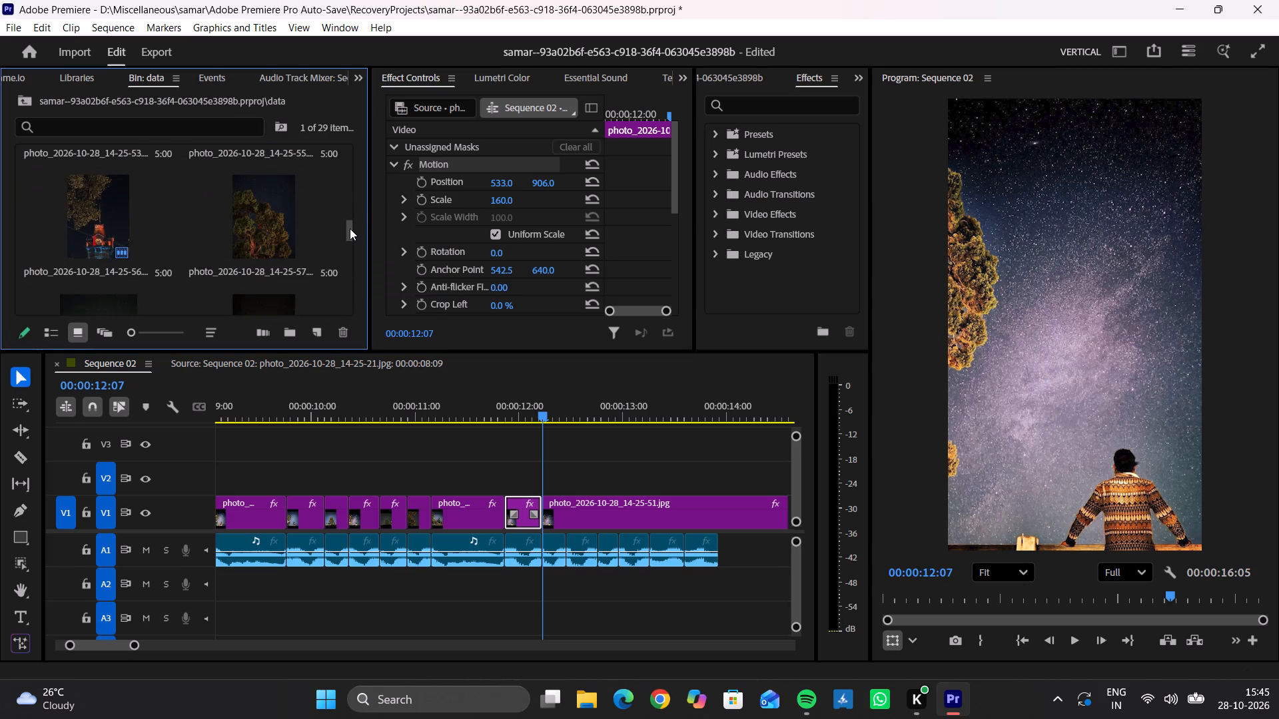
left_click_drag(350, 228, 350, 229)
left_click_drag(268, 212, 572, 505)
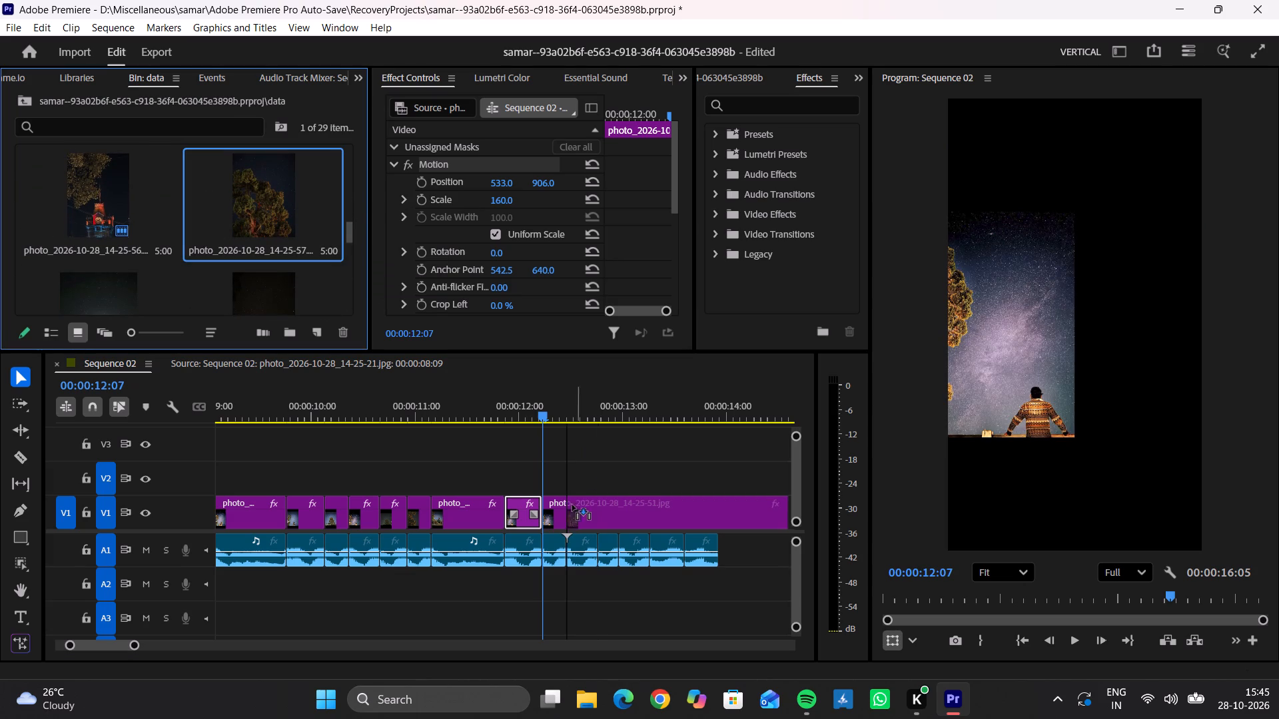
left_click_drag(572, 505, 546, 513)
Scale the 14-25-57 photo to 152 and split it at the audio cut at 00:00:12:14.
key("Down")
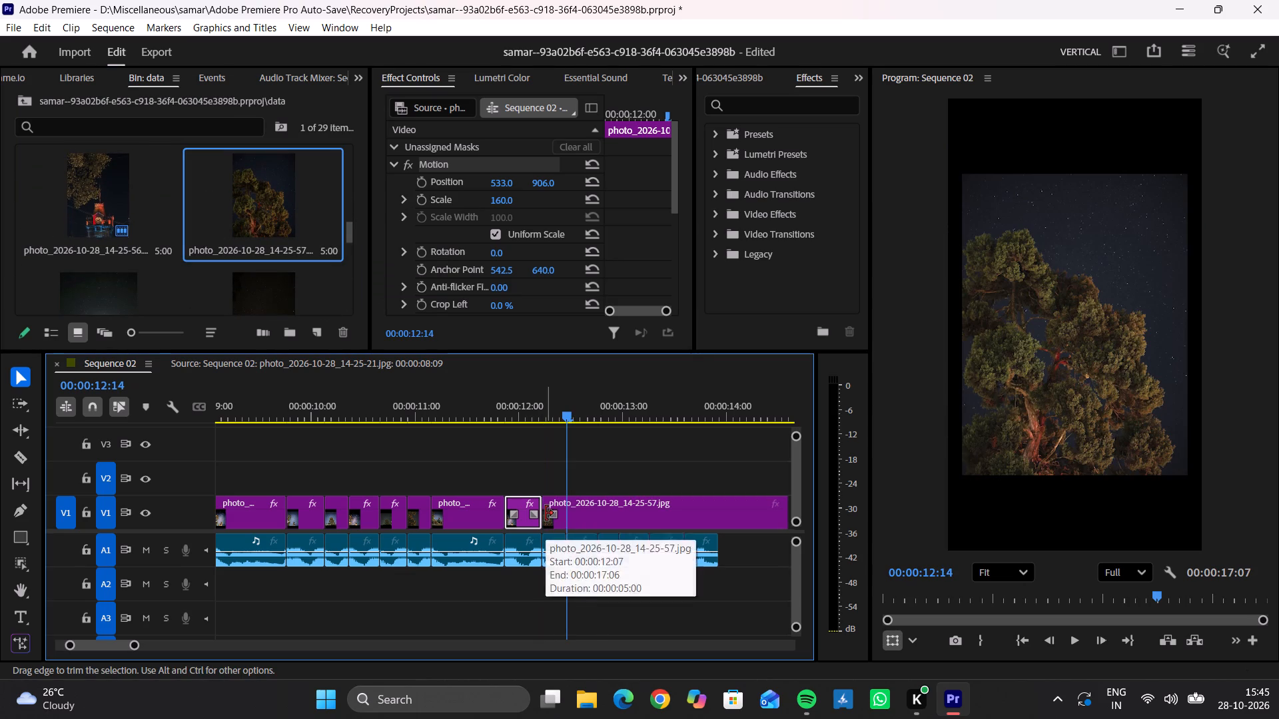
left_click(578, 520)
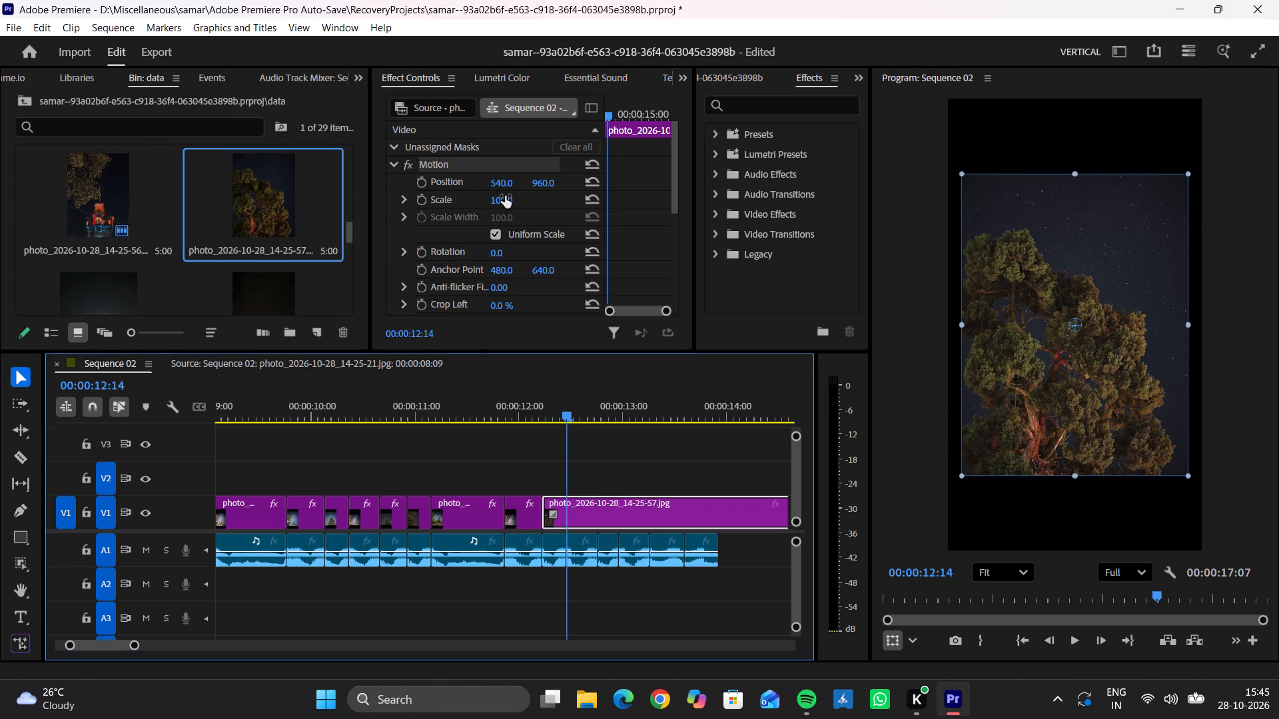
left_click_drag(506, 204, 541, 209)
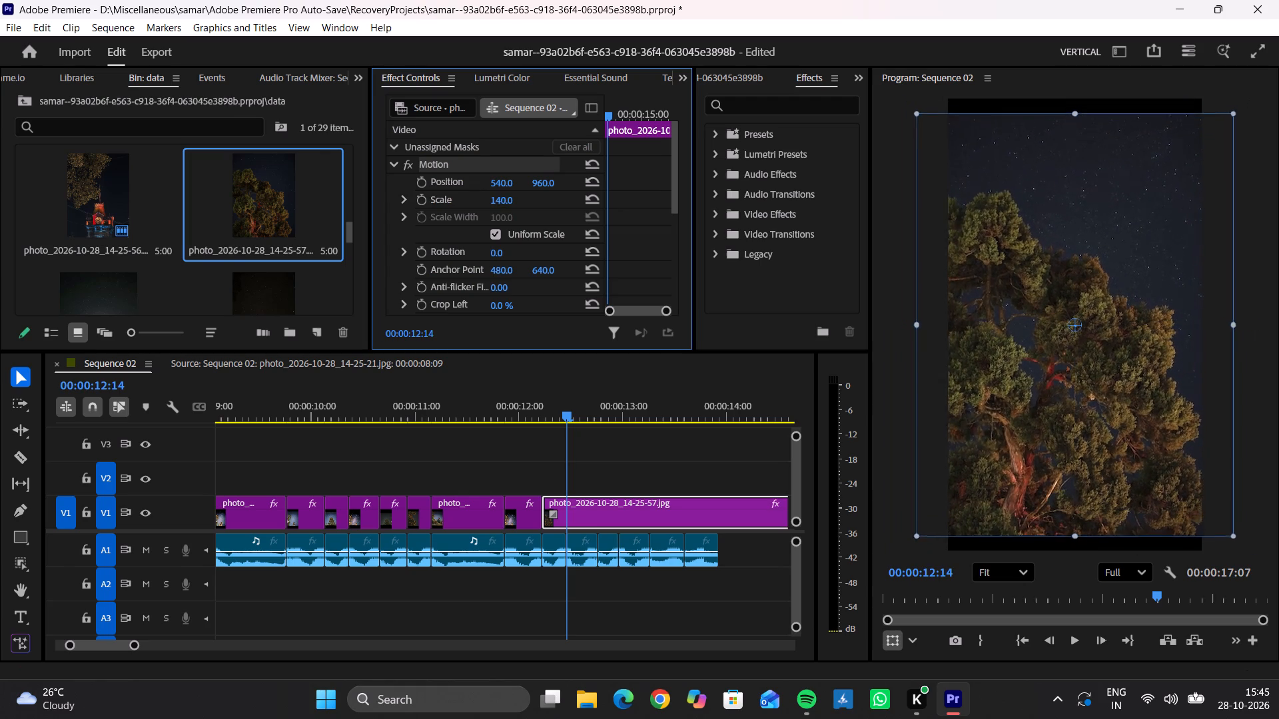
left_click_drag(541, 209, 548, 206)
key("ctrl+k")
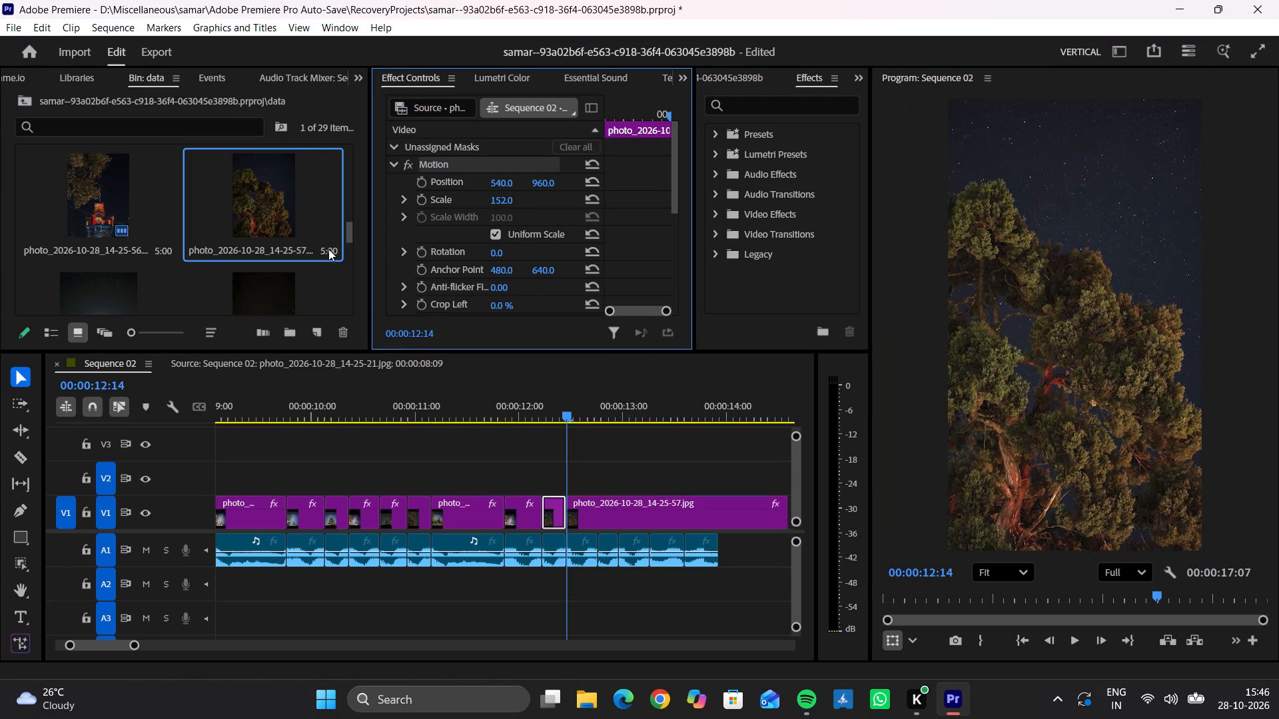
Place the 14-25-36 star-trail photo on V1 at 00:00:12:14, overwriting the leftover part of the 14-25-57 photo.
left_click_drag(348, 234, 348, 246)
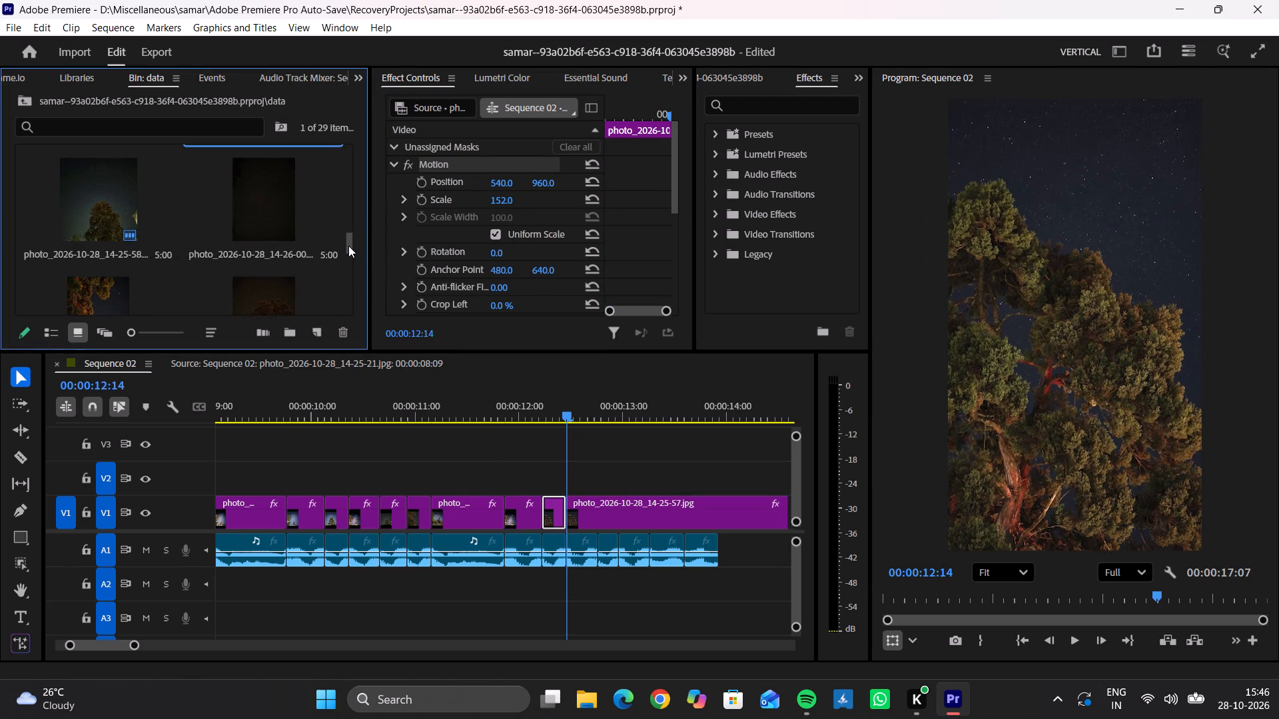
left_click_drag(348, 246, 346, 269)
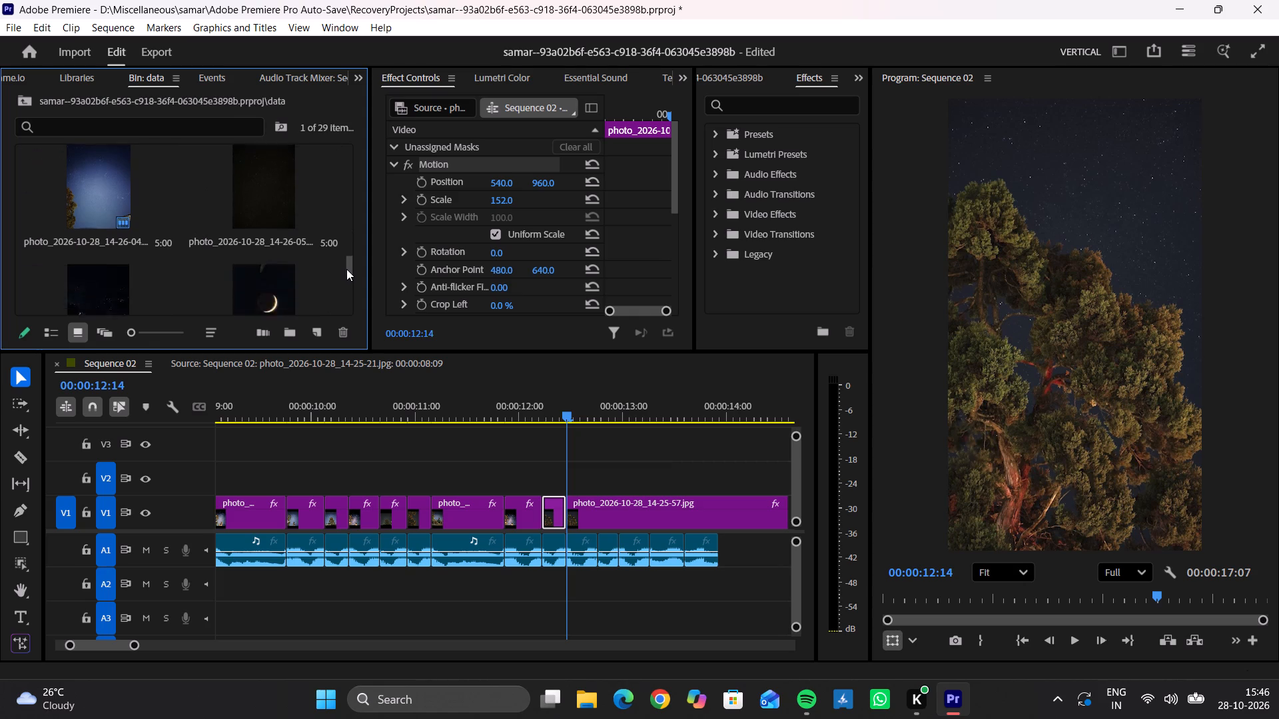
left_click_drag(346, 269, 345, 247)
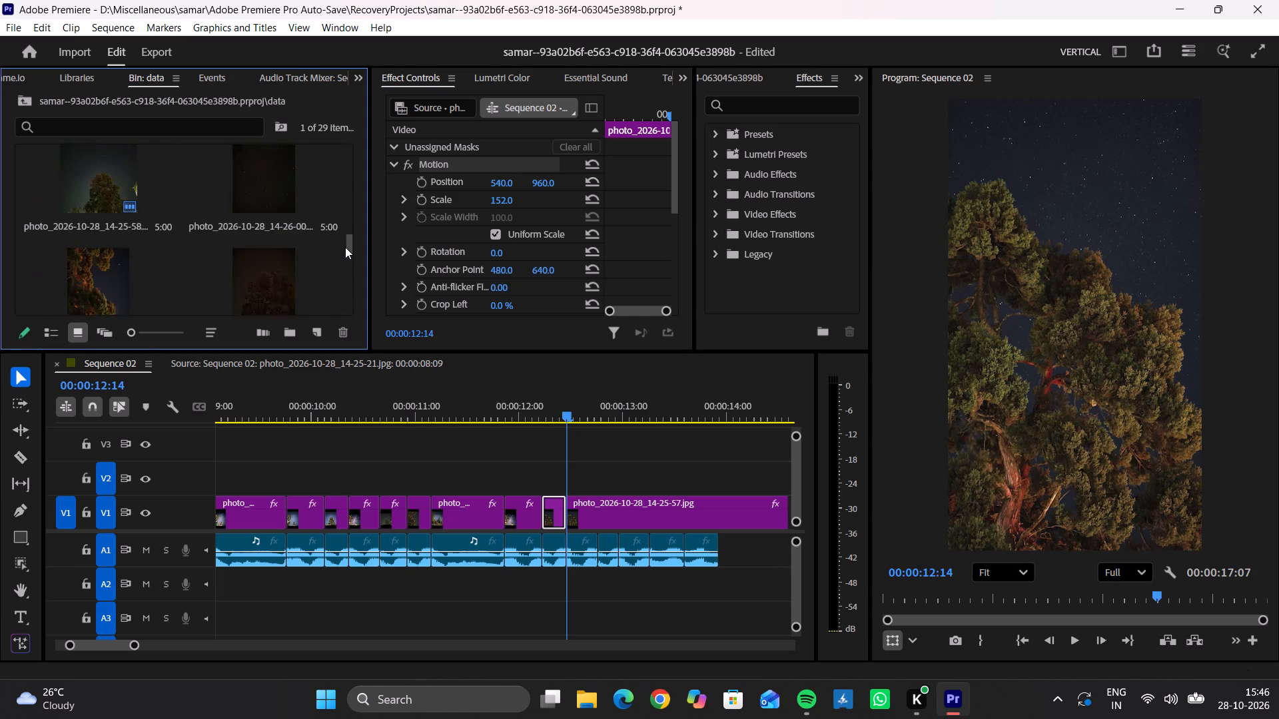
left_click_drag(345, 247, 342, 201)
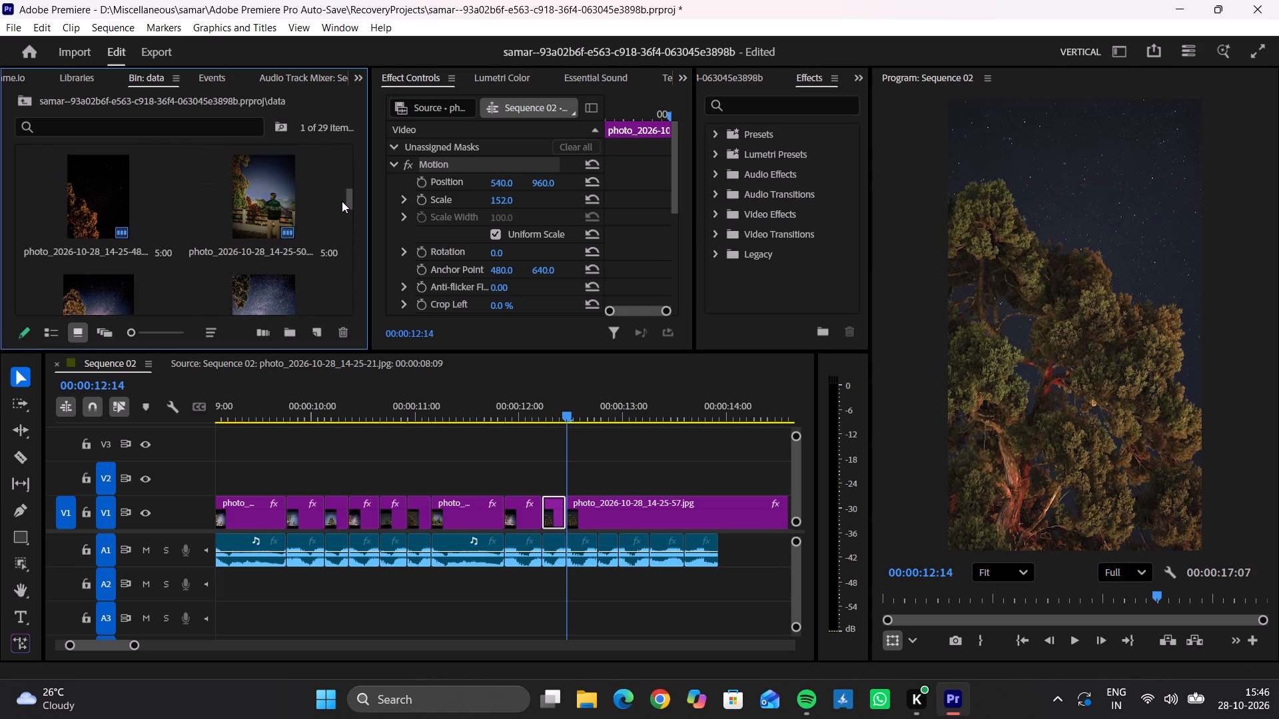
left_click_drag(342, 201, 341, 160)
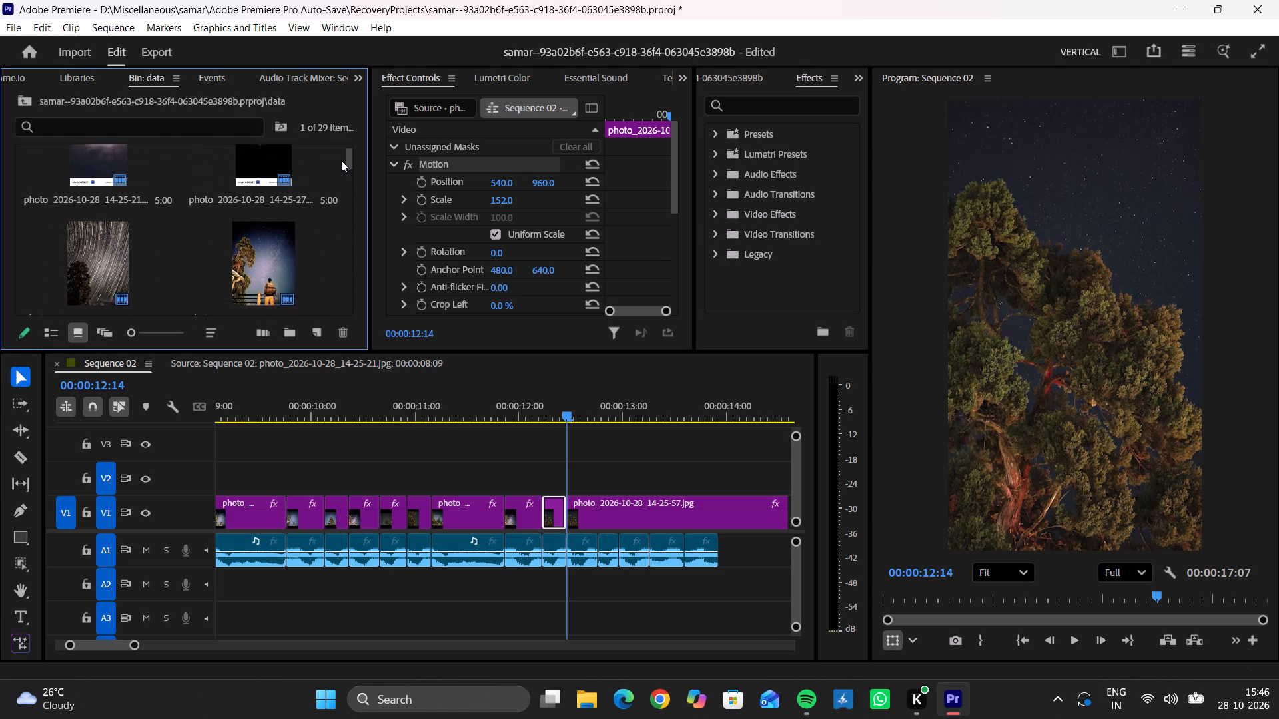
left_click_drag(341, 160, 336, 166)
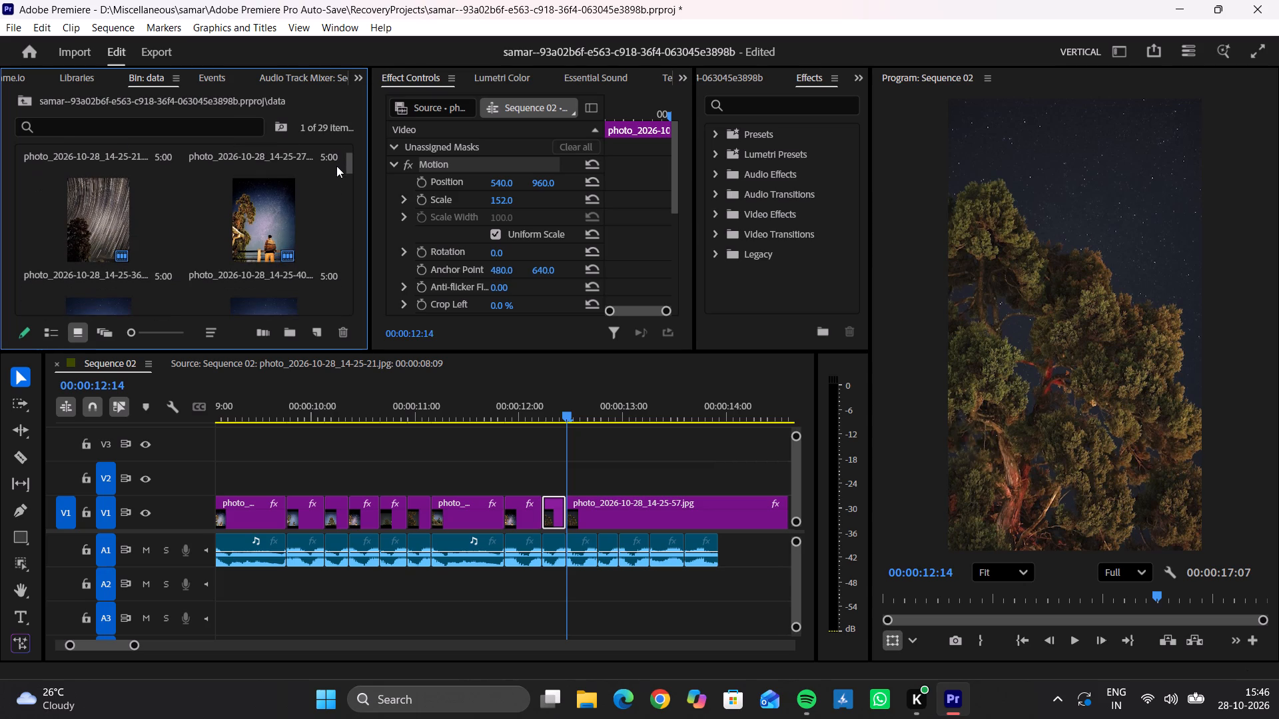
left_click_drag(107, 217, 574, 479)
left_click_drag(599, 479, 599, 511)
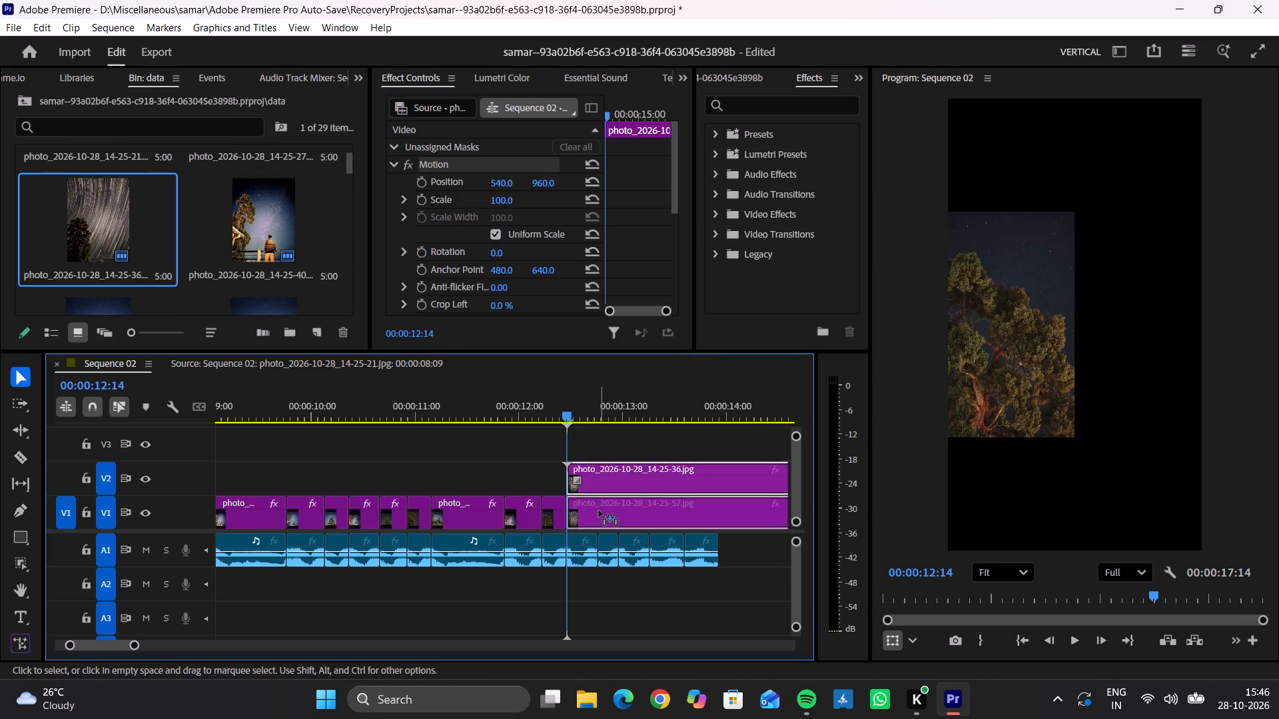
left_click_drag(599, 511, 599, 512)
Scale the 14-25-36 photo on V1 to 156, with the playhead at the audio cut at 00:00:12:23.
key("Down")
left_click(599, 512)
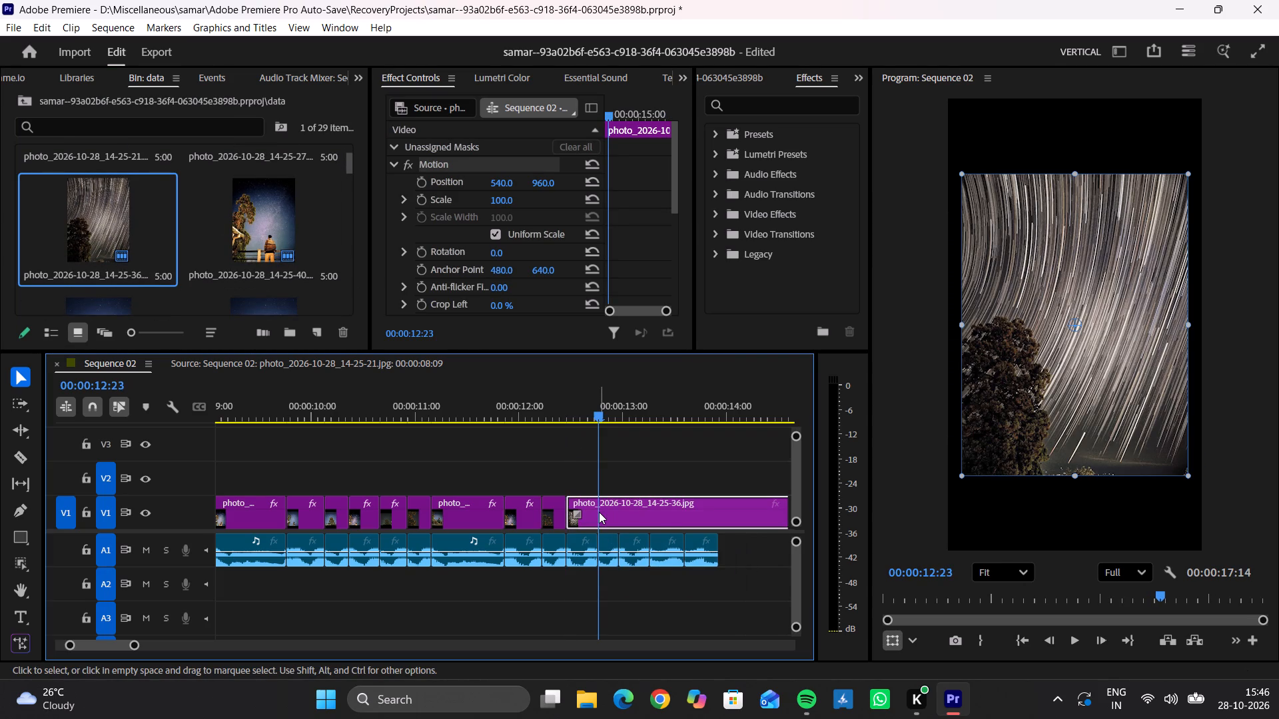
left_click_drag(498, 200, 528, 200)
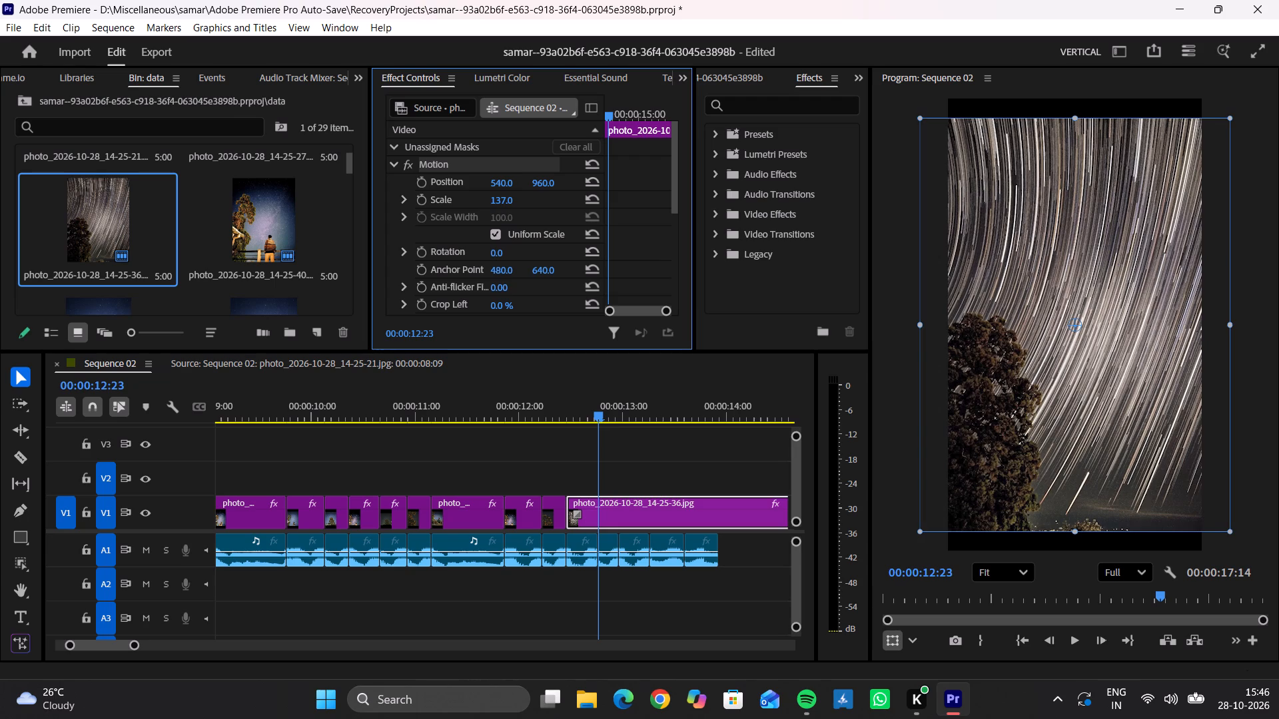
left_click_drag(528, 200, 549, 204)
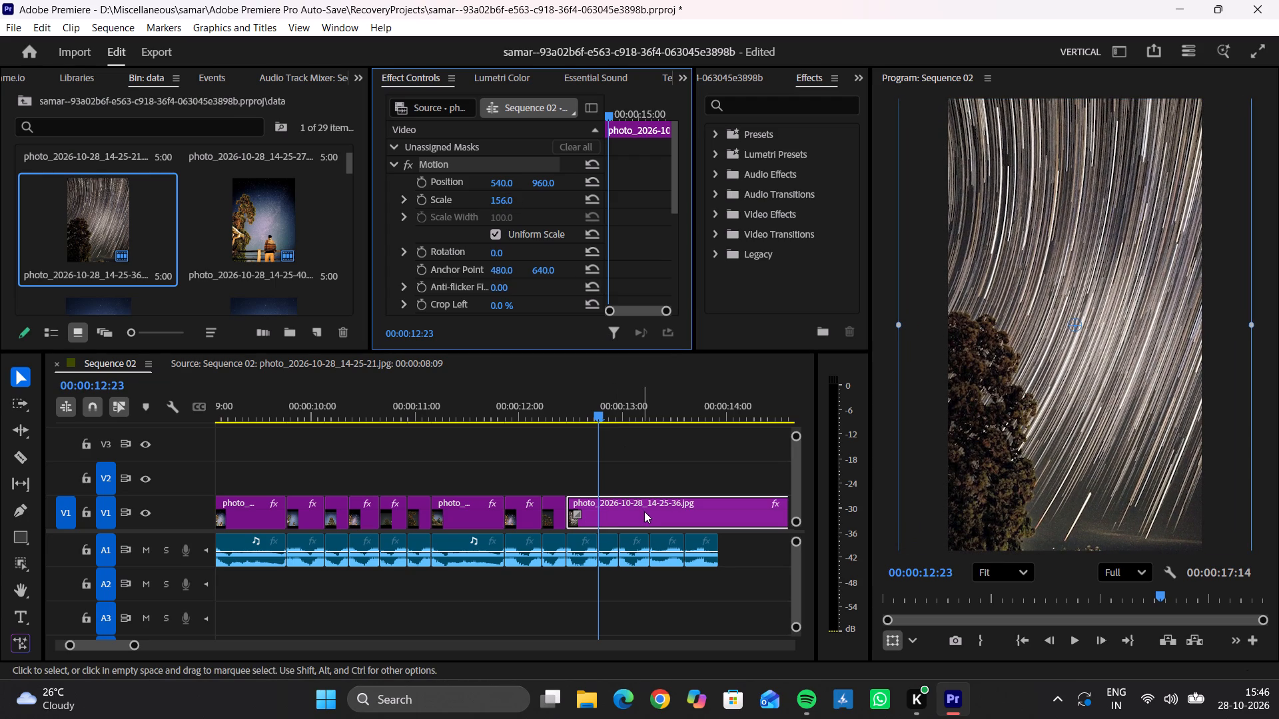
key("Down")
key("Up")
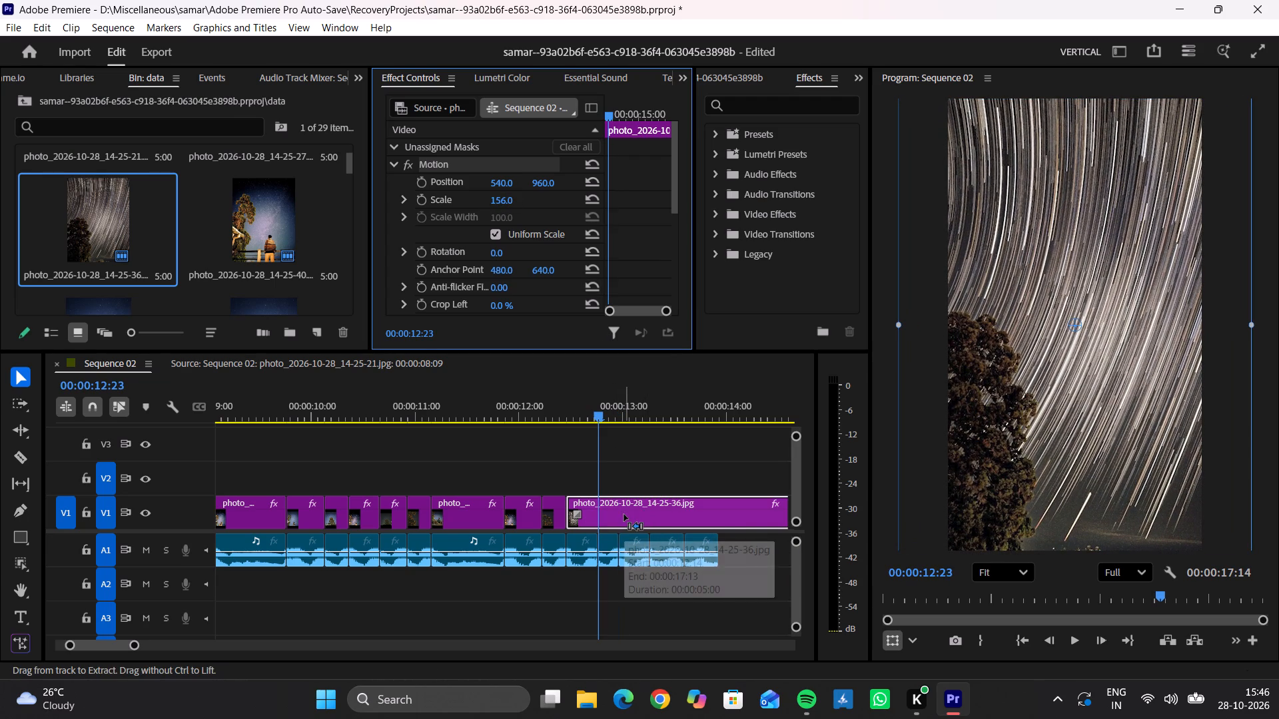
Split the 14-25-36 star-trail photo on V1 at the audio cut at 00:00:12:23.
key("ctrl+k")
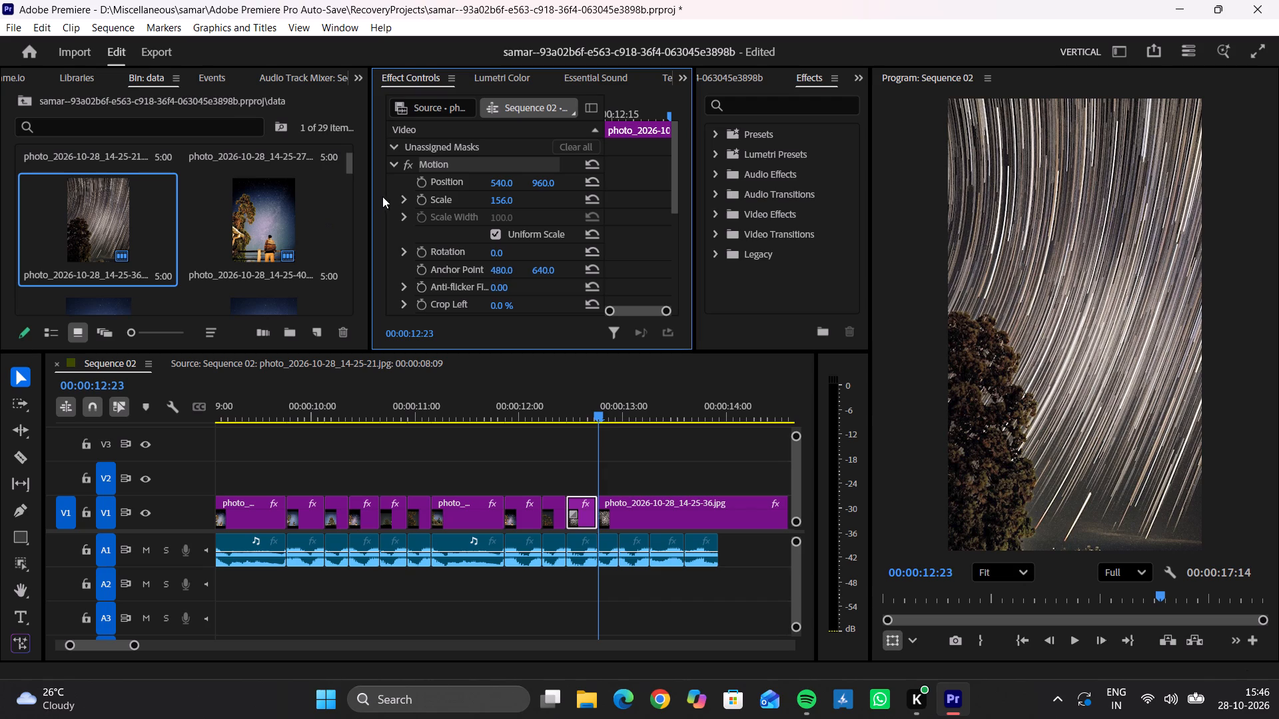
Place the 14-25-48 photo on V1 at 00:00:12:23, overwriting the leftover part of the 14-25-36 photo.
left_click_drag(347, 164, 348, 185)
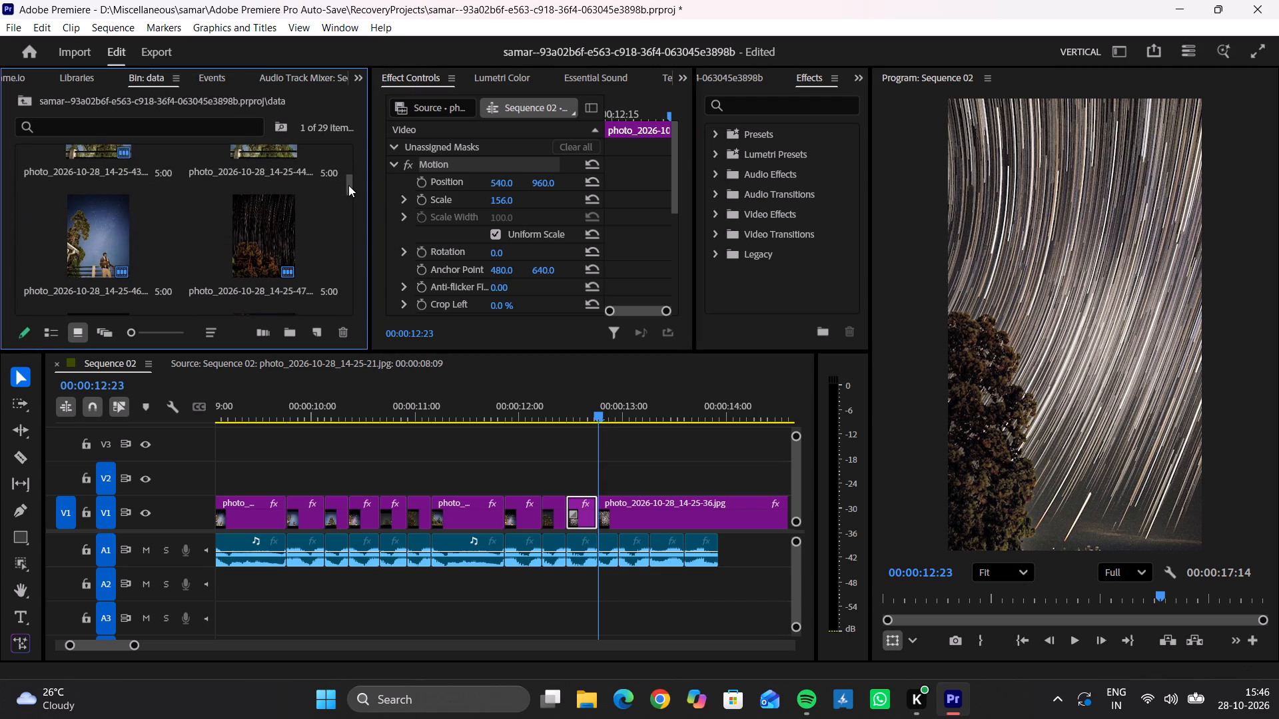
left_click_drag(348, 185, 348, 186)
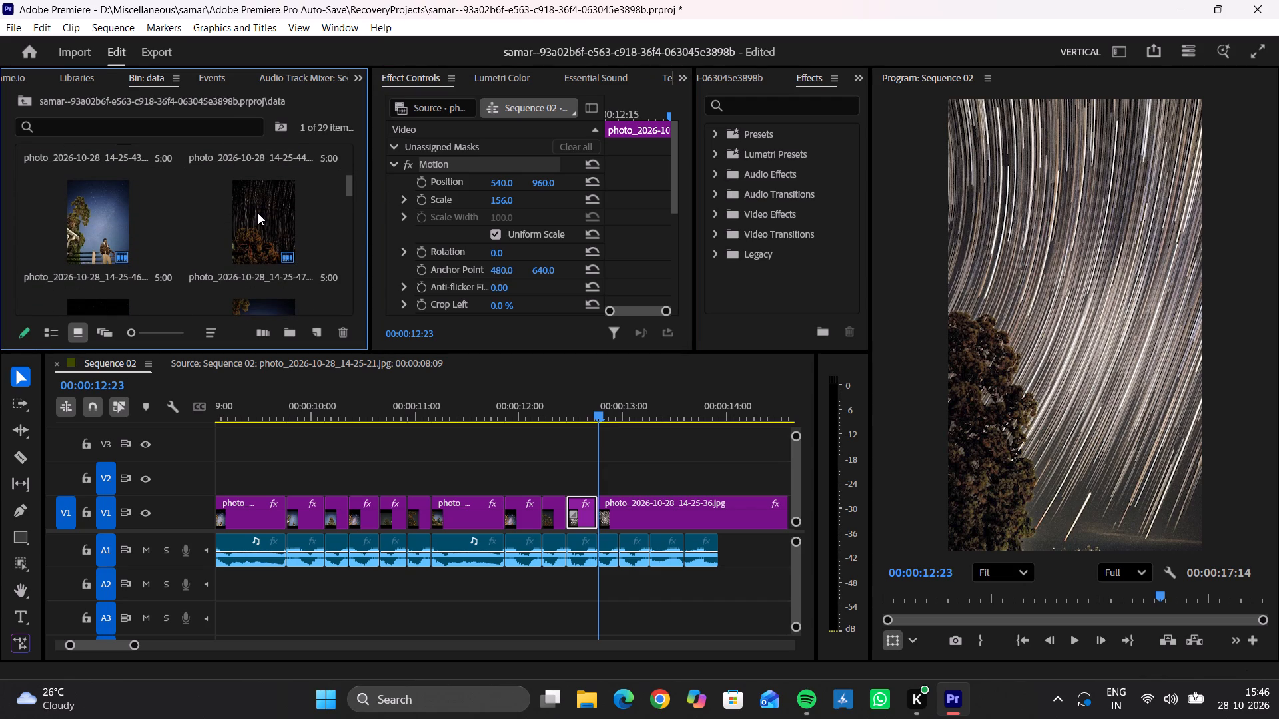
left_click_drag(348, 187, 350, 201)
left_click_drag(91, 184, 684, 480)
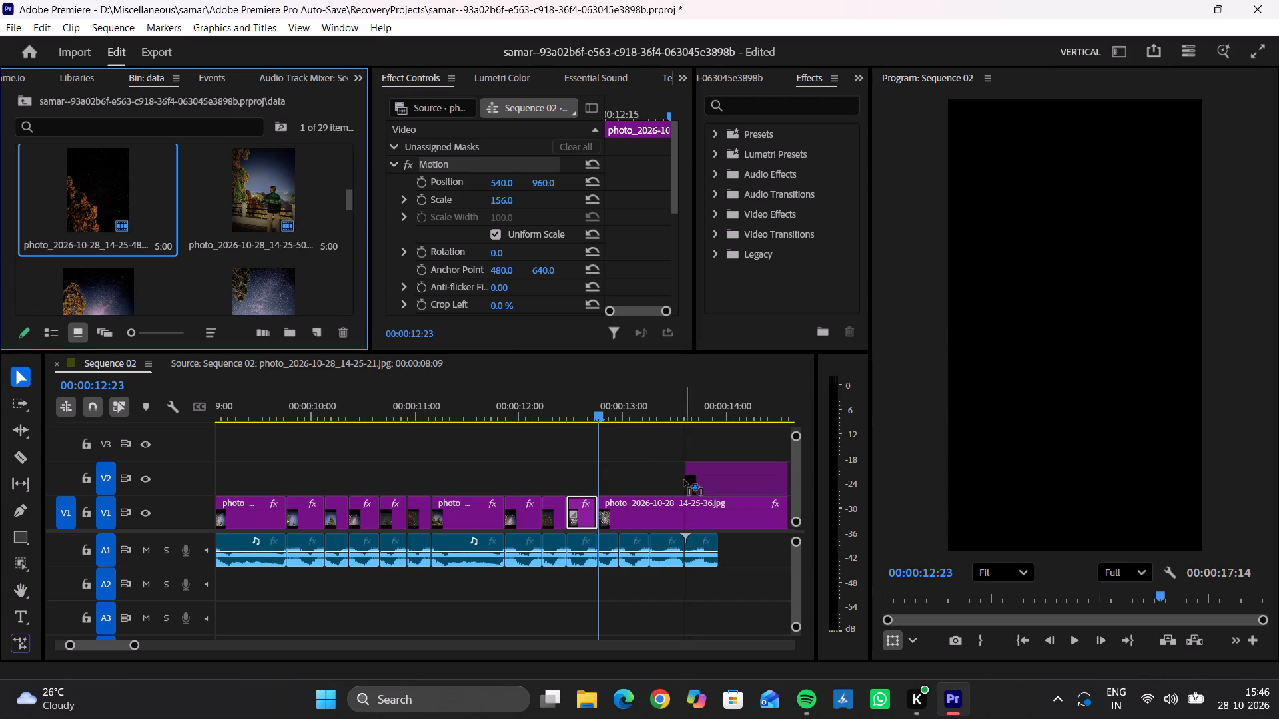
left_click_drag(684, 480, 601, 483)
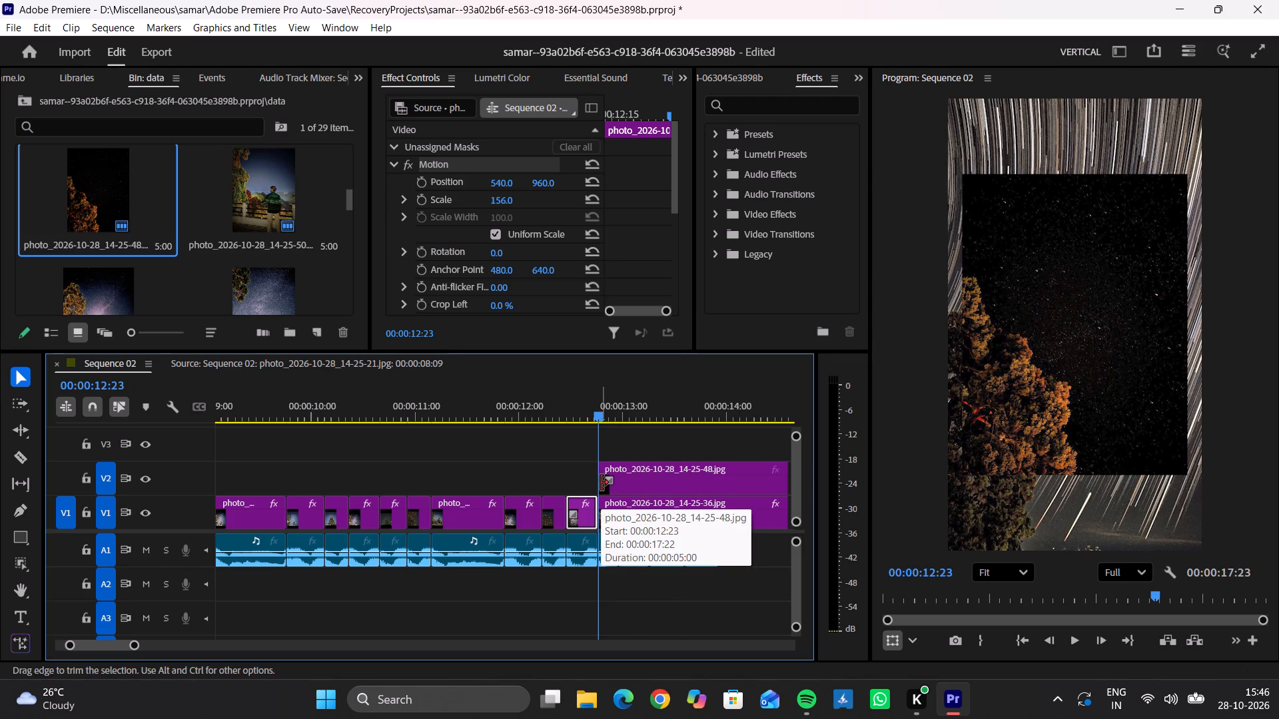
key("Down")
left_click(654, 483)
left_click_drag(654, 483, 654, 489)
left_click(123, 367)
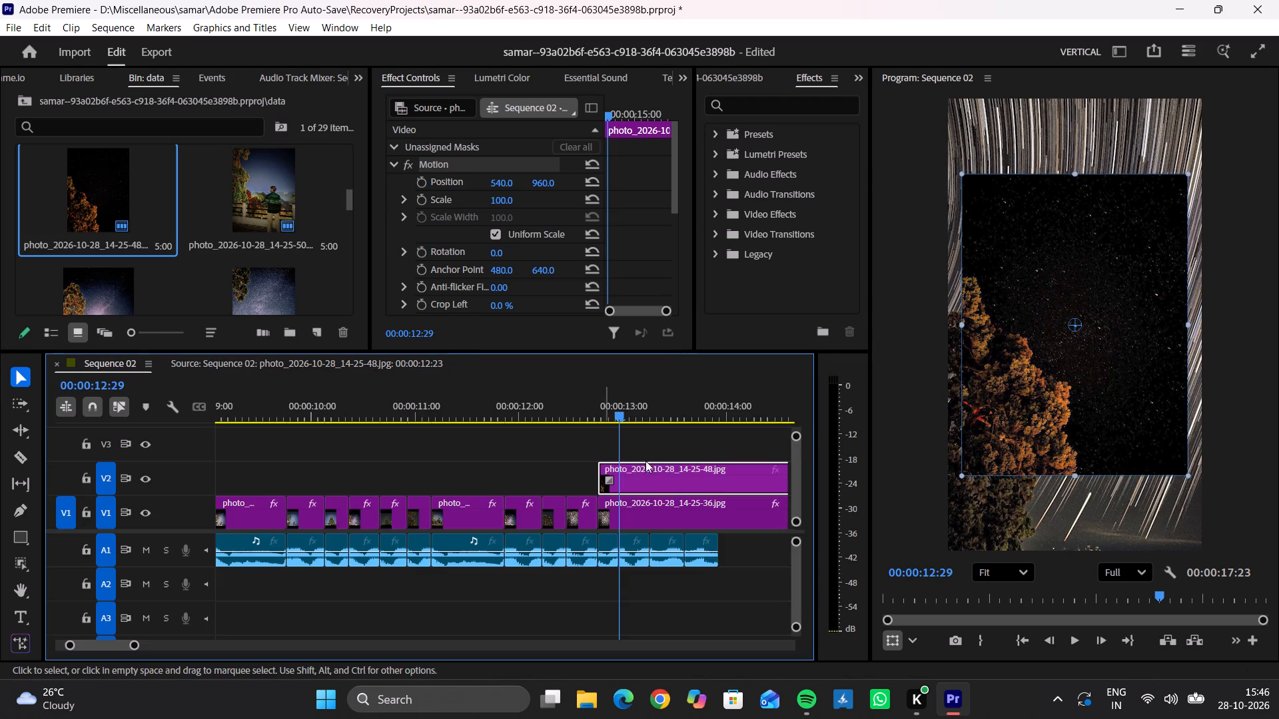
left_click_drag(671, 481, 671, 510)
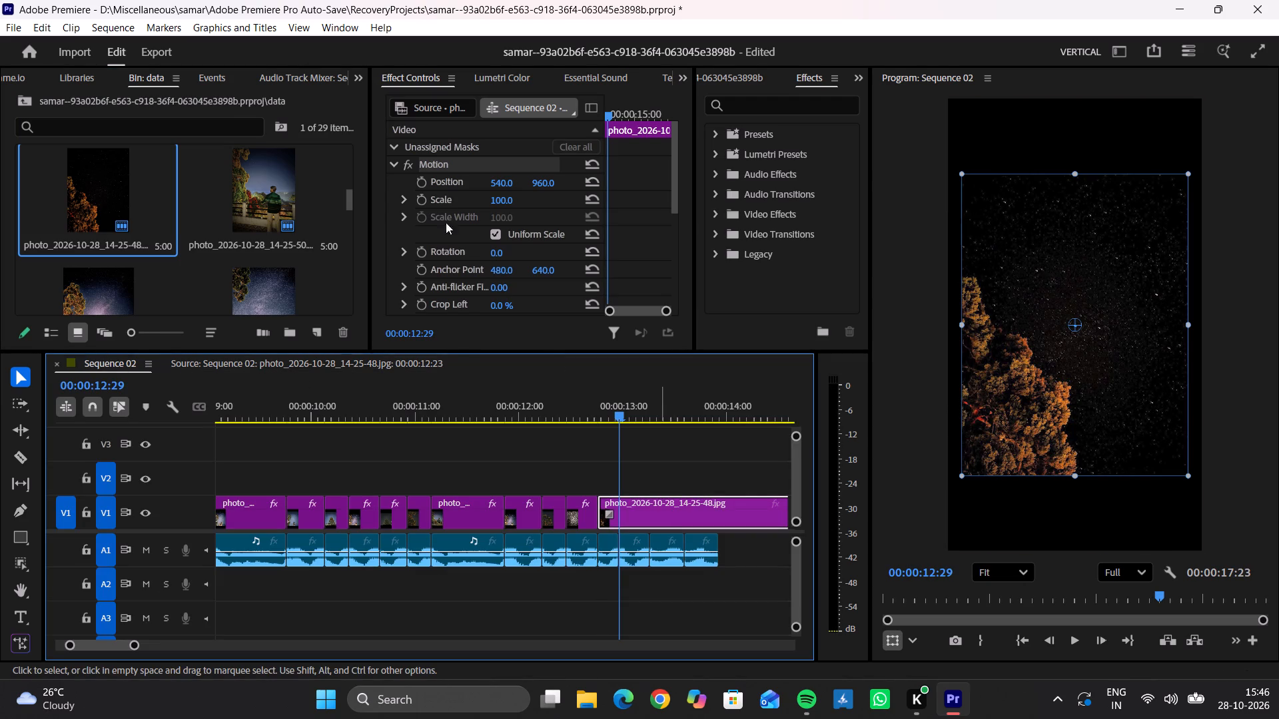
Scale the 14-25-48 photo to 161, set its horizontal position to 711, and split it at the audio cut at 00:00:12:29.
left_click_drag(504, 198, 555, 196)
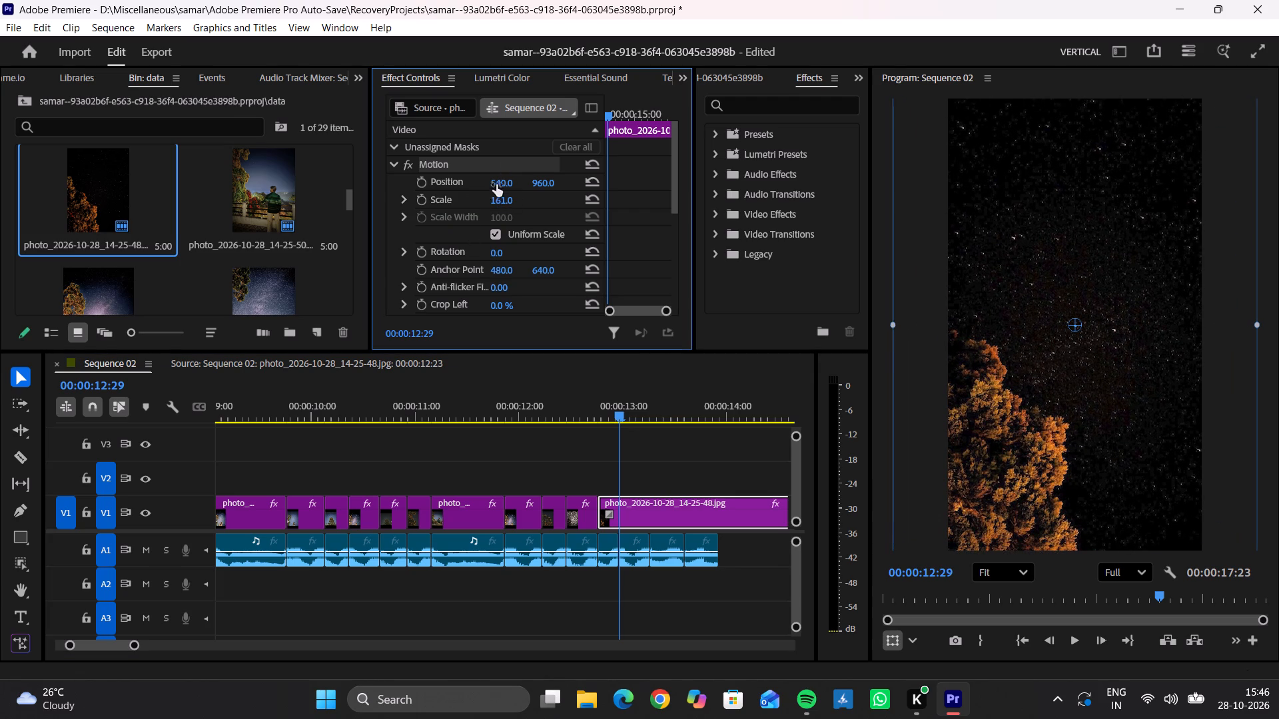
left_click_drag(499, 184, 643, 203)
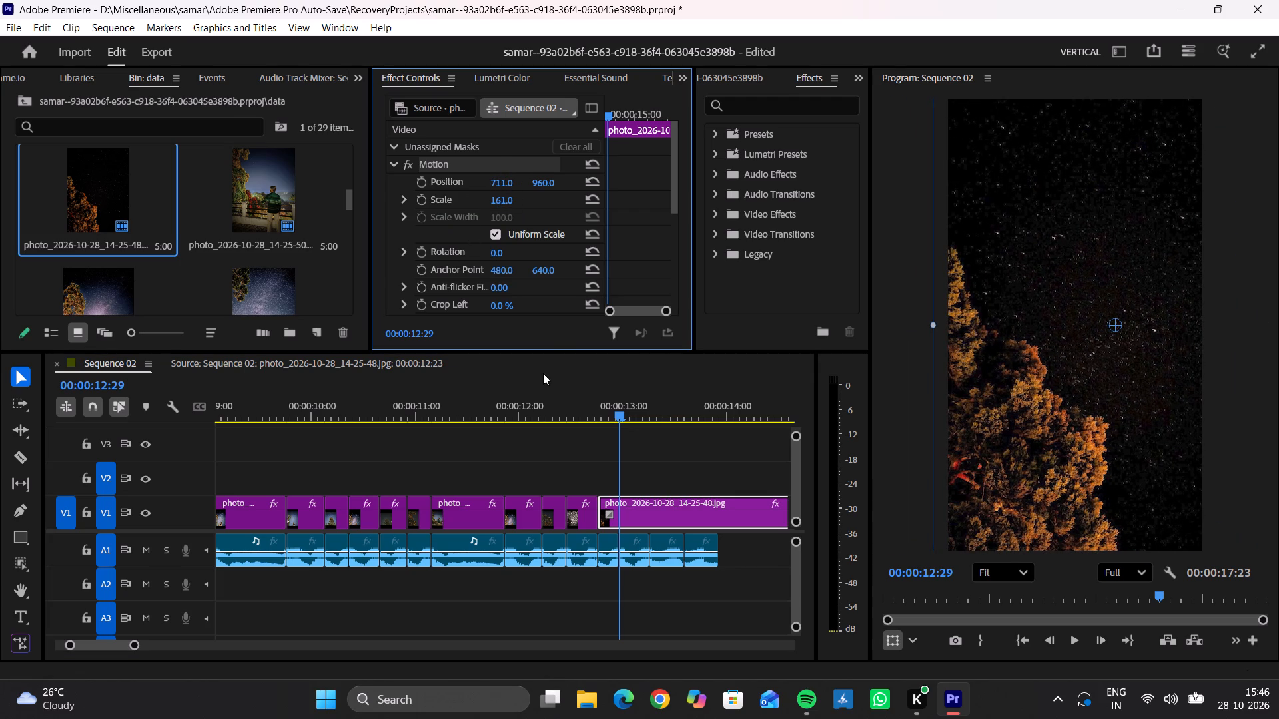
key("ctrl+k")
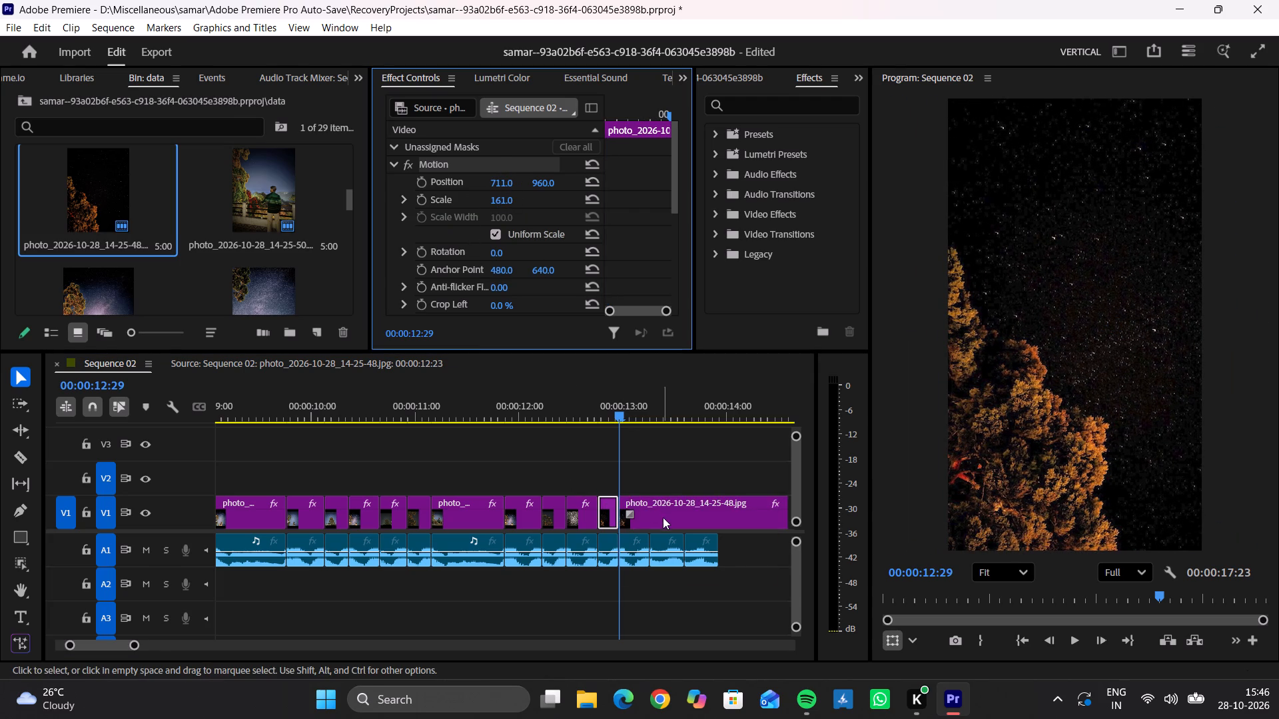
Place the 14-25-47 star-trail photo on V1 at 00:00:12:29, overwriting the leftover part of the 14-25-48 photo.
left_click_drag(348, 201, 349, 209)
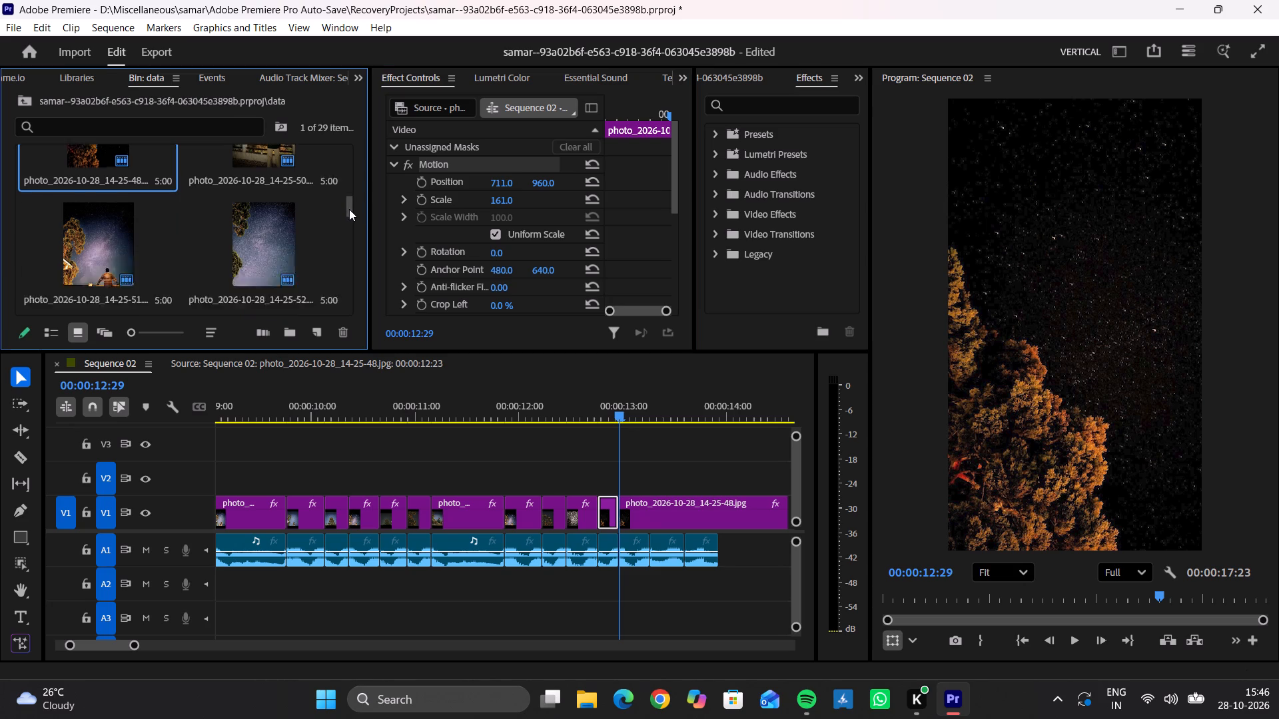
left_click_drag(349, 209, 342, 240)
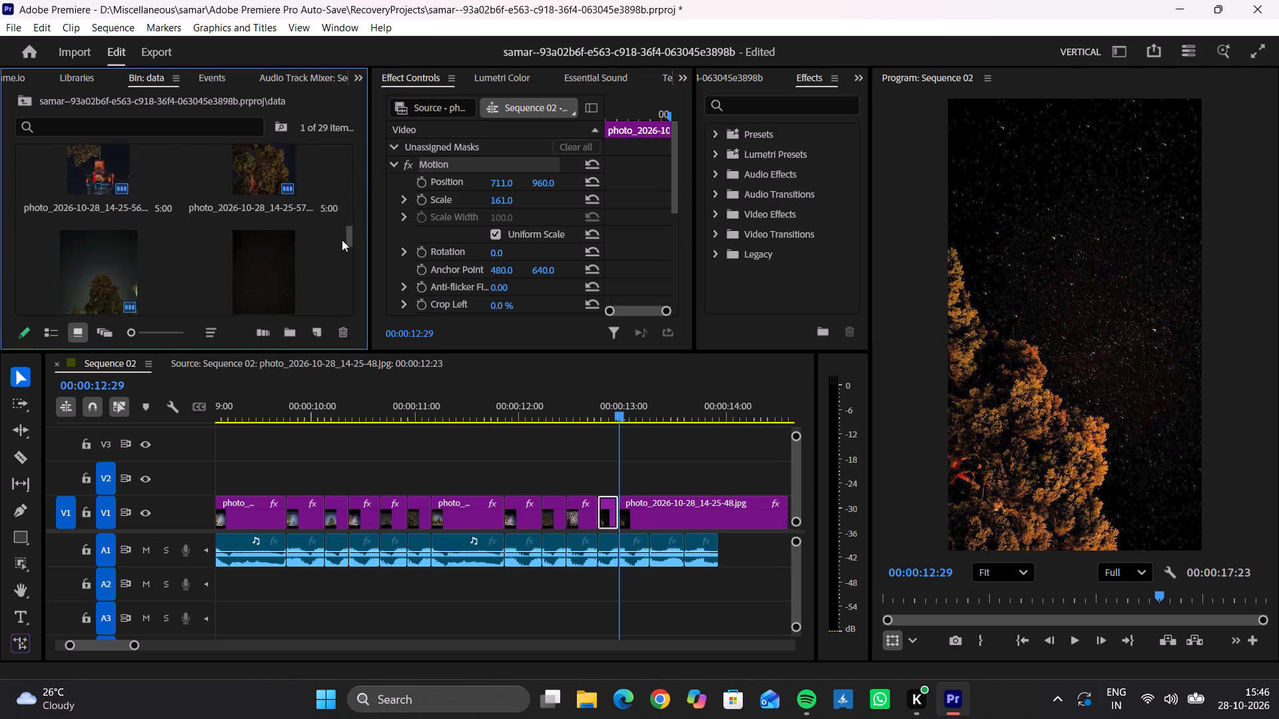
left_click_drag(342, 240, 348, 175)
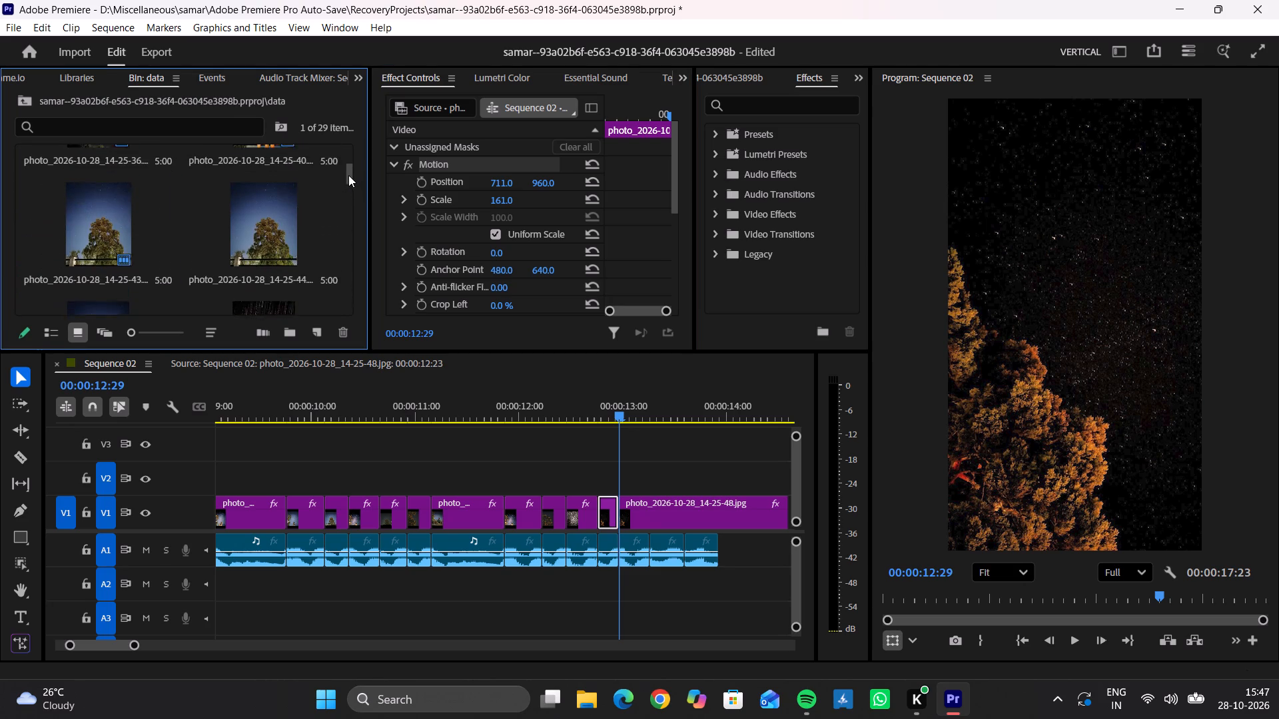
left_click_drag(348, 175, 348, 166)
left_click_drag(348, 166, 347, 184)
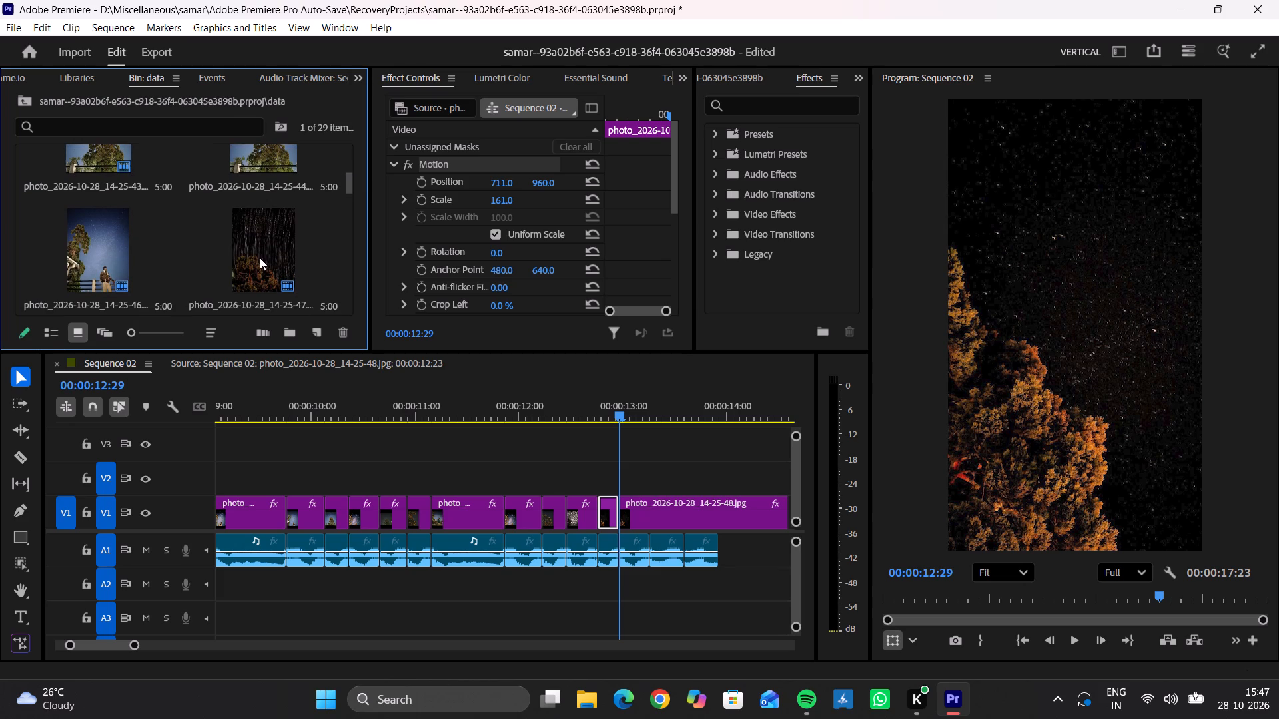
left_click_drag(260, 258, 620, 532)
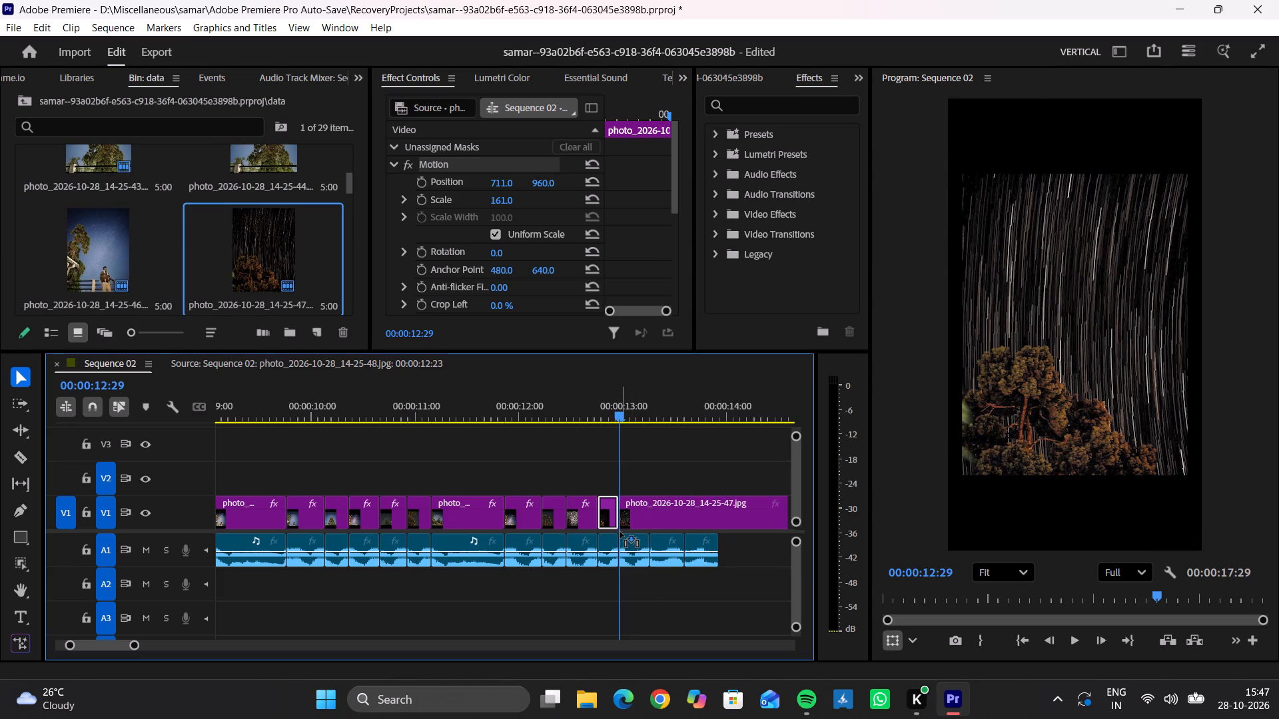
Scale the 14-25-47 photo to 166, set its vertical position to 866, and split it at the audio cut at 00:00:13:08.
key("Down")
left_click(668, 523)
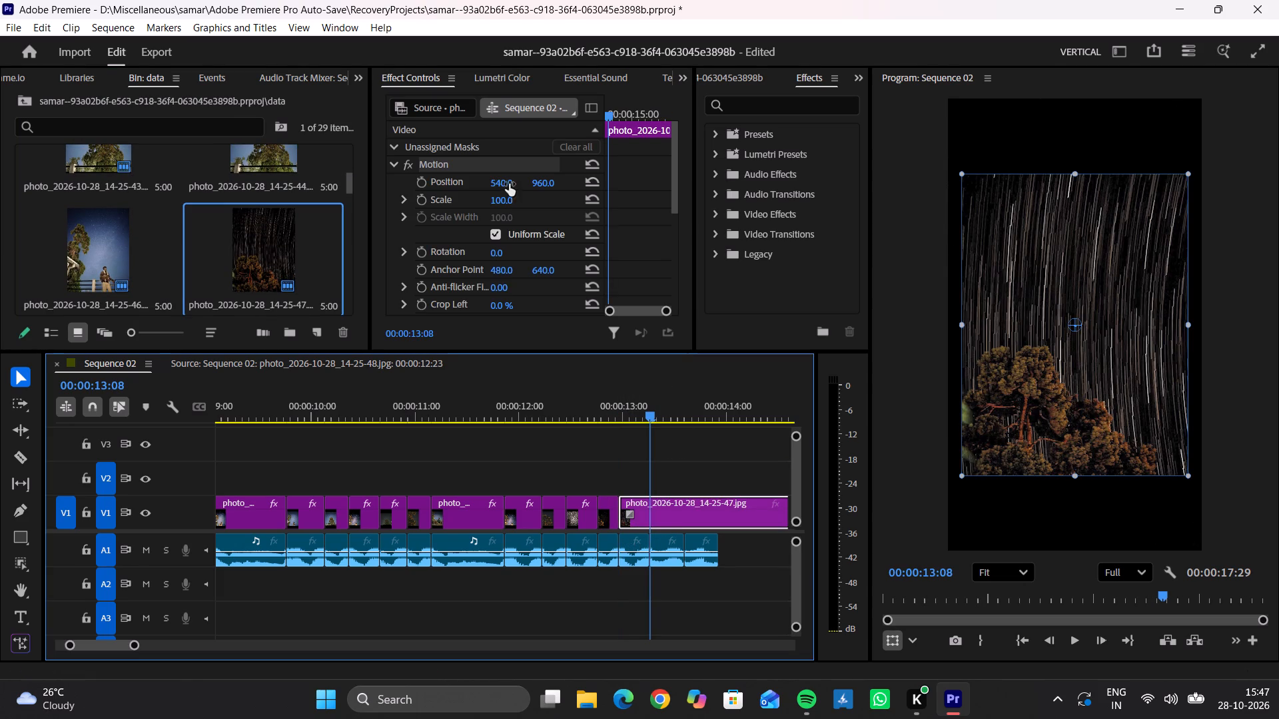
left_click_drag(503, 196, 558, 194)
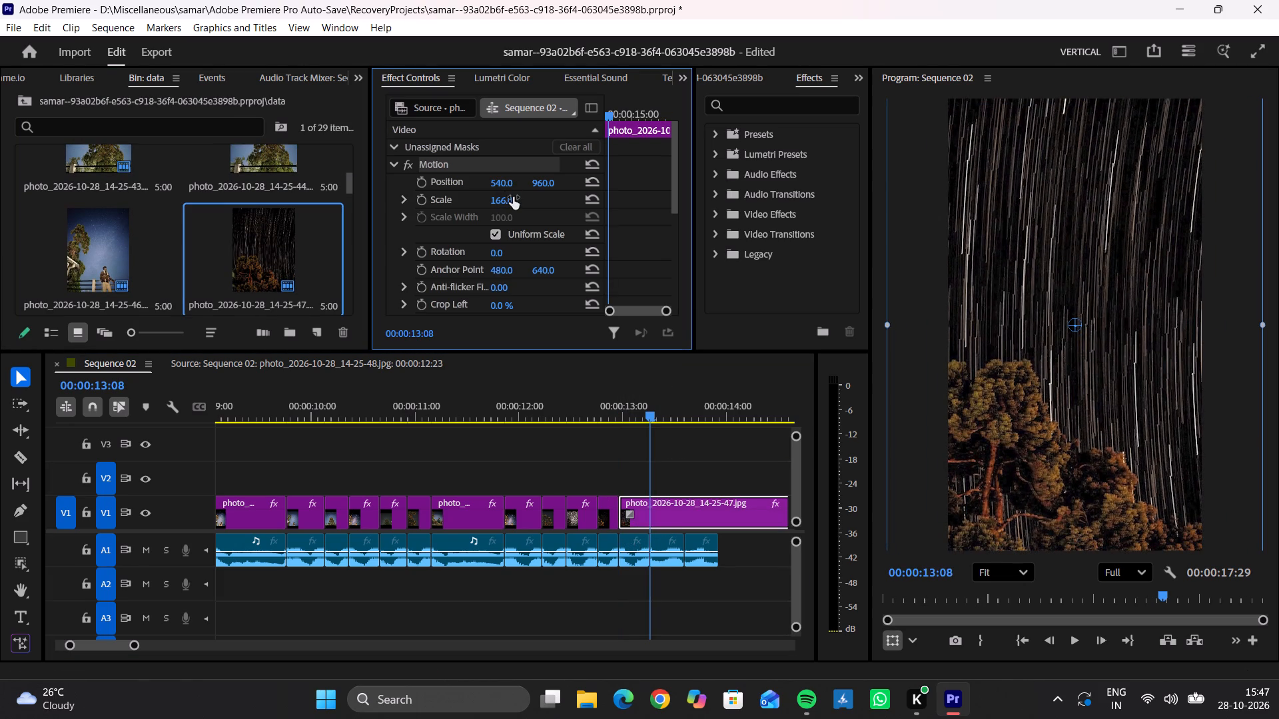
left_click_drag(544, 179, 389, 187)
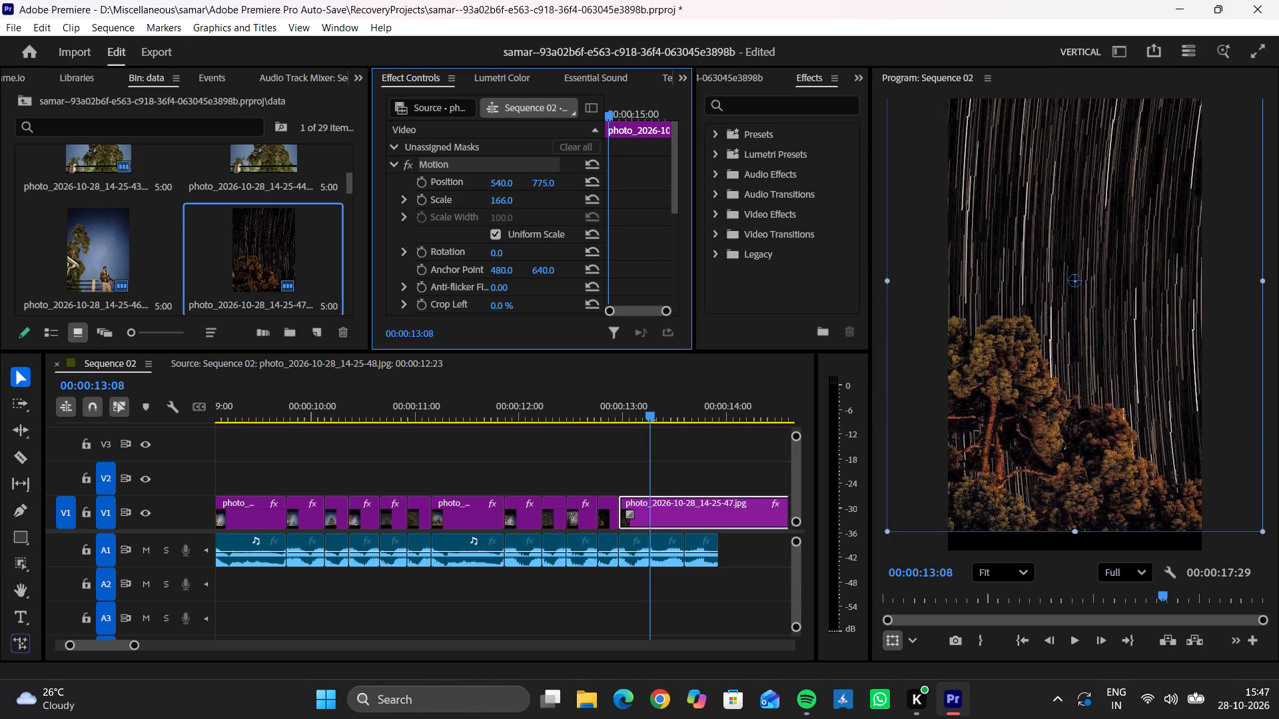
left_click_drag(389, 187, 466, 193)
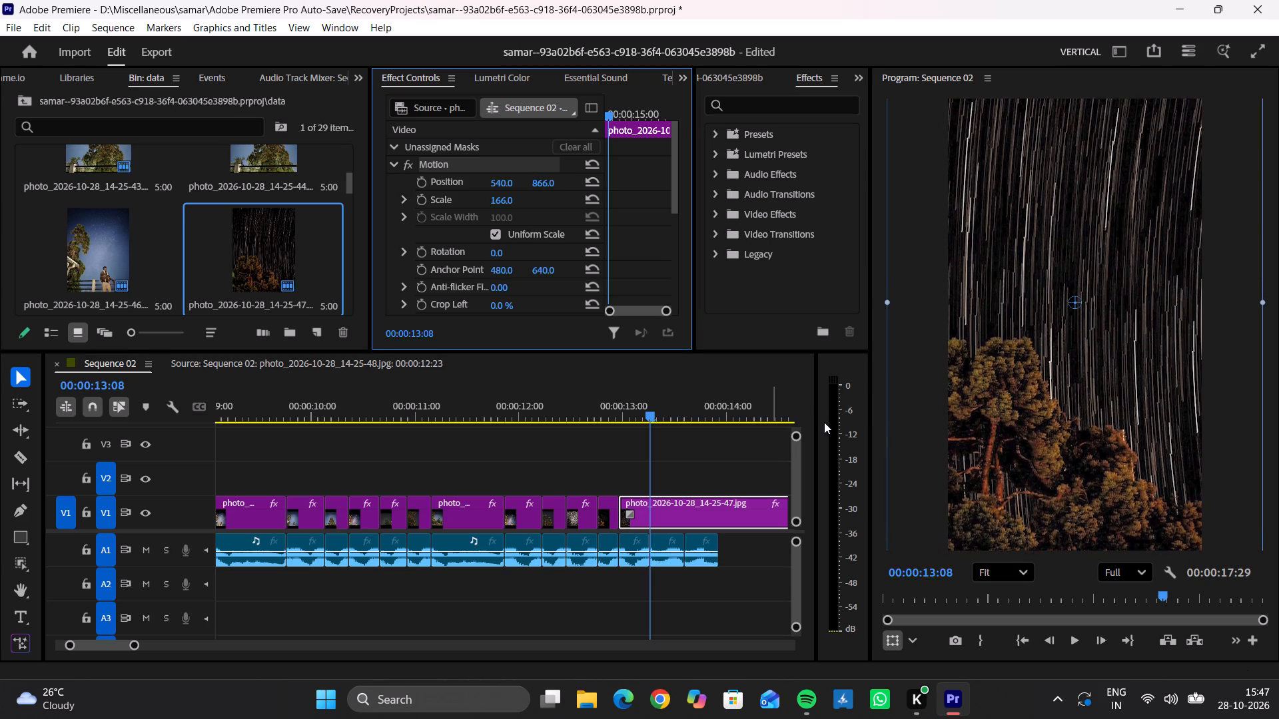
key("ctrl+k")
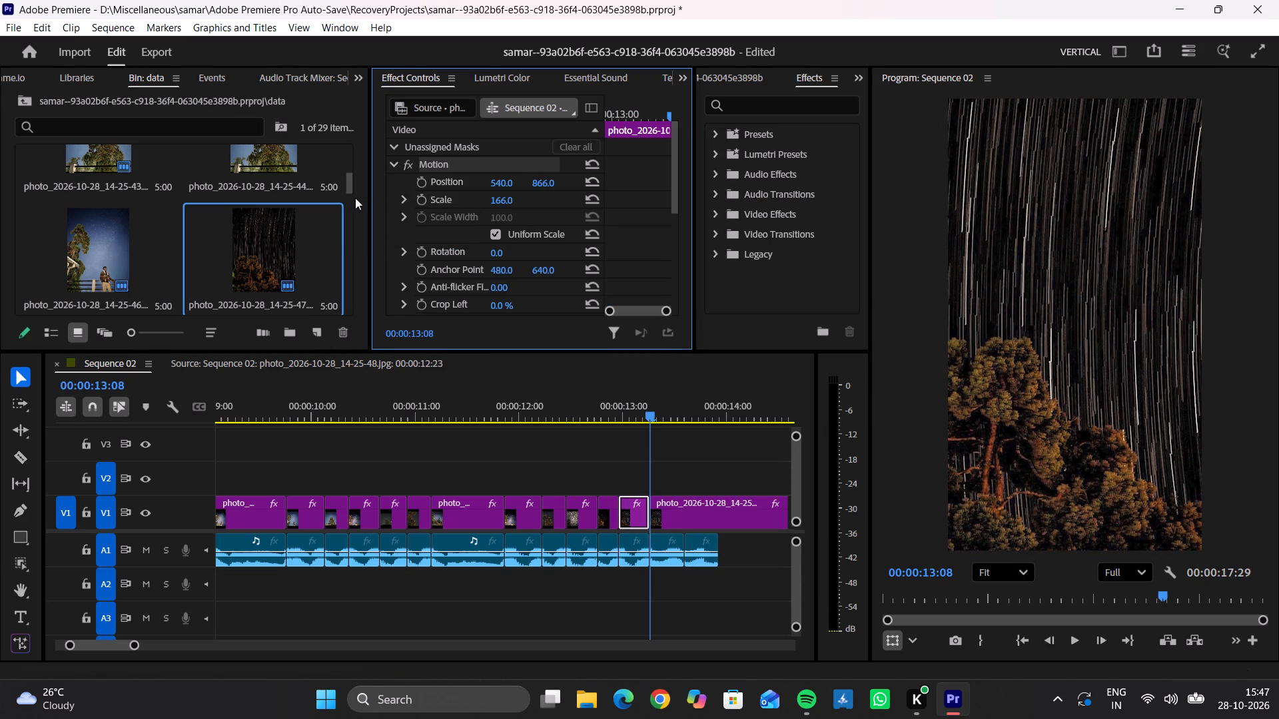
Place the 14-25-40 photo on V1 at 00:00:13:08, overwriting the leftover part of the 14-25-47 photo.
left_click_drag(350, 179, 348, 160)
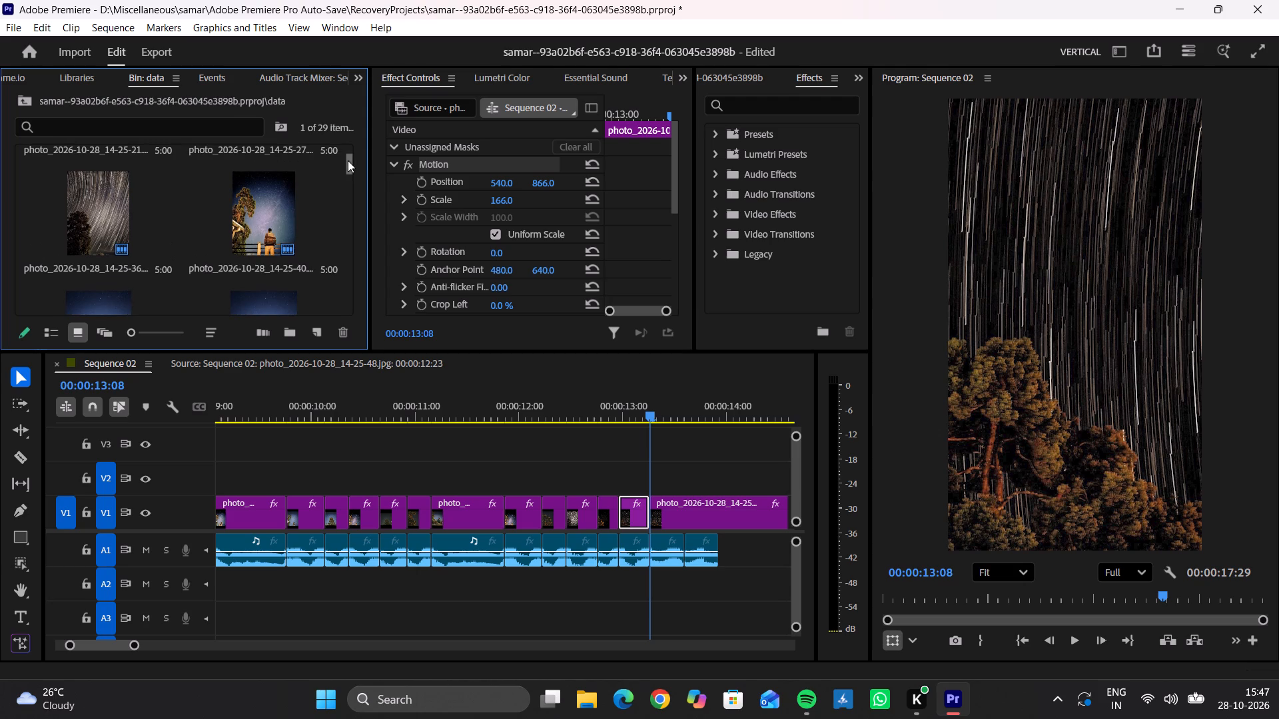
left_click_drag(259, 228, 652, 472)
key("Down")
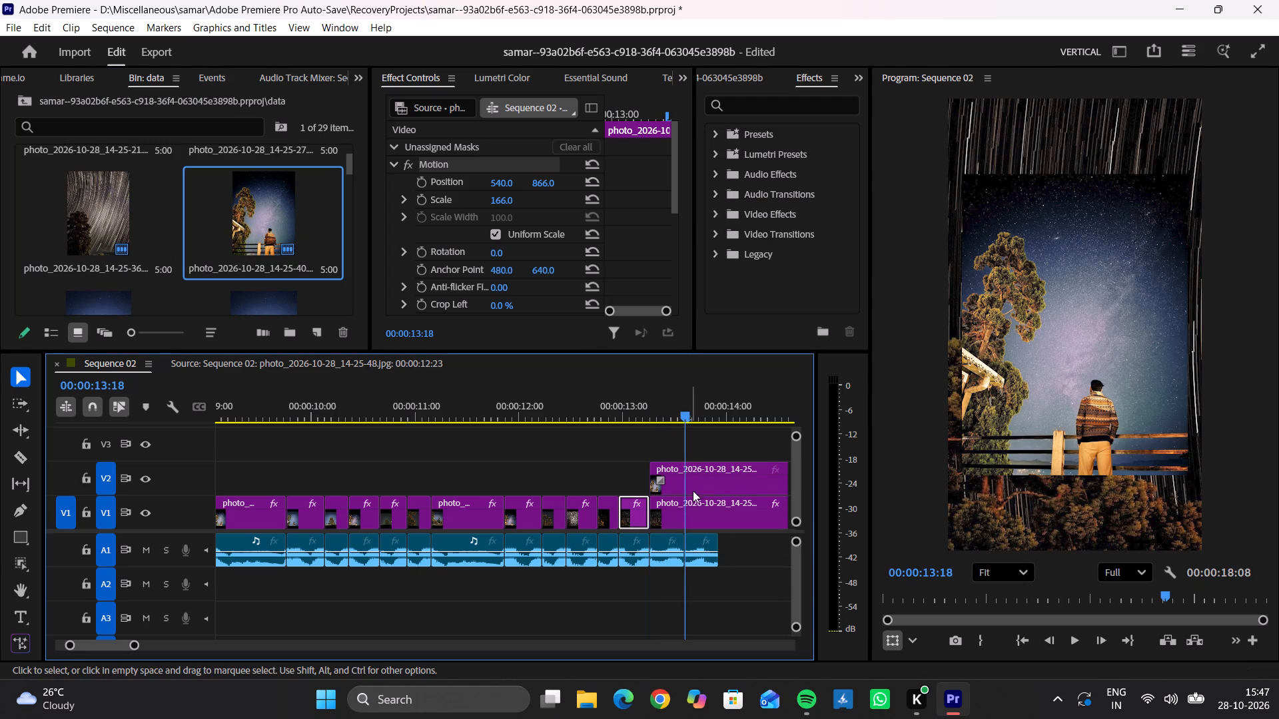
left_click_drag(703, 488, 704, 514)
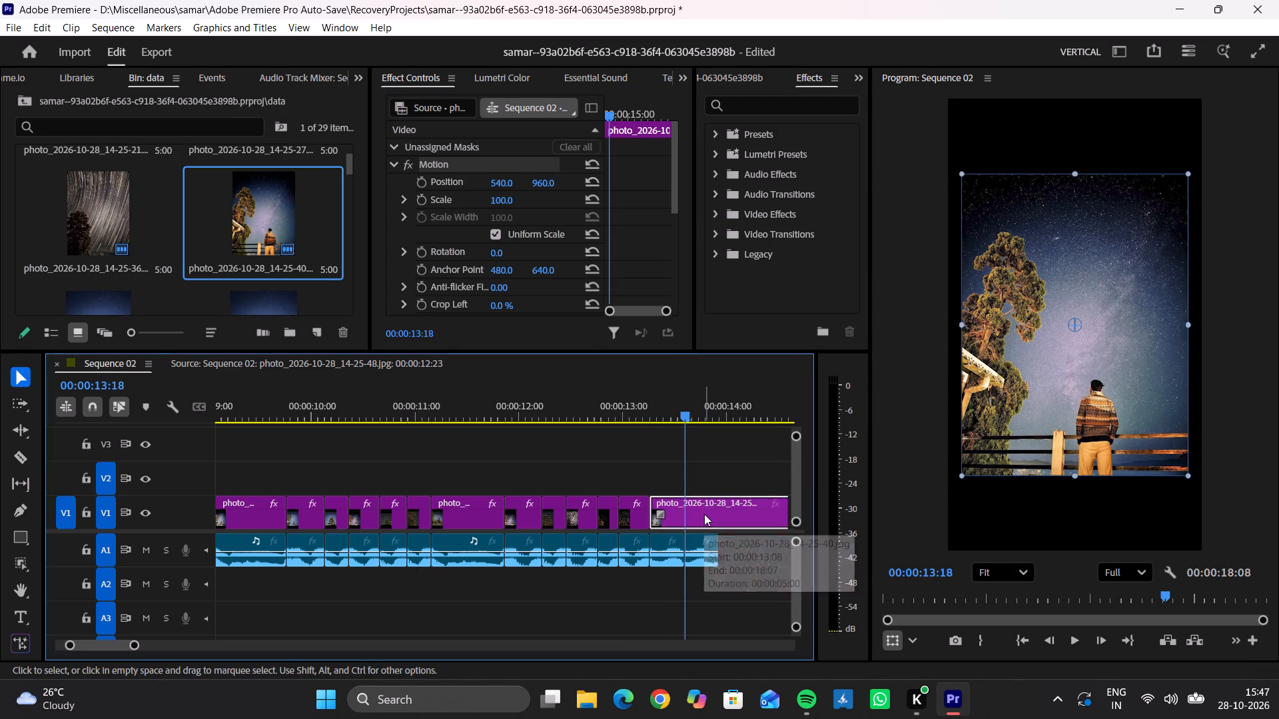
Scale the 14-25-40 photo to 201, position it at 628, 662, and split it at the audio cut at 00:00:13:18.
left_click_drag(500, 201, 546, 200)
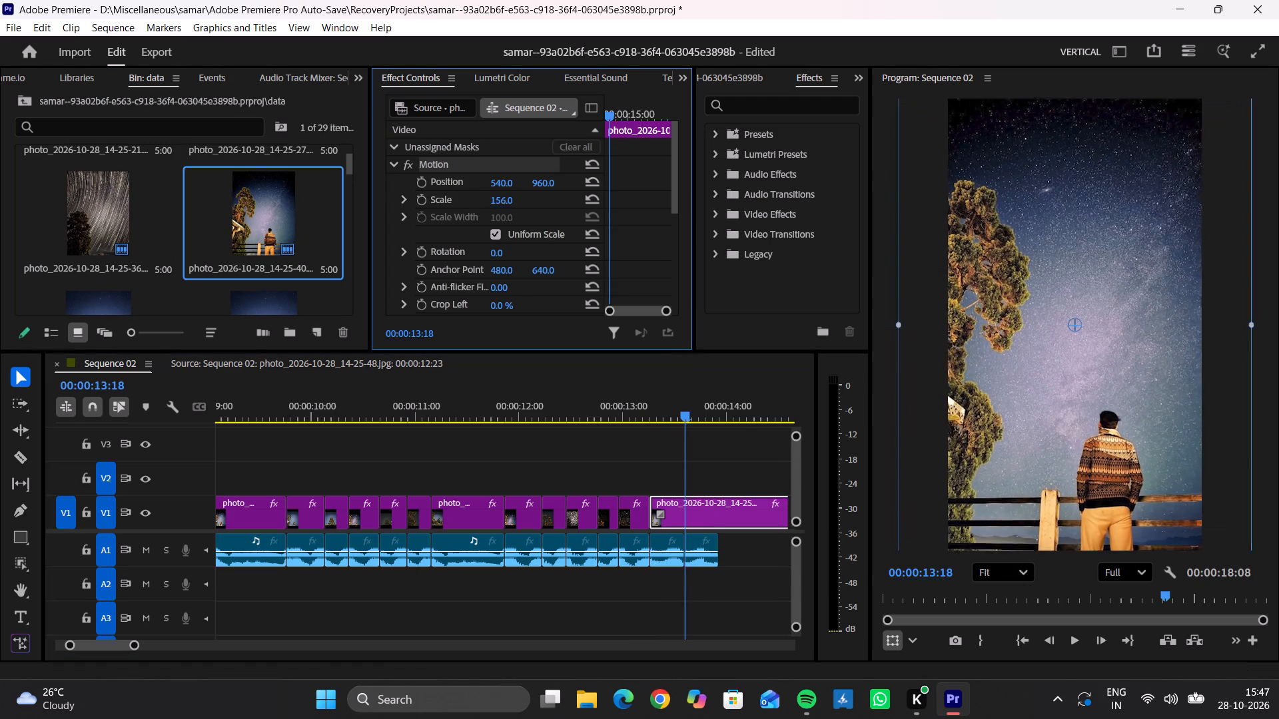
left_click_drag(546, 200, 584, 200)
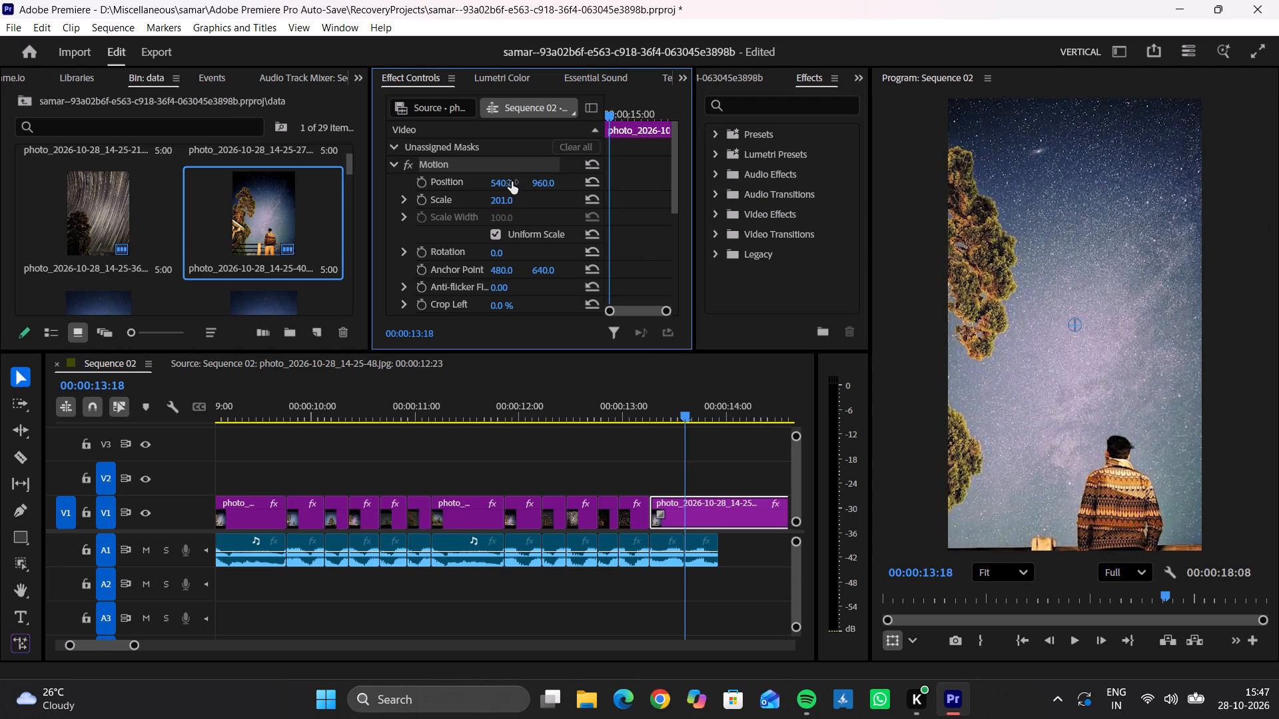
left_click_drag(507, 183, 578, 173)
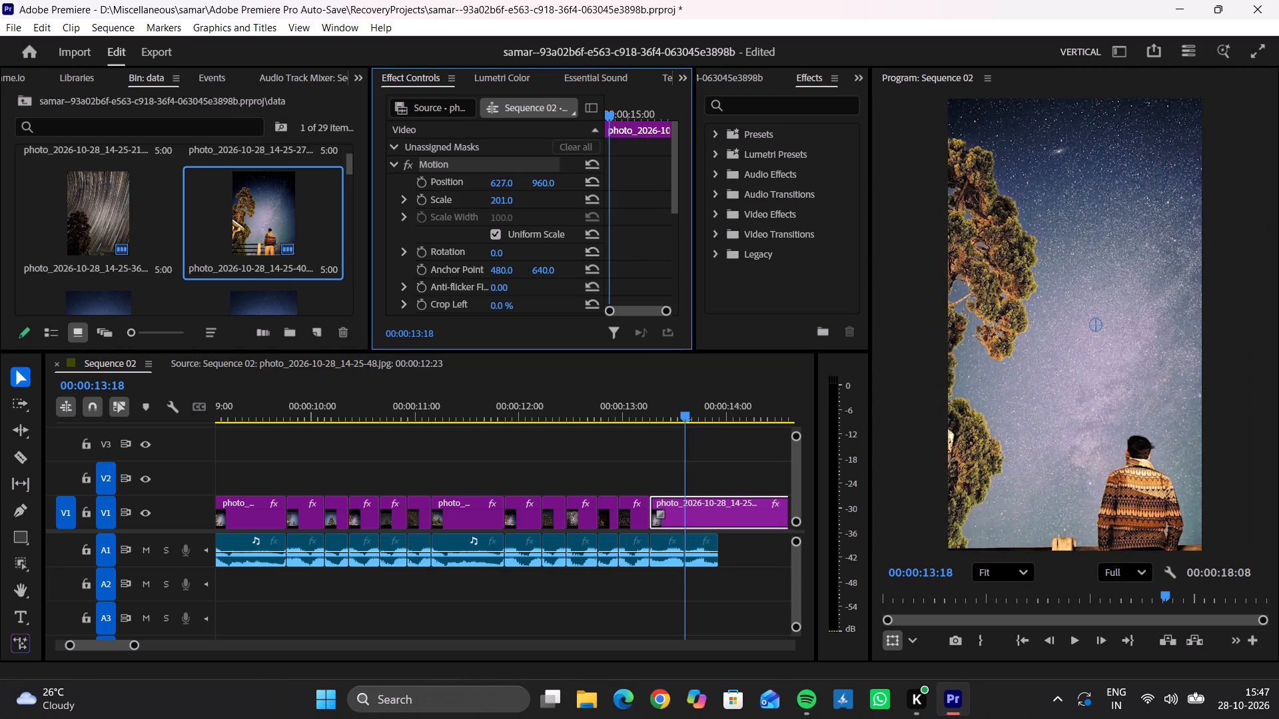
left_click_drag(578, 173, 578, 173)
left_click_drag(556, 180, 318, 175)
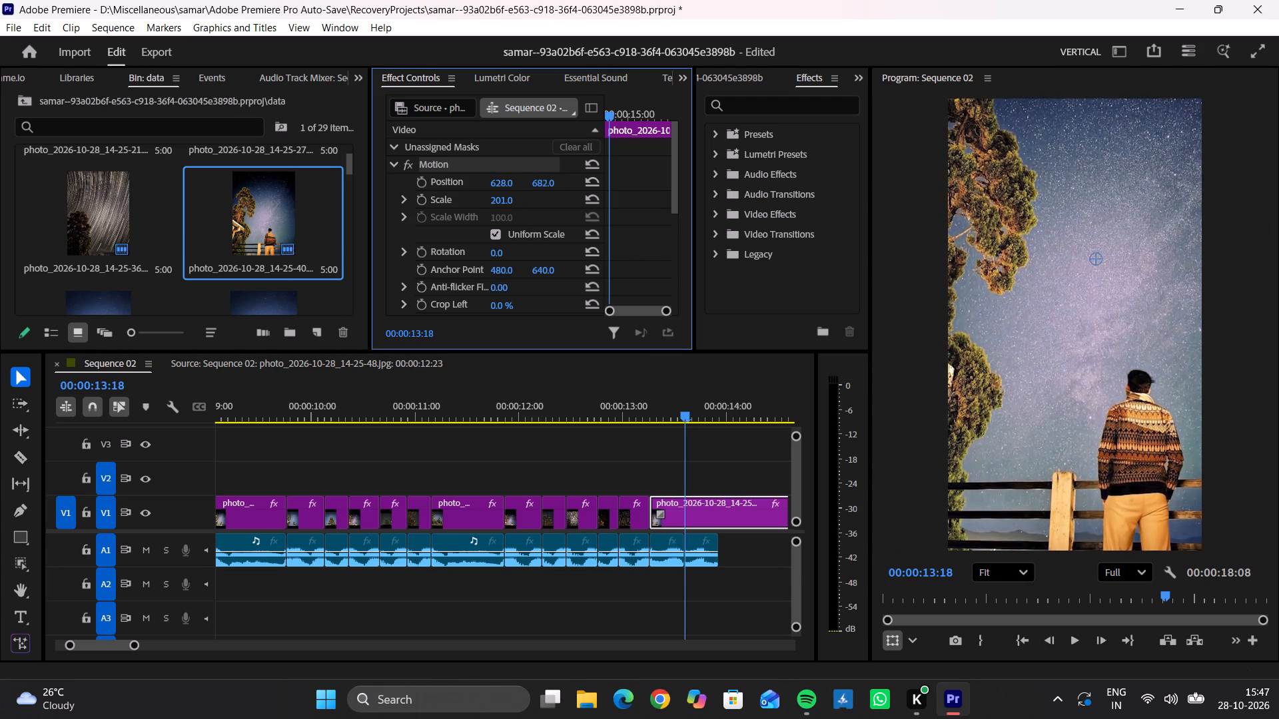
left_click_drag(318, 175, 302, 175)
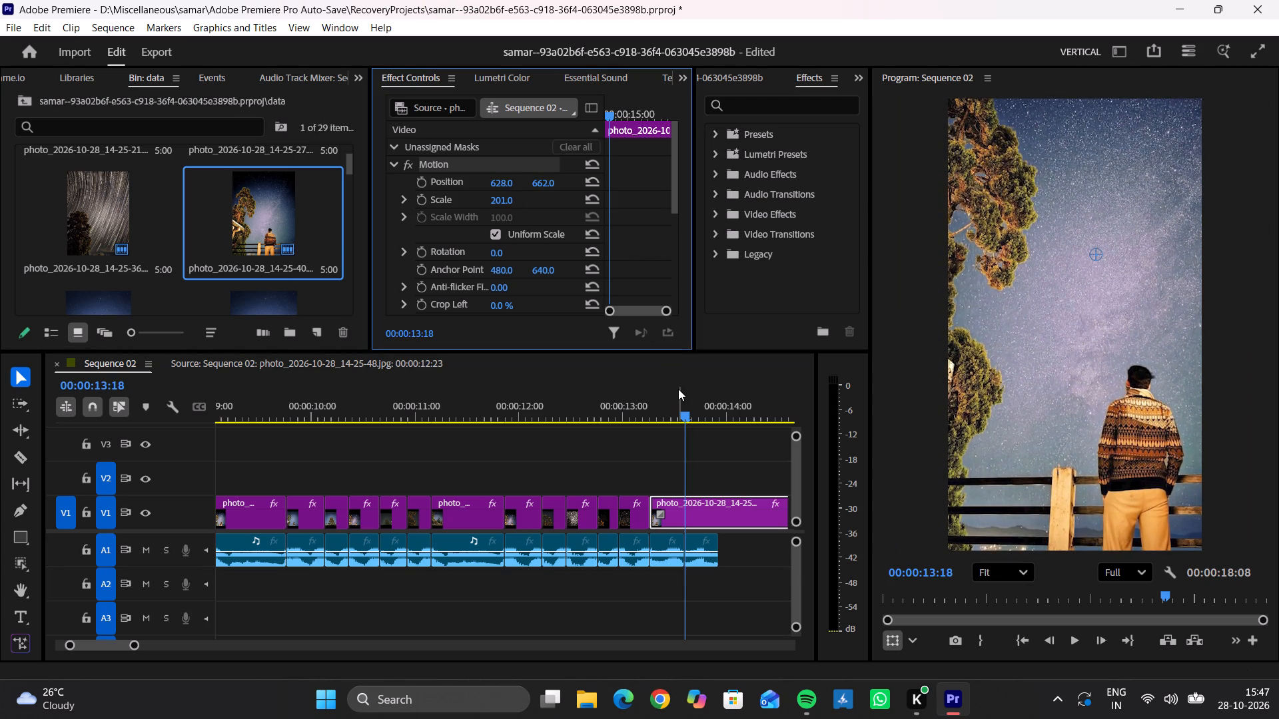
key("ctrl+k")
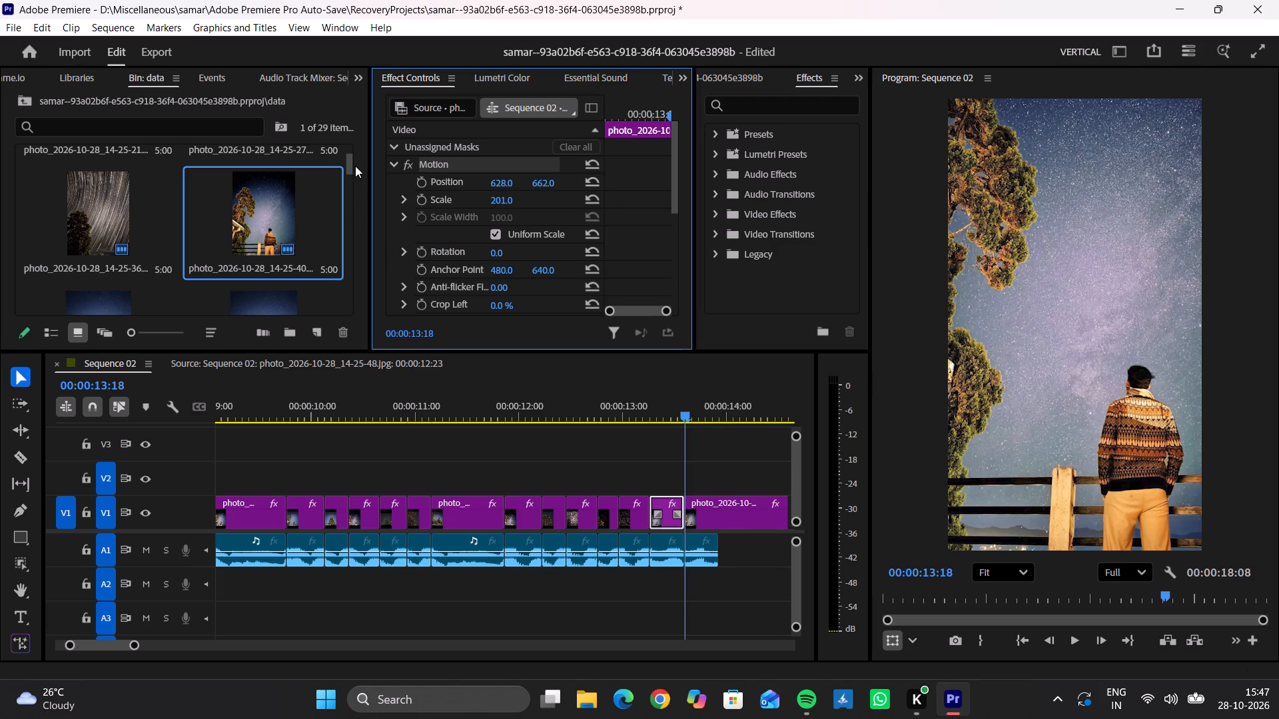
Place the 14-25-48 photo on V1 at 00:00:13:18, overwriting the leftover part of the 14-25-40 photo.
left_click_drag(349, 161, 350, 191)
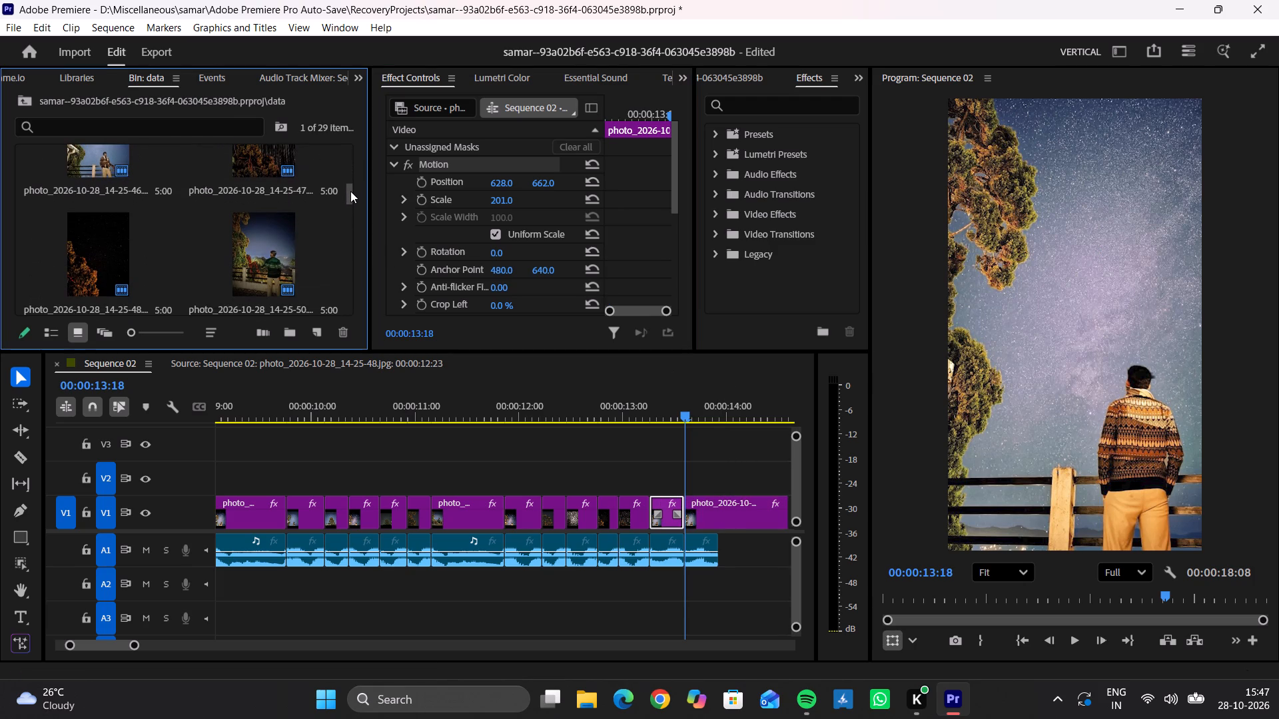
left_click_drag(350, 191, 350, 204)
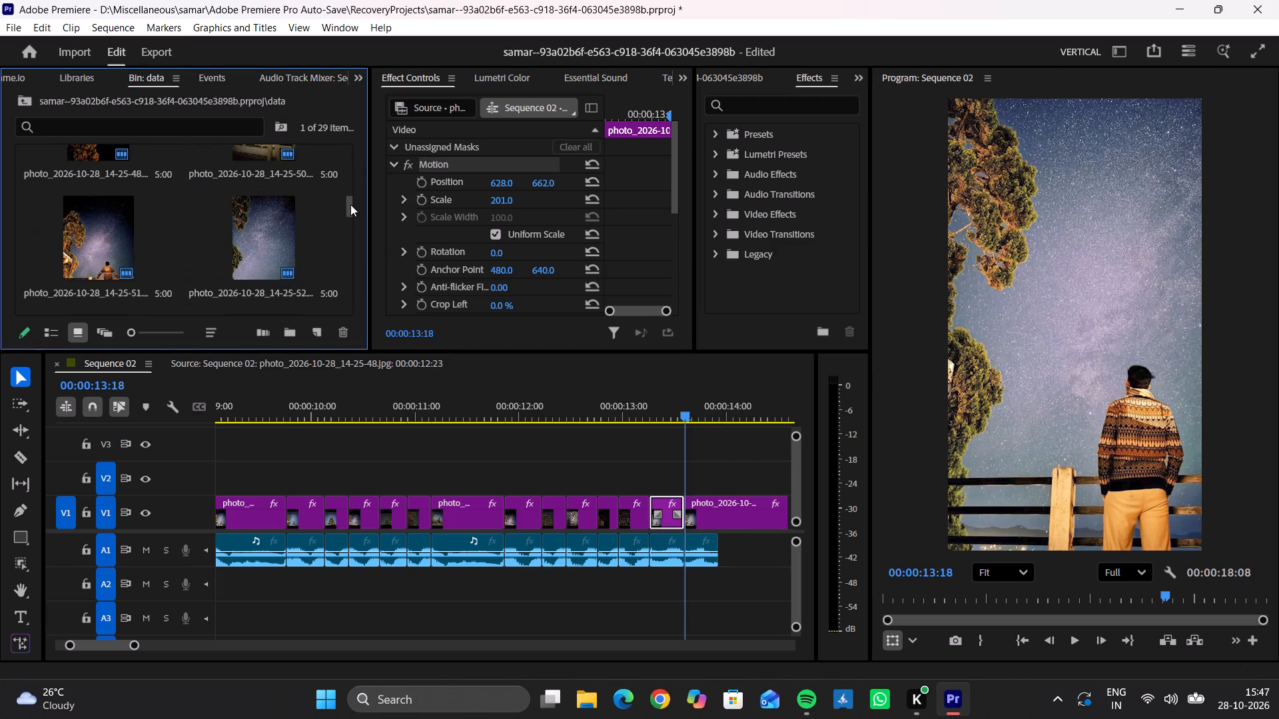
left_click_drag(350, 204, 356, 193)
left_click_drag(93, 216, 696, 431)
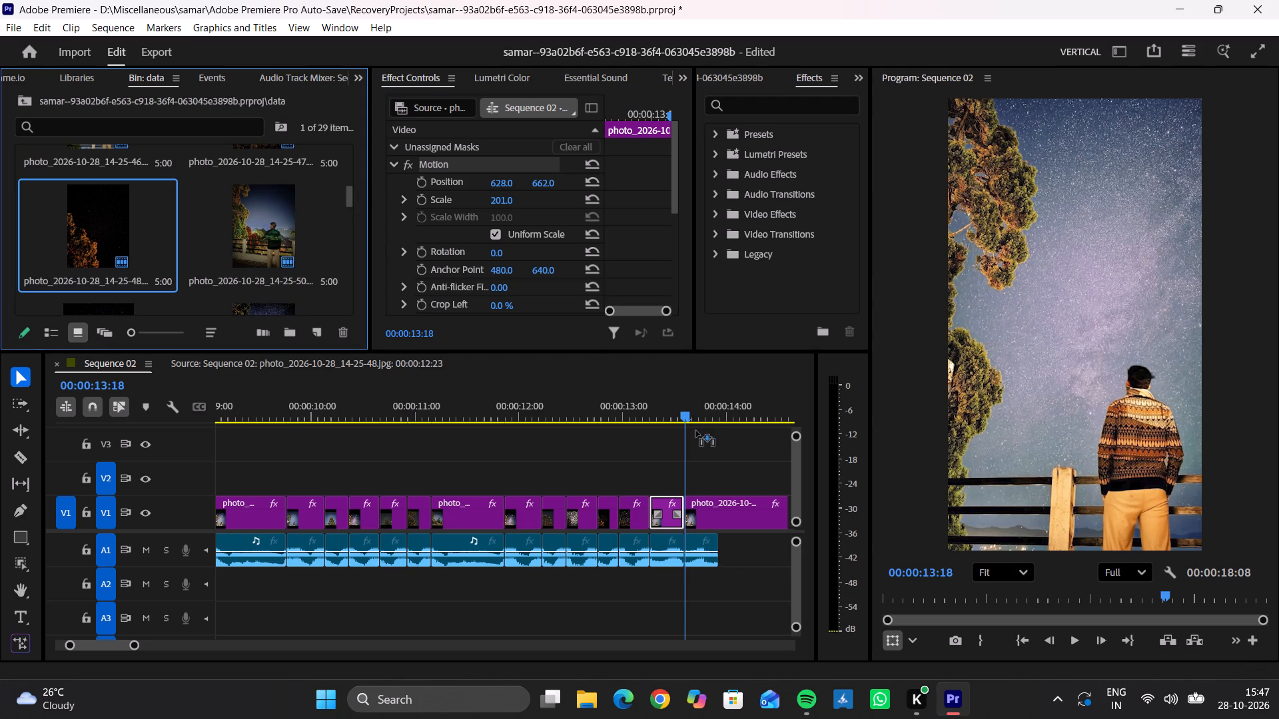
left_click_drag(696, 431, 685, 492)
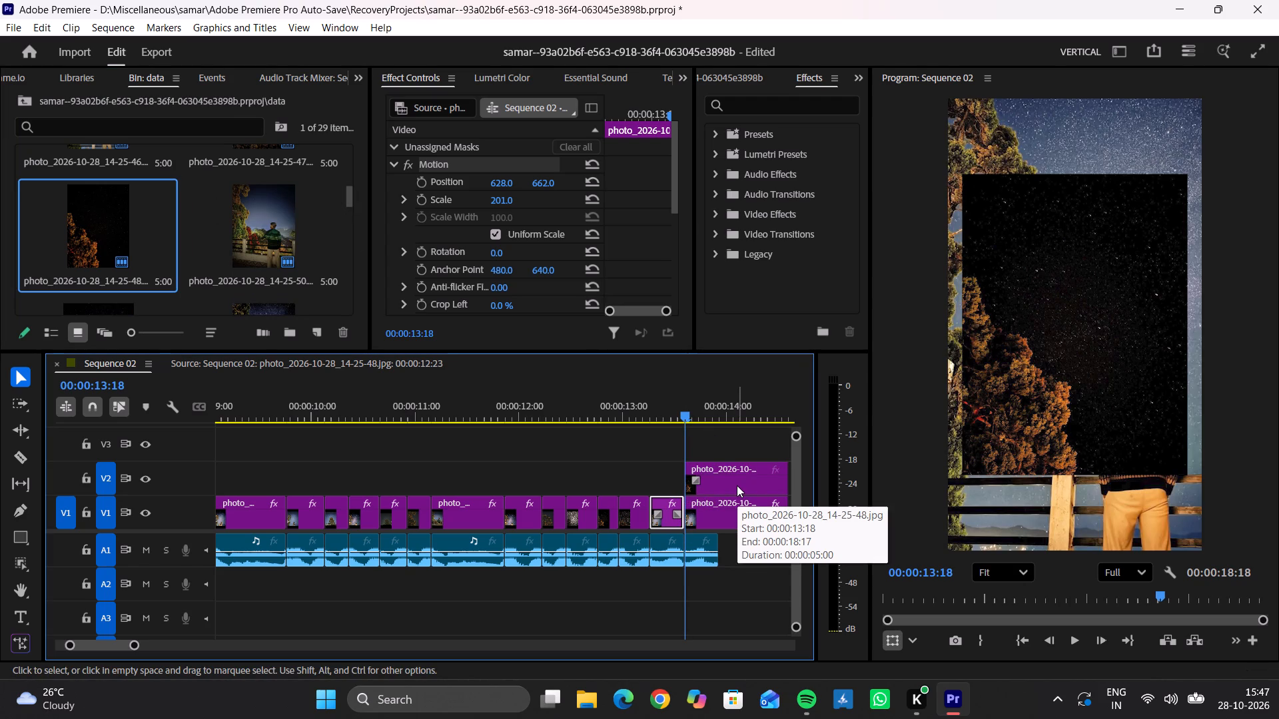
key("Down")
left_click(737, 485)
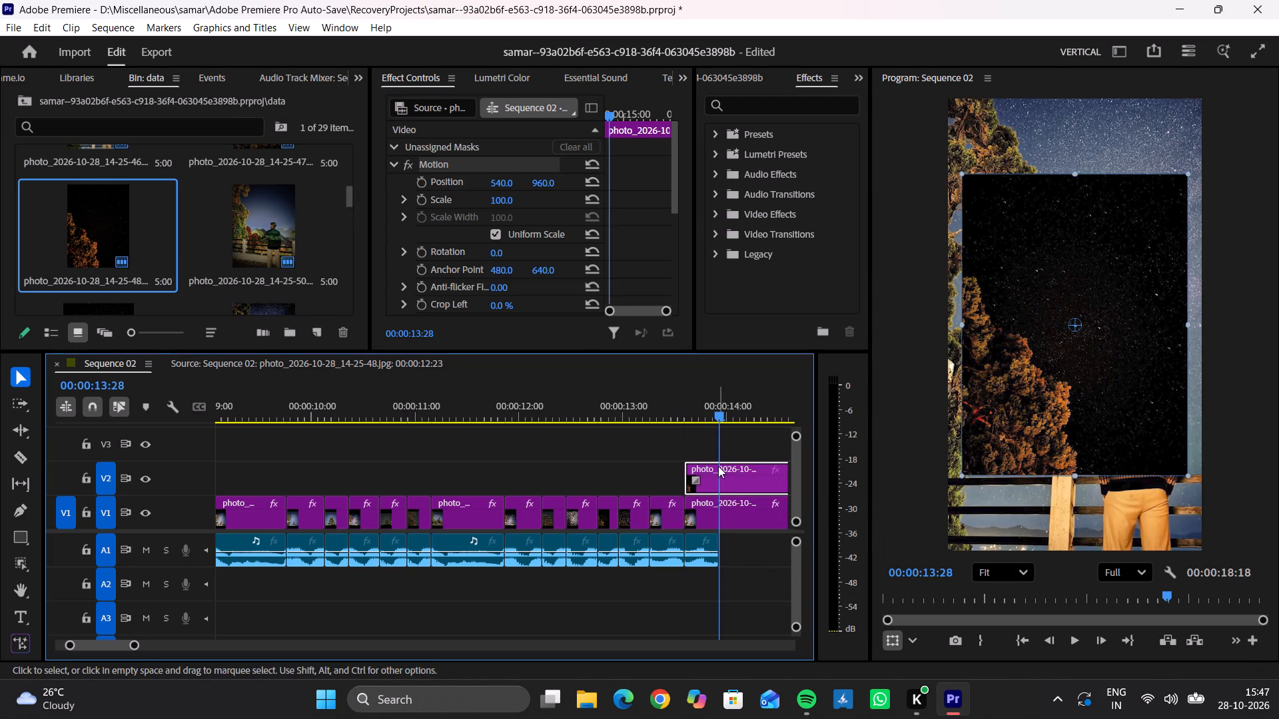
left_click_drag(719, 479, 722, 503)
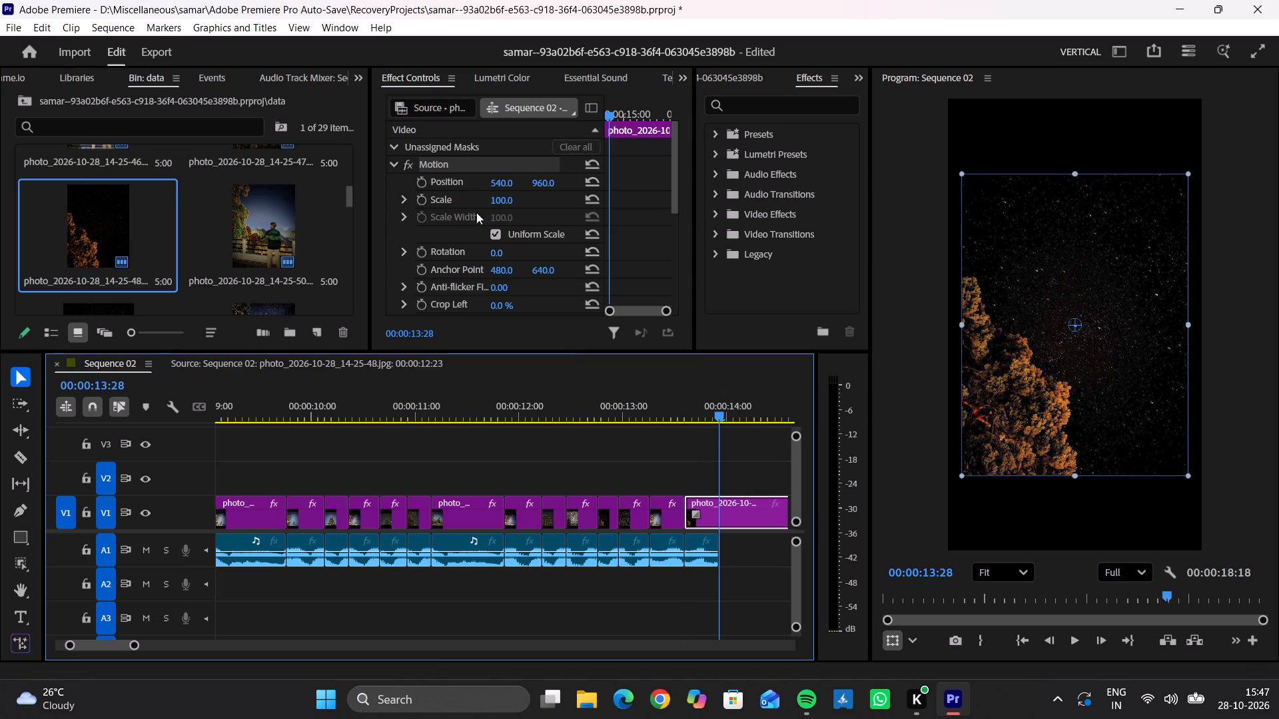
Scale the 14-25-48 photo to 171, split it at the audio end at 00:00:13:28, and delete the leftover part.
left_click_drag(502, 198, 560, 197)
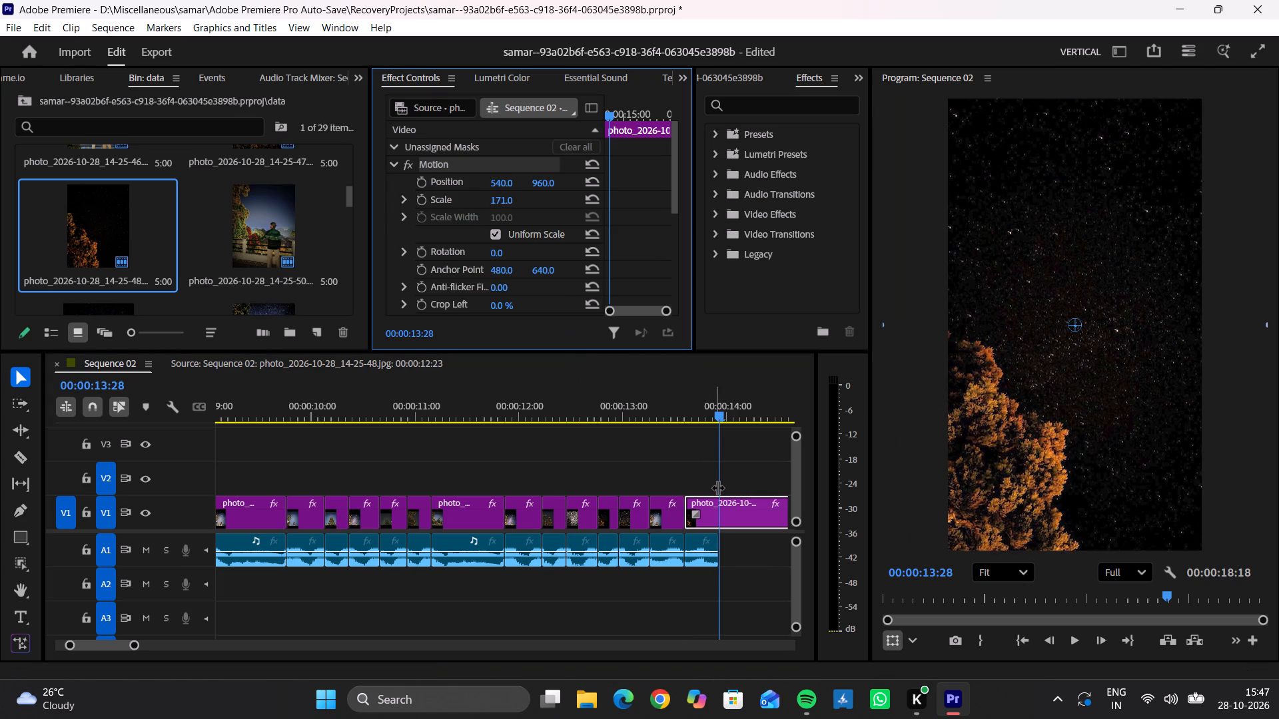
key("ctrl+k")
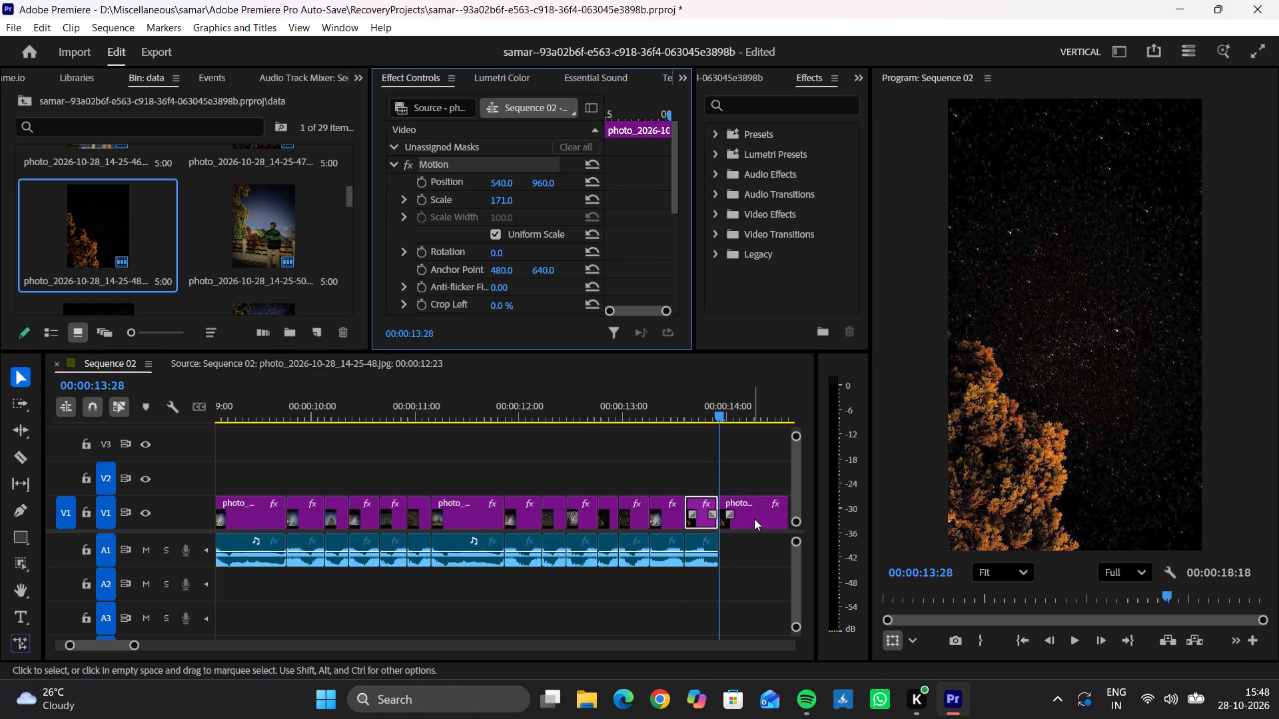
left_click(753, 517)
key("Delete")
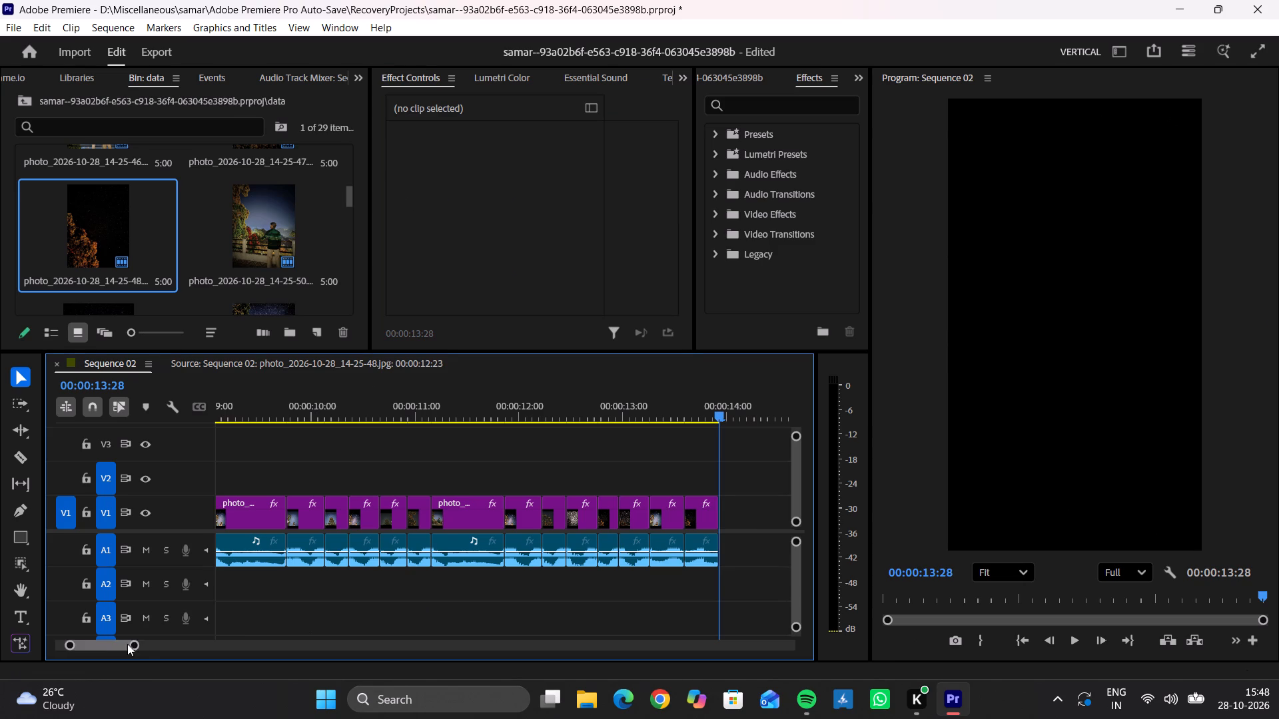
Play Sequence 02 through from its start to review the assembled photo edit.
left_click_drag(141, 642, 146, 641)
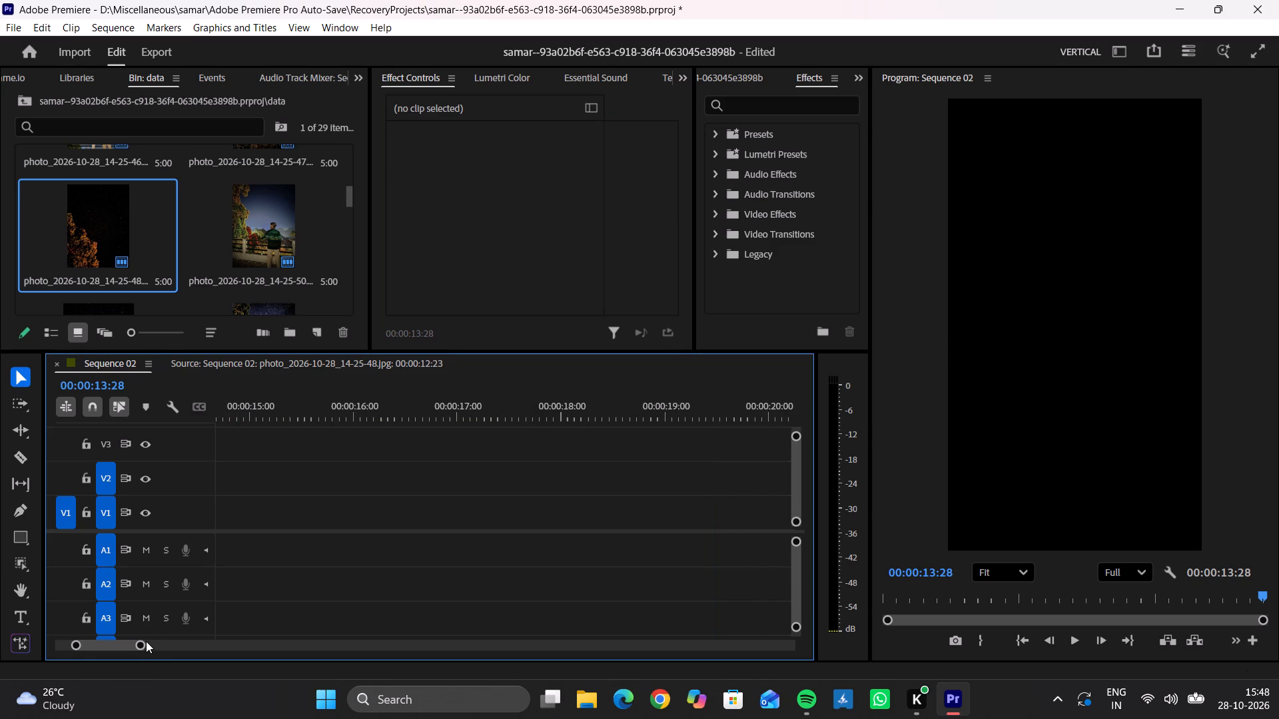
left_click_drag(146, 641, 121, 632)
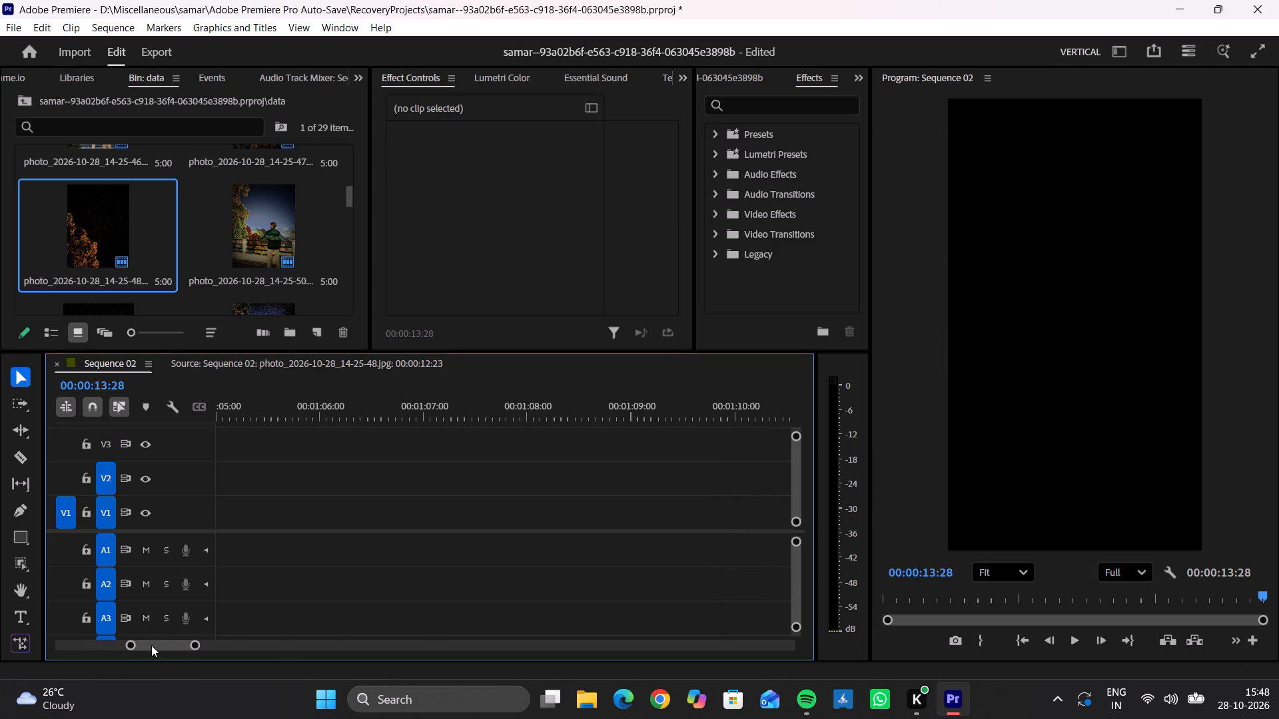
left_click_drag(153, 645, 35, 648)
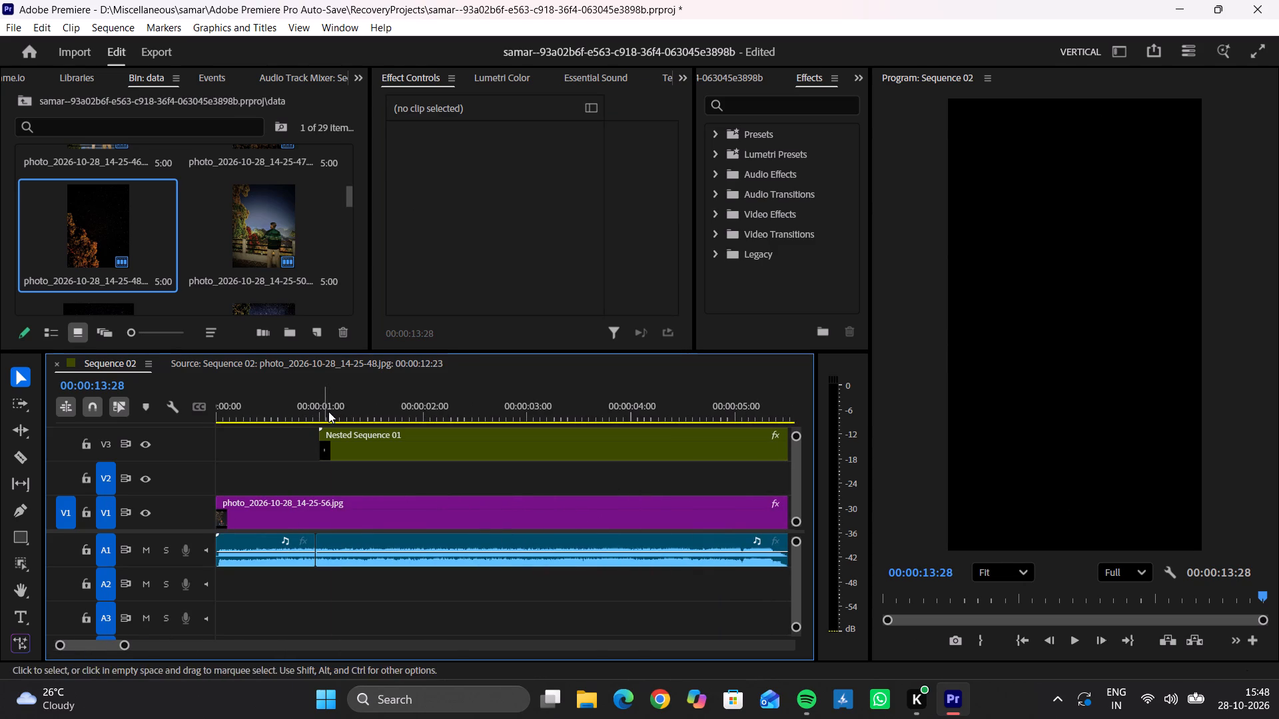
left_click_drag(328, 411, 97, 398)
key("space")
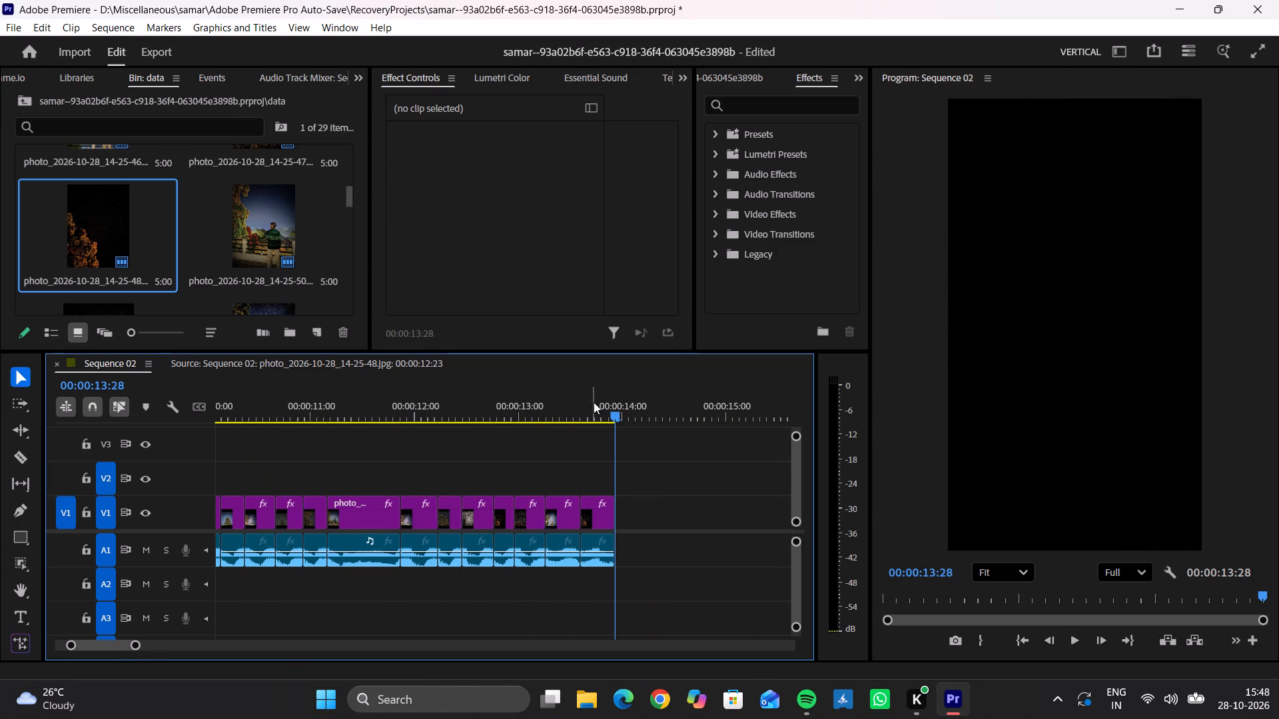
Create a 1080 x 1920 adjustment layer at 30 fps with square pixels in the project bin.
left_click_drag(594, 405, 187, 445)
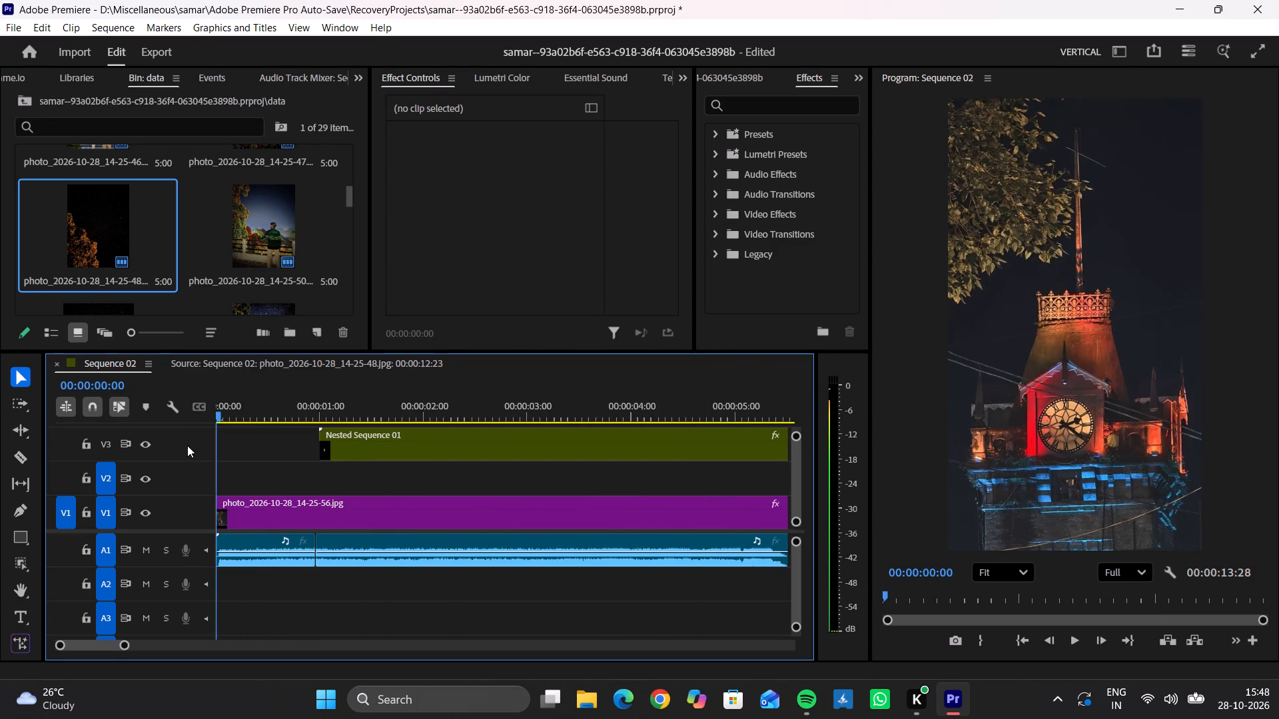
left_click_drag(187, 445, 172, 457)
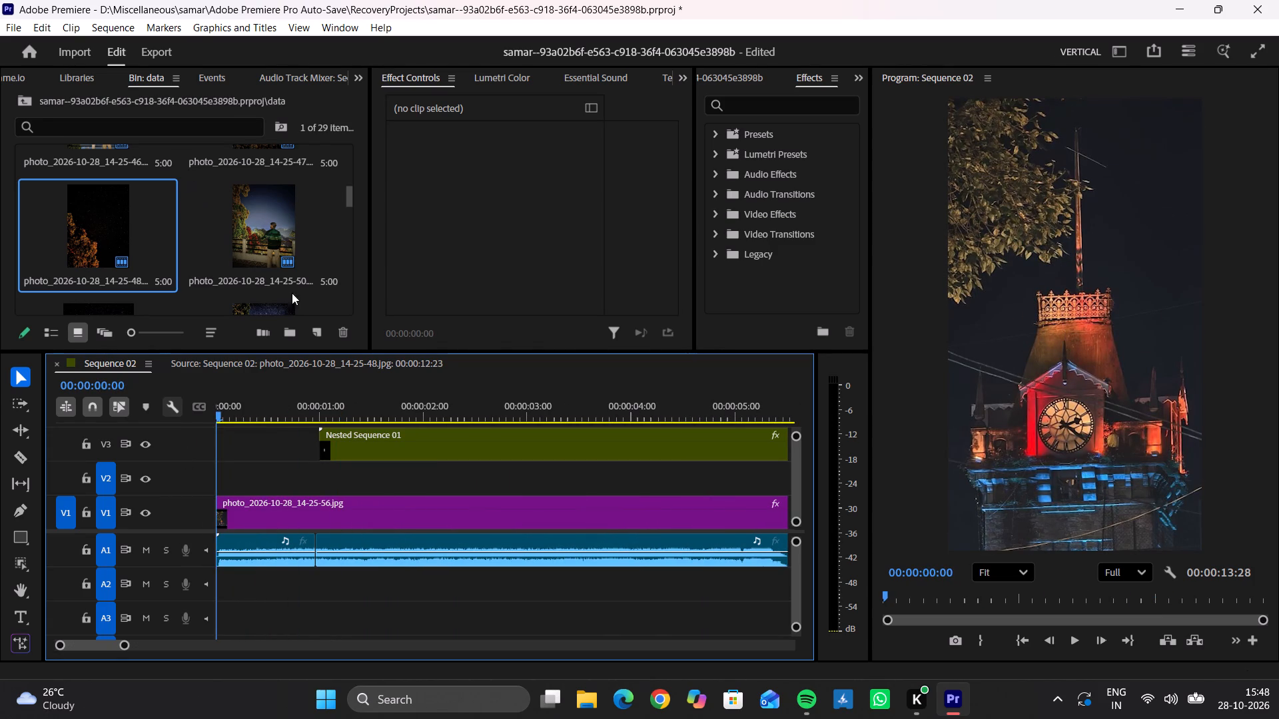
left_click(315, 336)
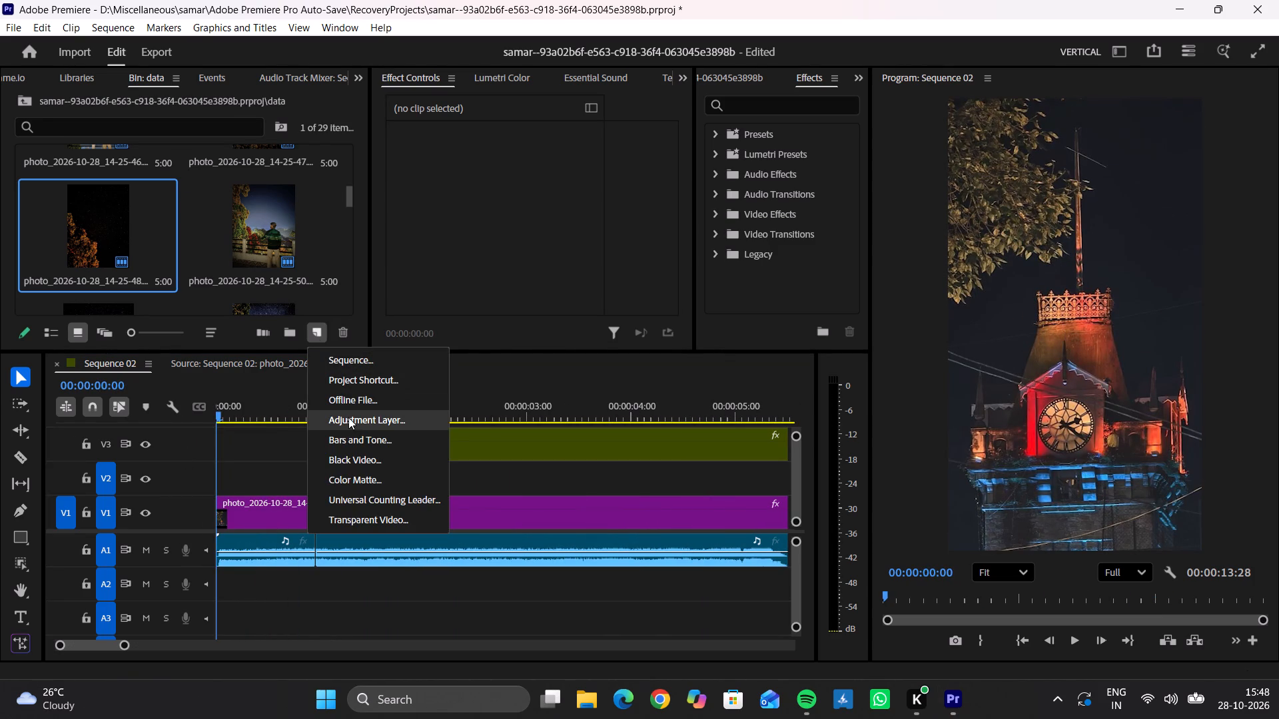
left_click(348, 420)
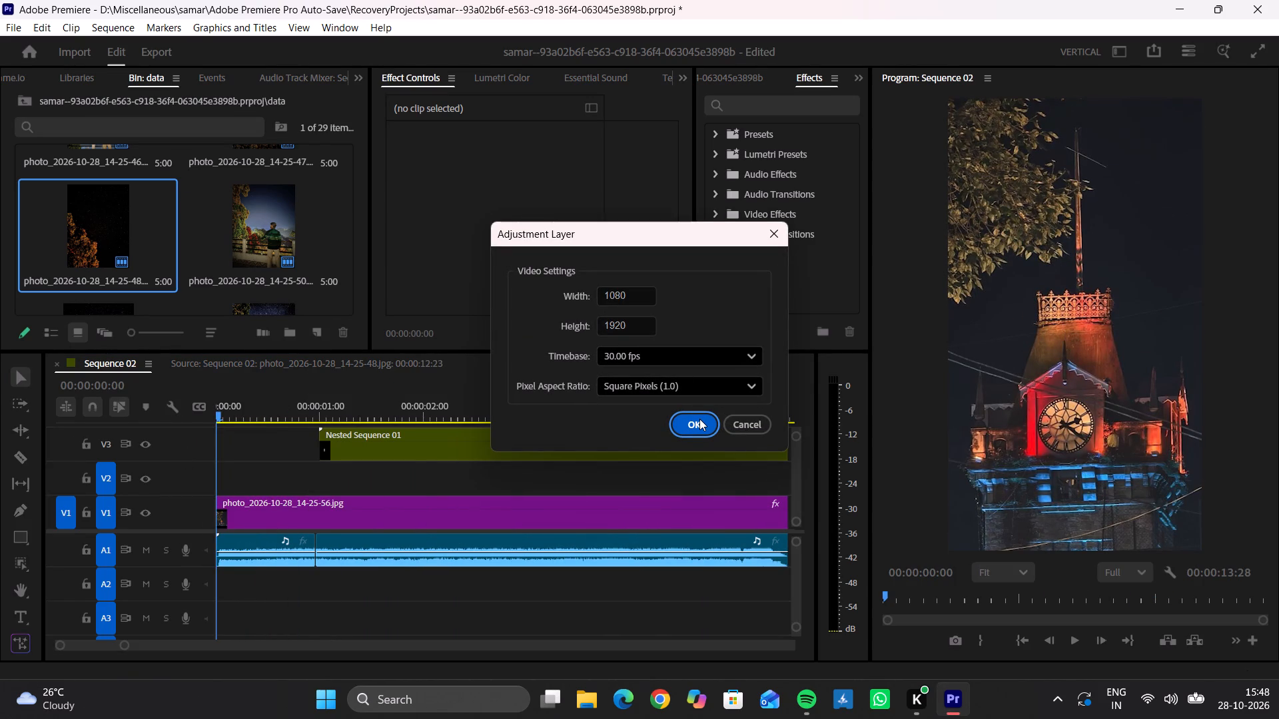
left_click(699, 419)
Place the adjustment layer on V2 at the sequence start and extend it to the end of the photos at 00:00:13:28.
left_click_drag(254, 250, 258, 428)
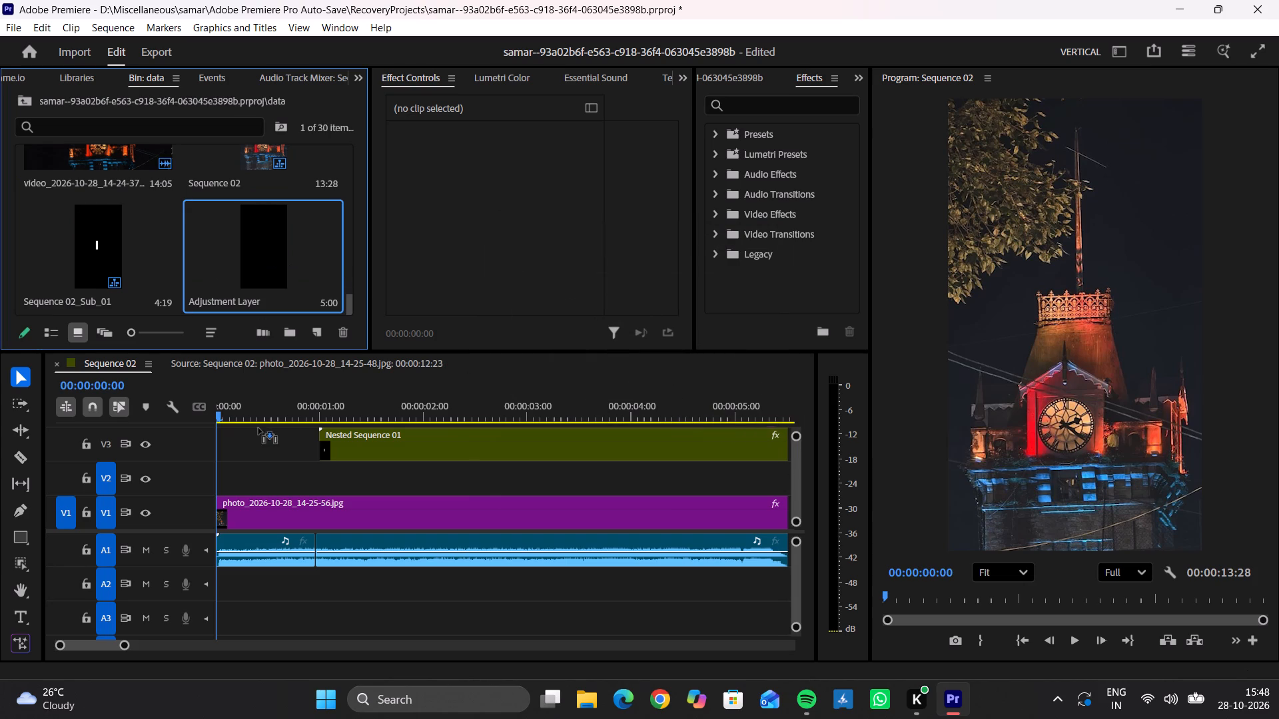
left_click_drag(258, 428, 219, 486)
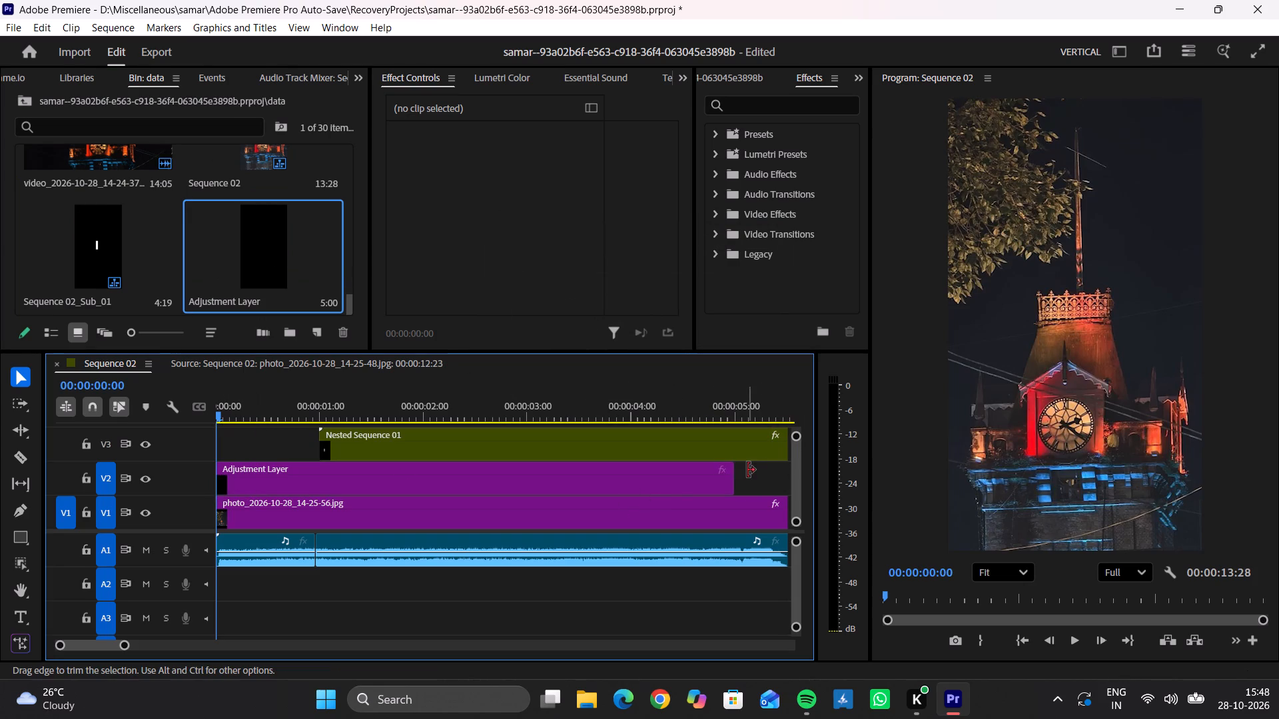
left_click_drag(733, 473, 347, 469)
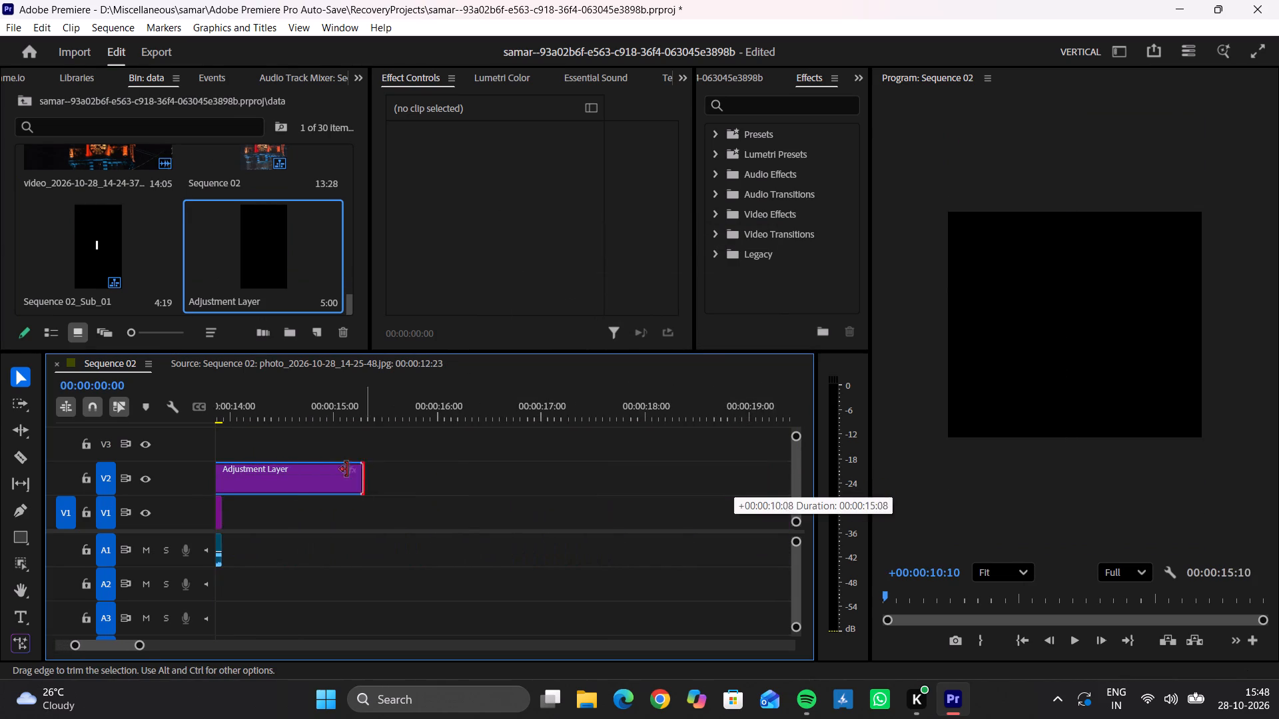
left_click_drag(347, 469, 470, 493)
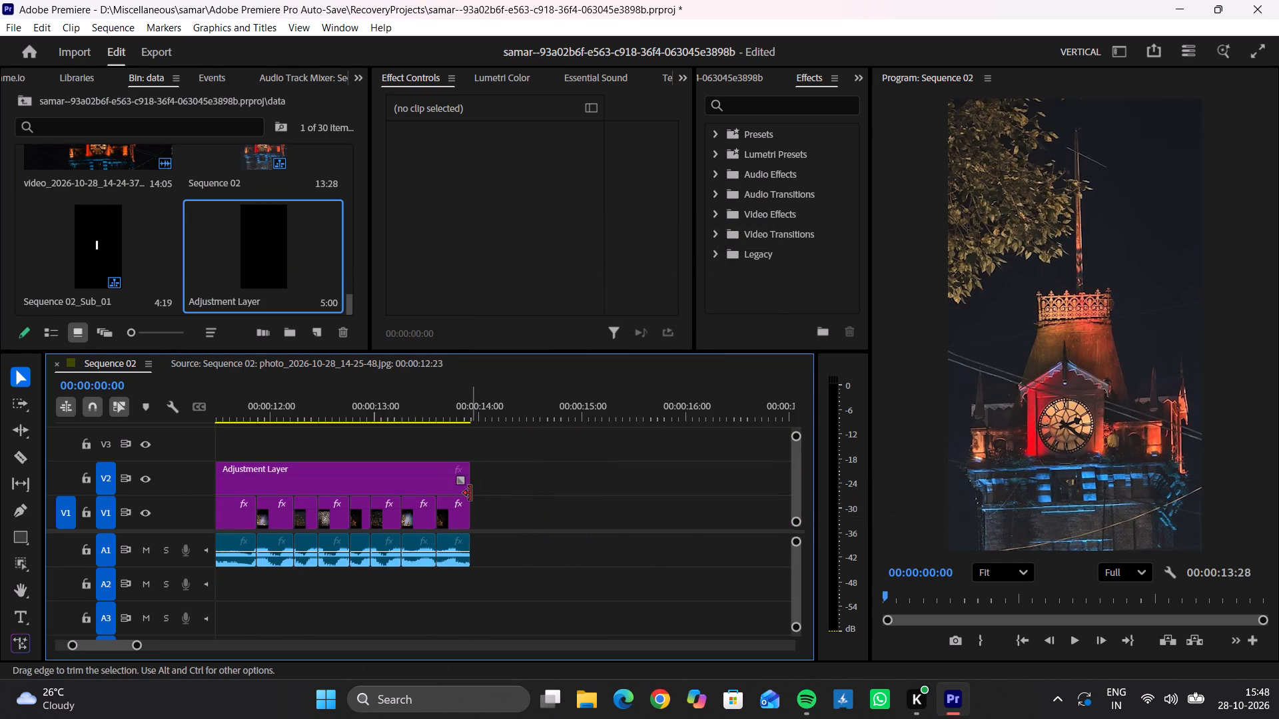
In Lumetri Color for the V2 adjustment layer, try a tint of -20.2, undo it, and set the saturation to 124.2.
left_click_drag(411, 405, 379, 434)
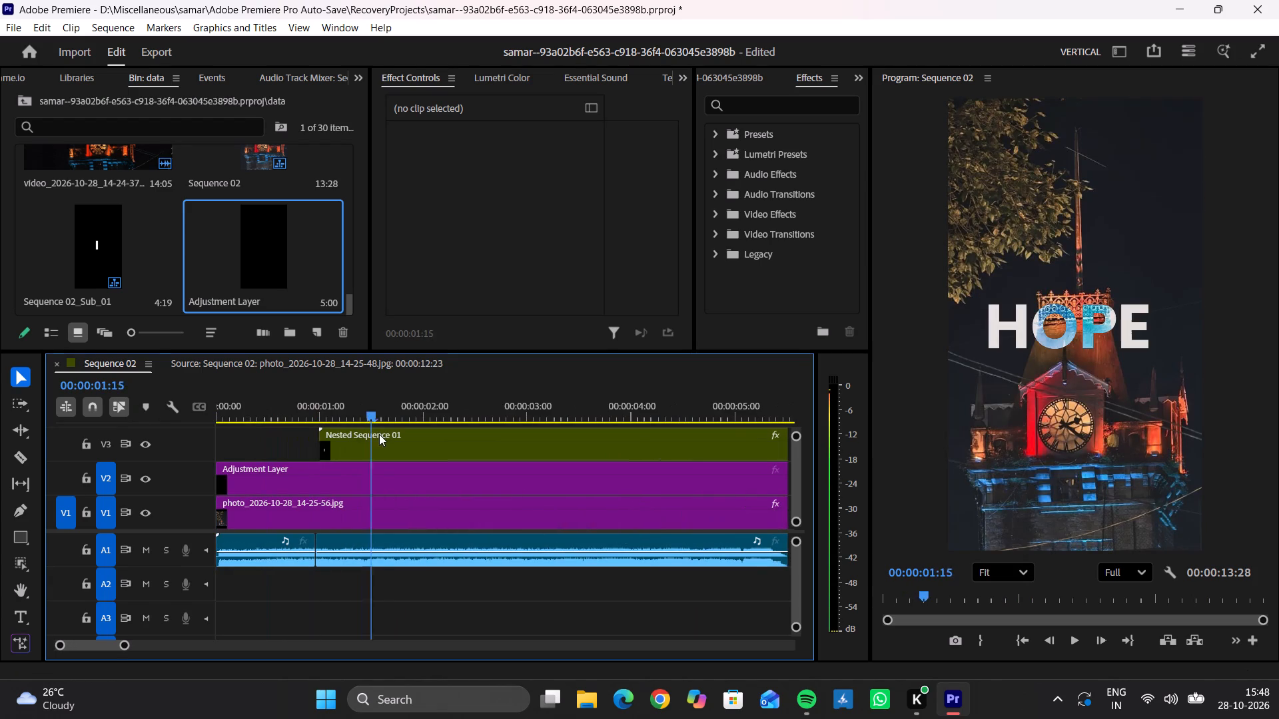
left_click_drag(379, 434, 382, 439)
left_click(410, 467)
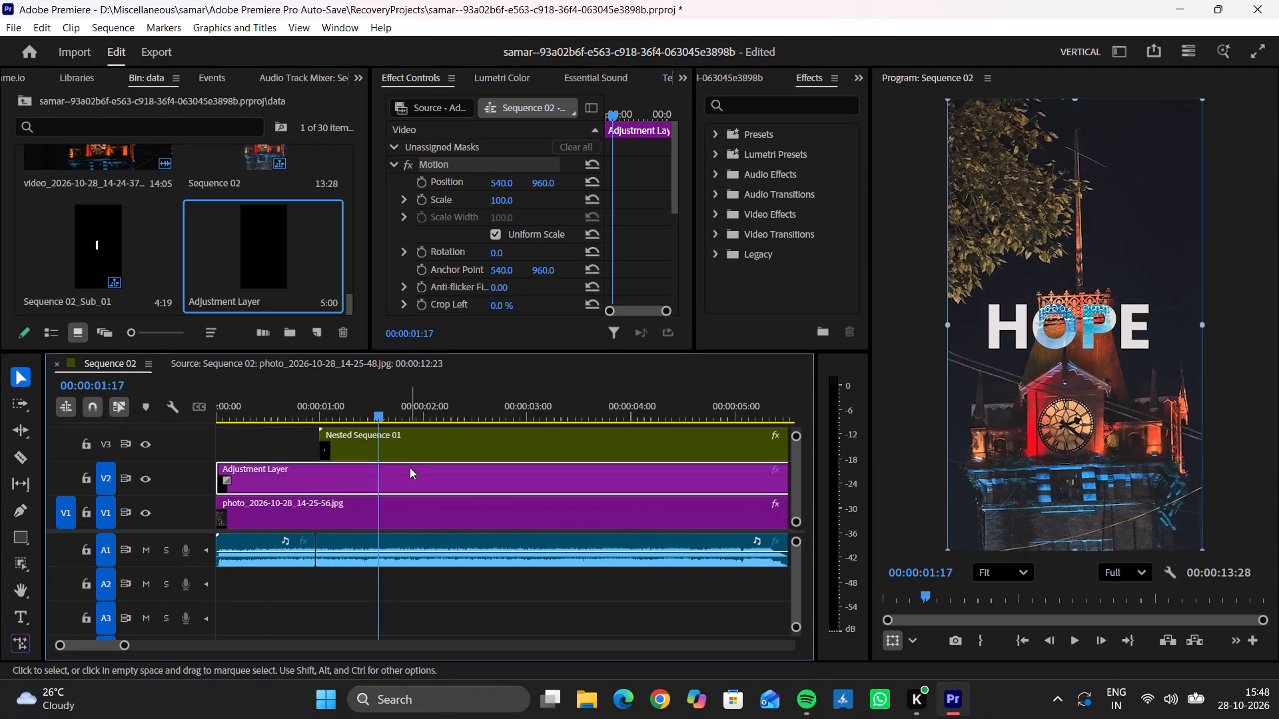
left_click(511, 75)
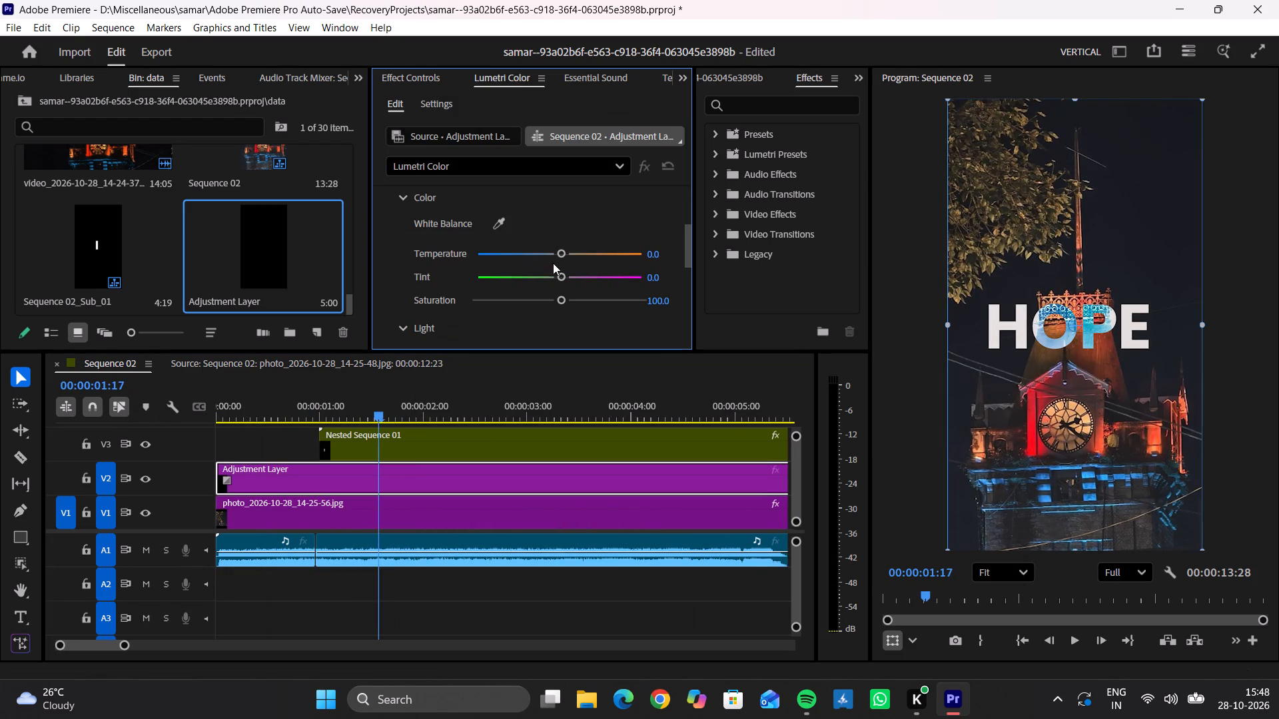
left_click_drag(560, 279, 542, 284)
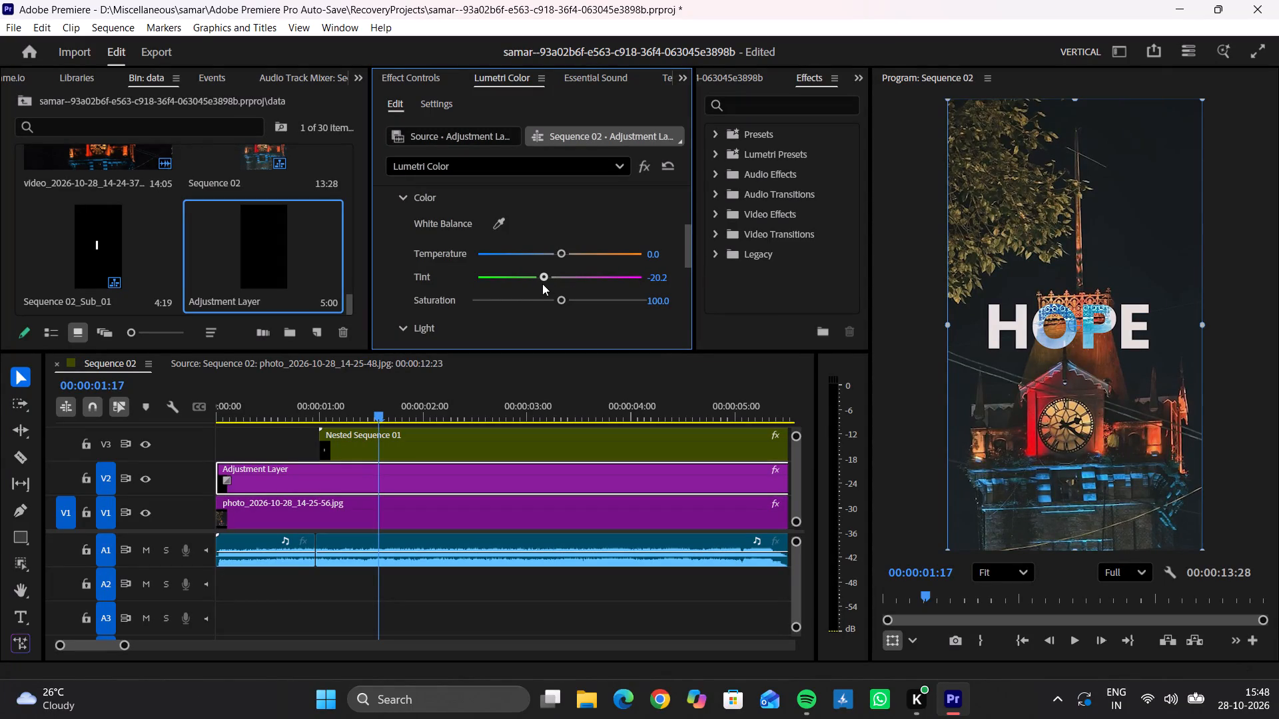
key("ctrl+z")
left_click_drag(558, 302, 599, 301)
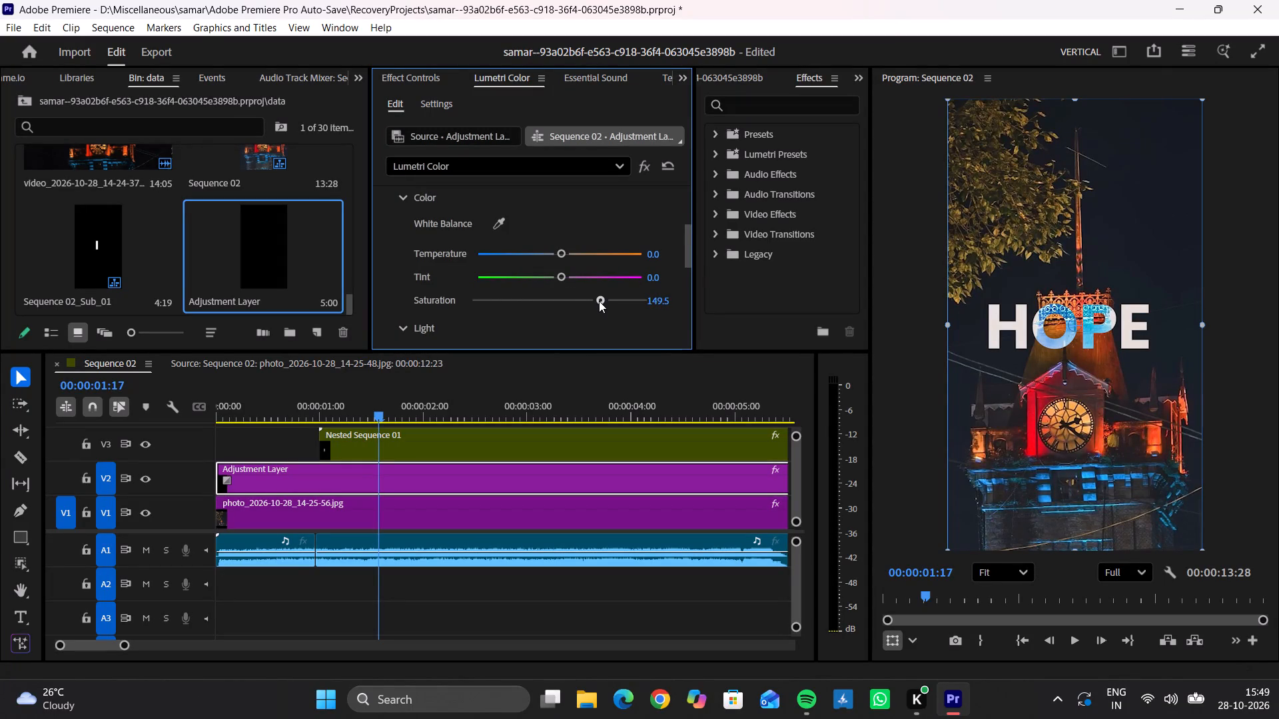
left_click_drag(599, 301, 588, 304)
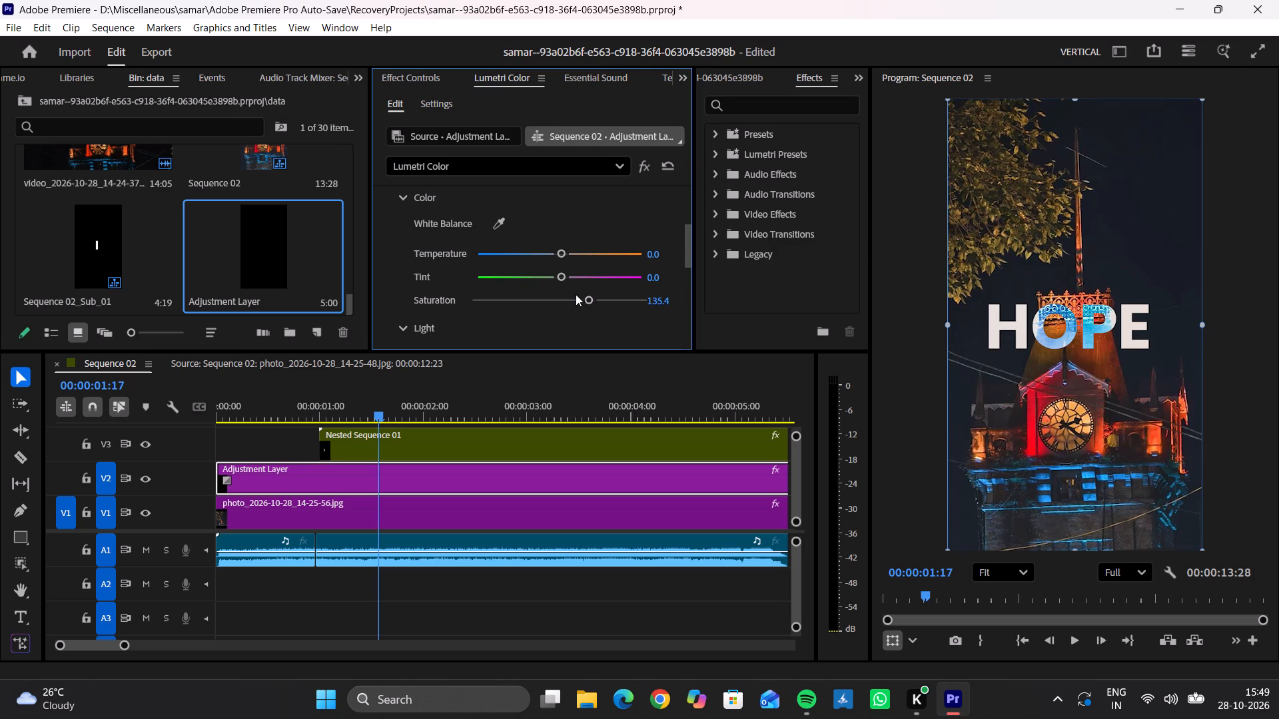
left_click_drag(586, 297, 578, 299)
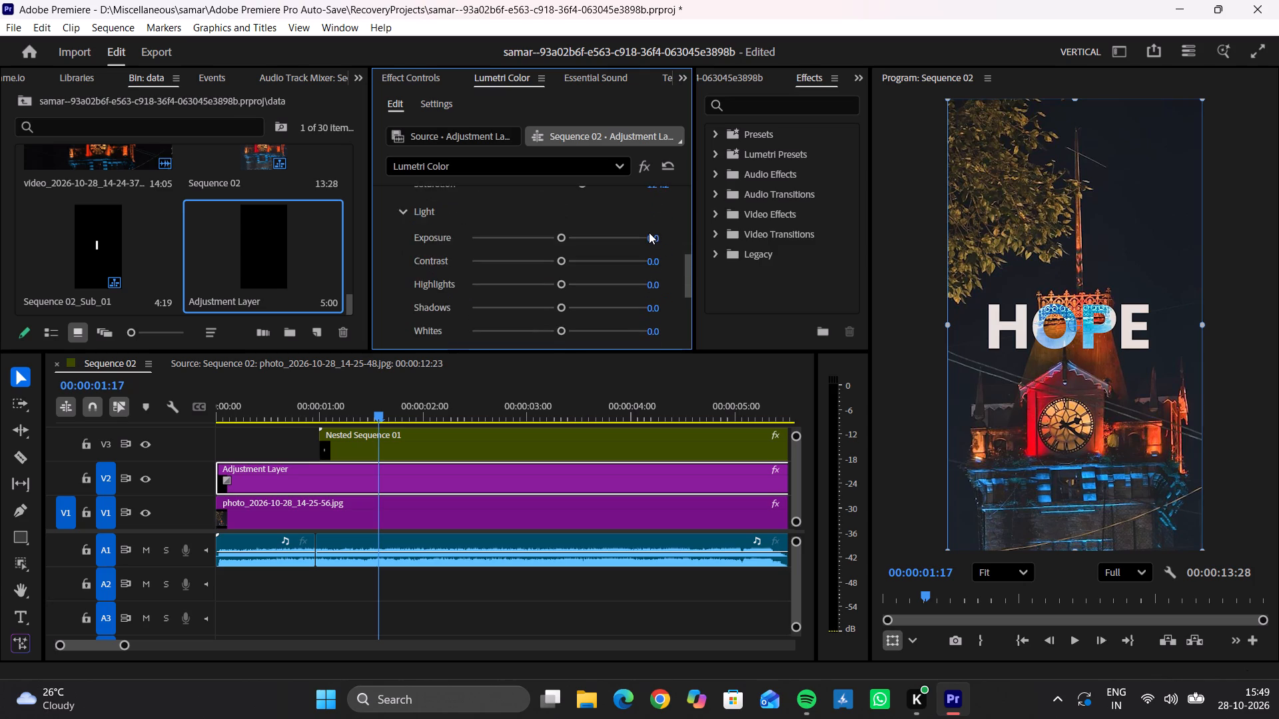
Set the adjustment layer's contrast to 75.8 and its exposure to -0.3.
left_click_drag(564, 274, 595, 274)
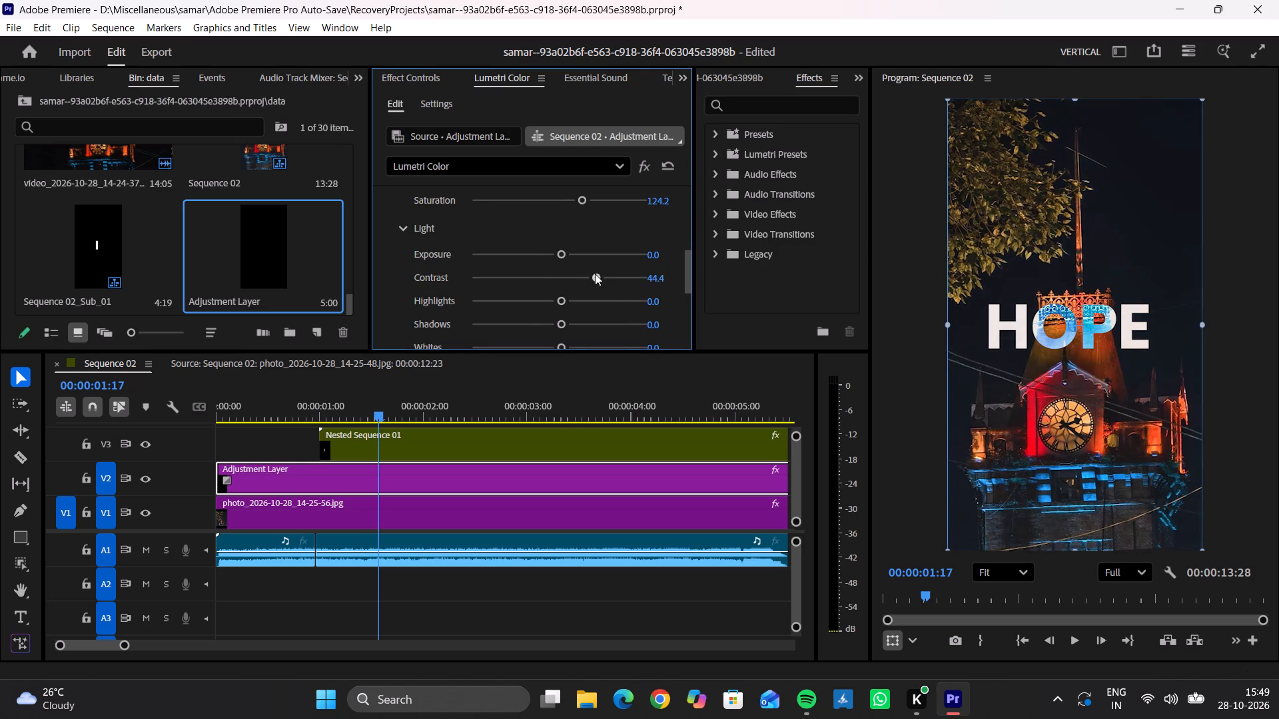
left_click_drag(595, 274, 622, 271)
left_click_drag(622, 271, 621, 271)
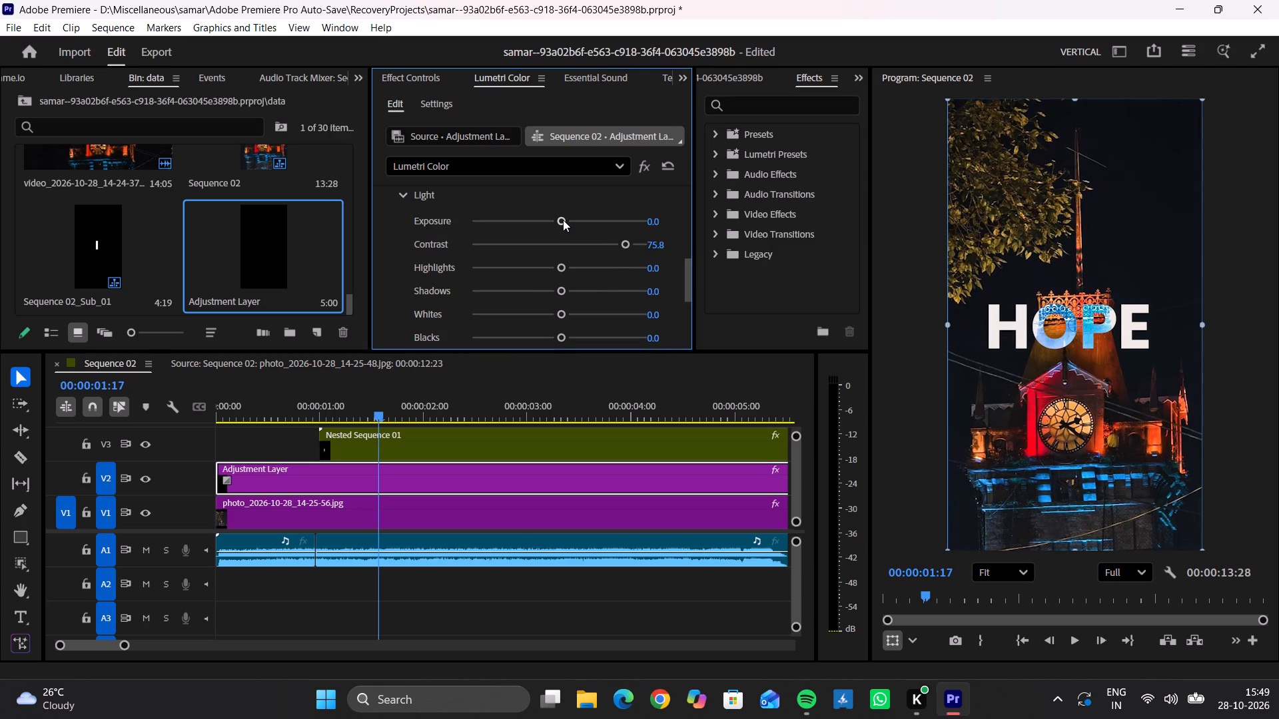
left_click_drag(563, 220, 550, 221)
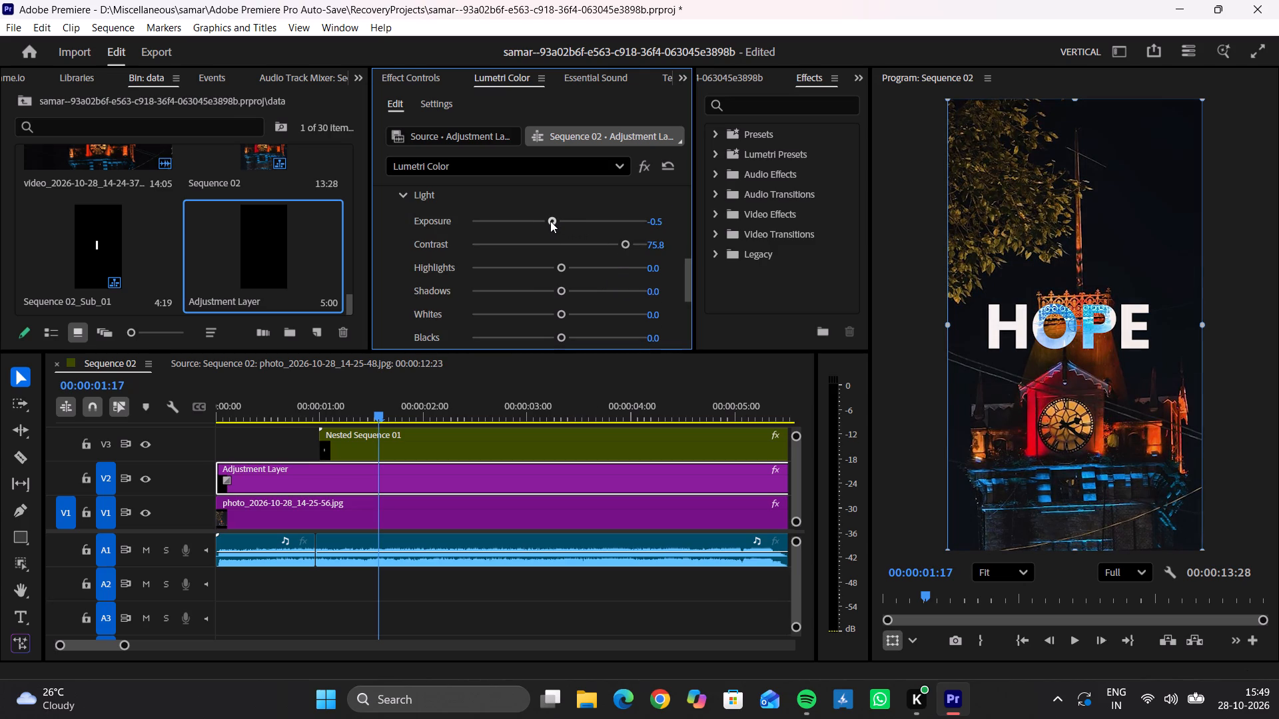
left_click_drag(550, 221, 552, 222)
left_click_drag(552, 222, 553, 222)
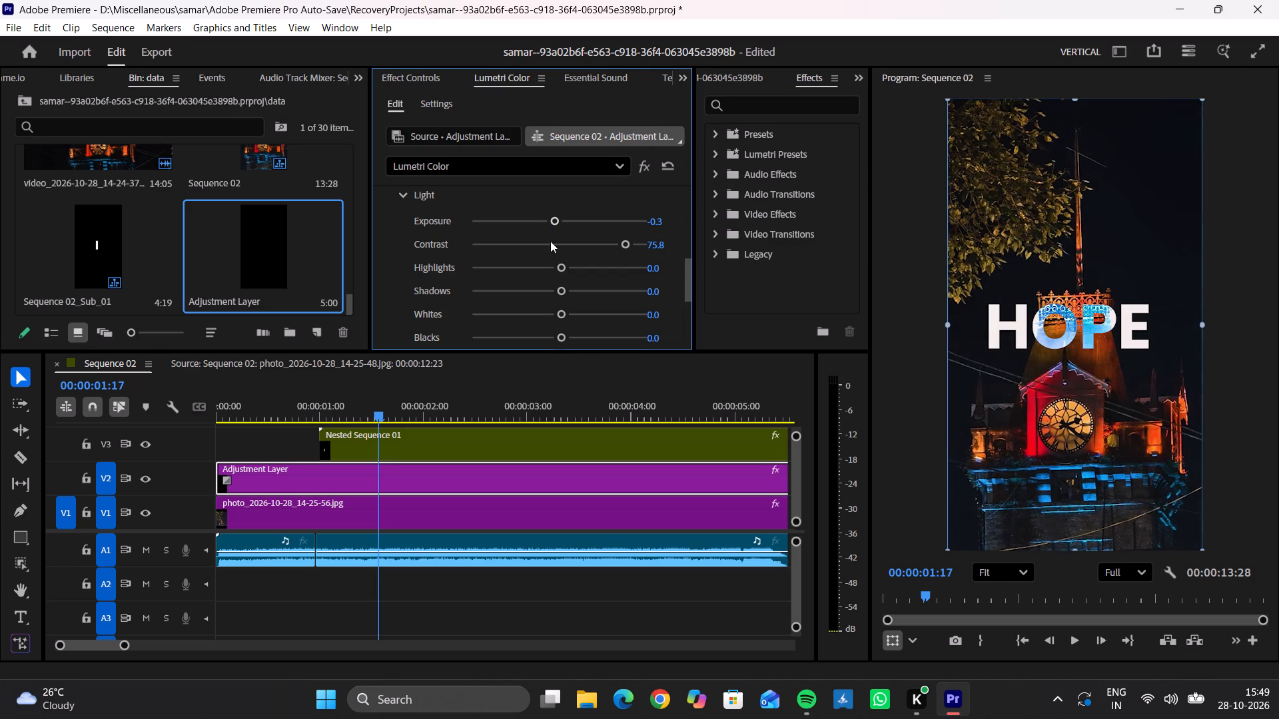
Set the adjustment layer's highlights to 17.2, shadows to -13.1 and whites to 15.2.
left_click_drag(558, 269, 546, 276)
left_click_drag(546, 276, 572, 272)
left_click_drag(572, 272, 572, 272)
left_click_drag(560, 297, 568, 297)
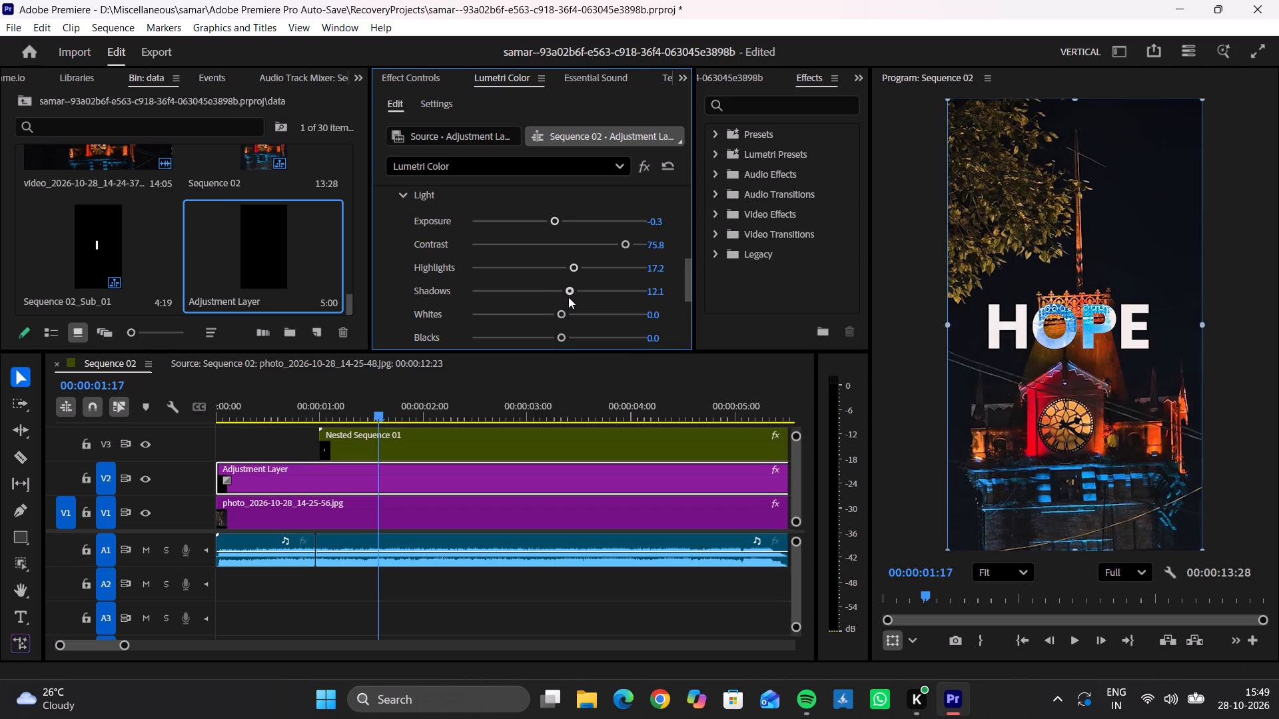
left_click_drag(568, 297, 548, 301)
left_click_drag(562, 316, 572, 316)
left_click_drag(572, 316, 570, 316)
Set the adjustment layer's blacks to -20.2 in Lumetri Color.
left_click_drag(561, 335, 544, 340)
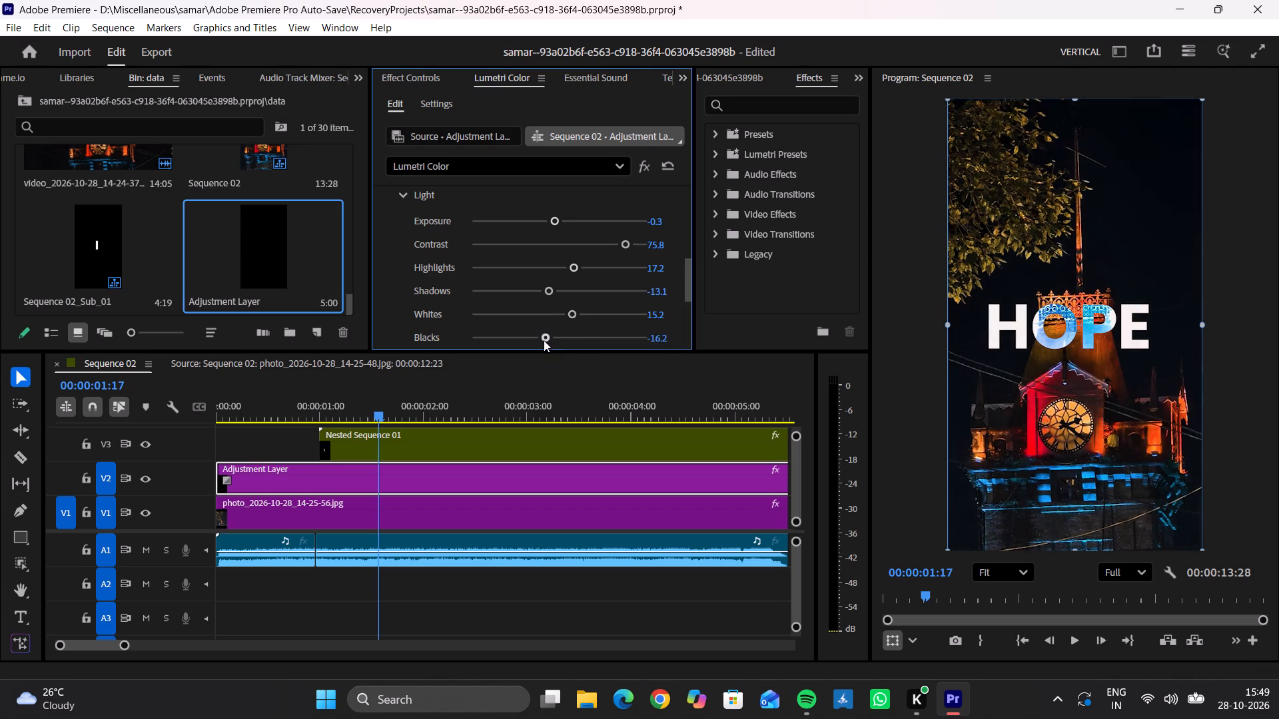
left_click_drag(544, 340, 542, 340)
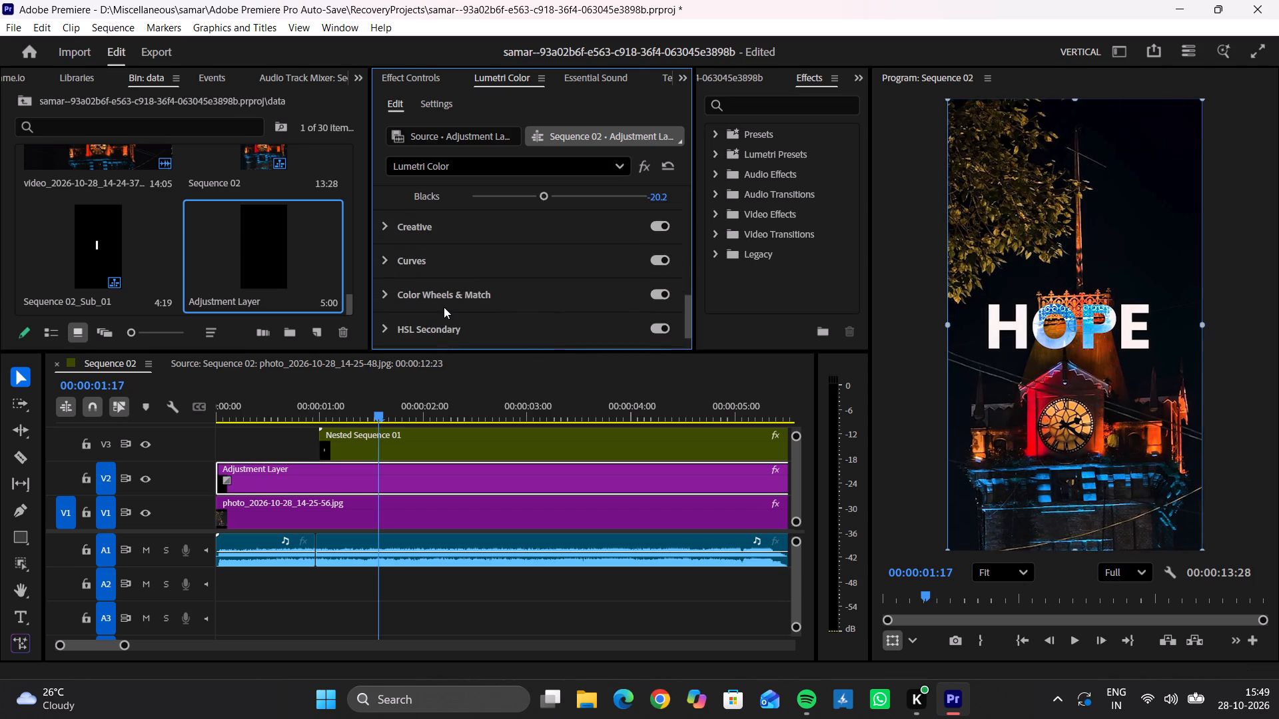
Play Sequence 02 to its end and scrub back through the photos to examine the grade on each shot.
key("space")
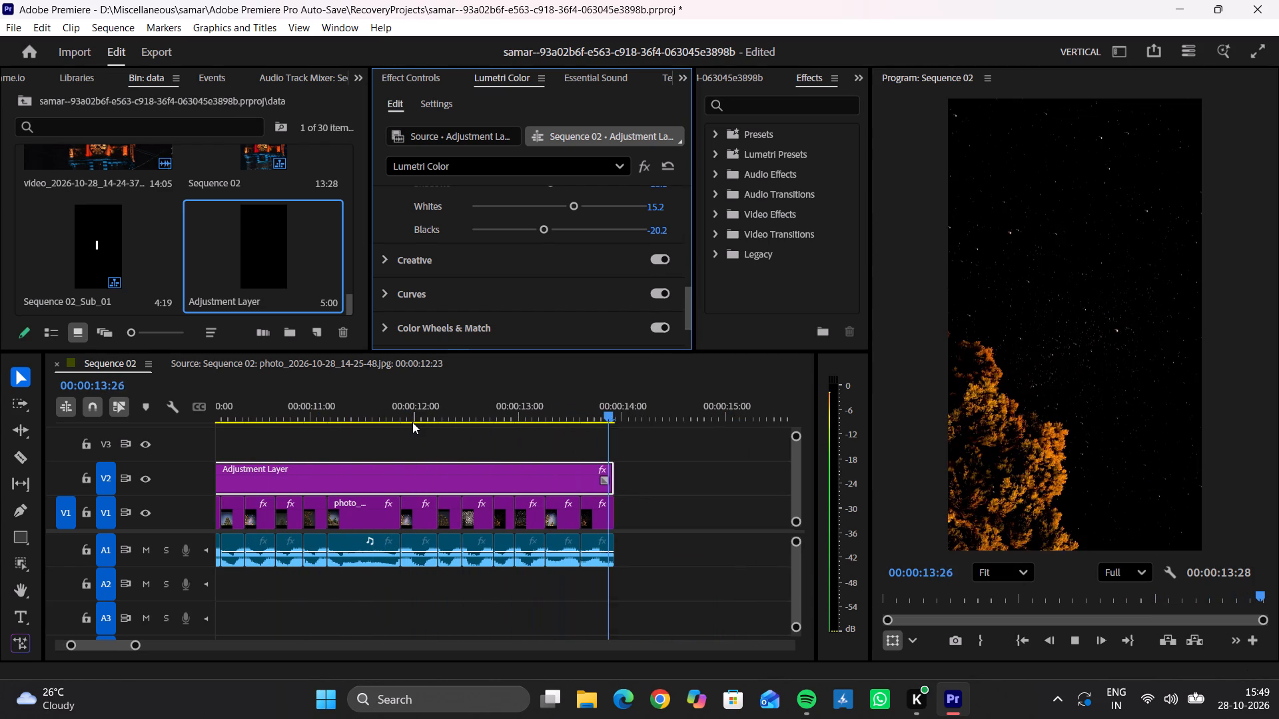
left_click_drag(480, 415, 520, 411)
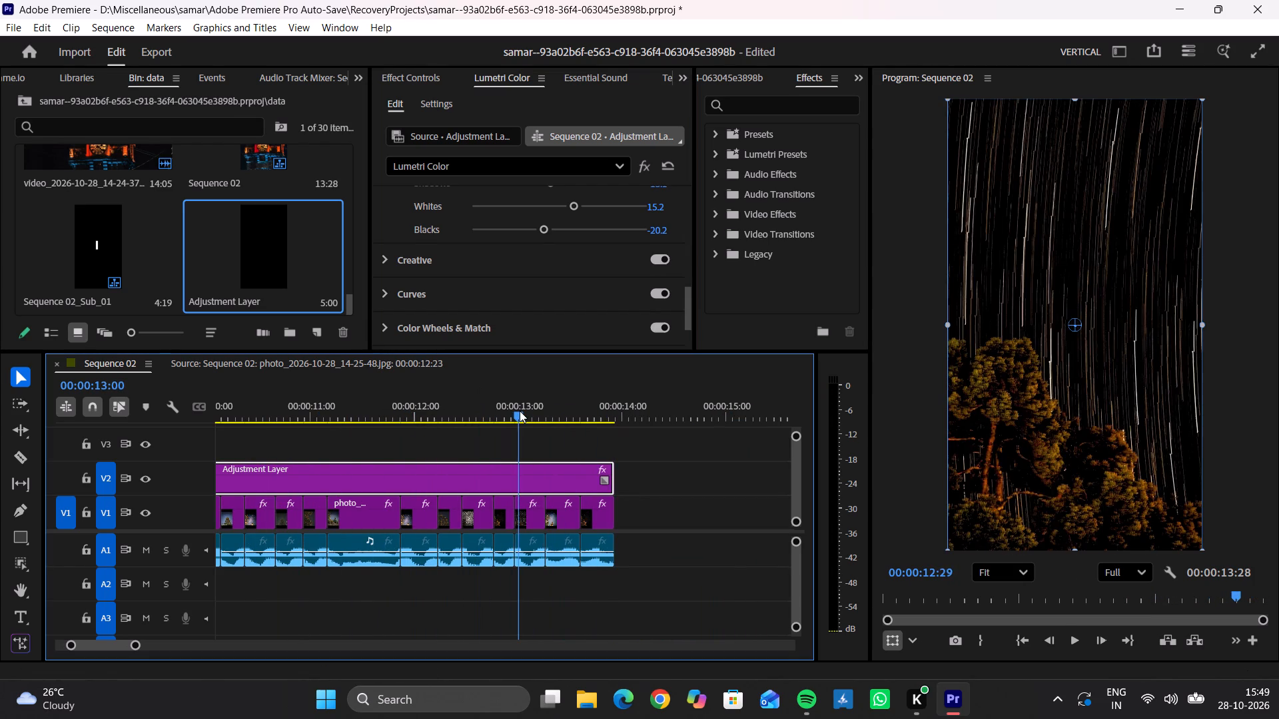
left_click_drag(520, 411, 563, 411)
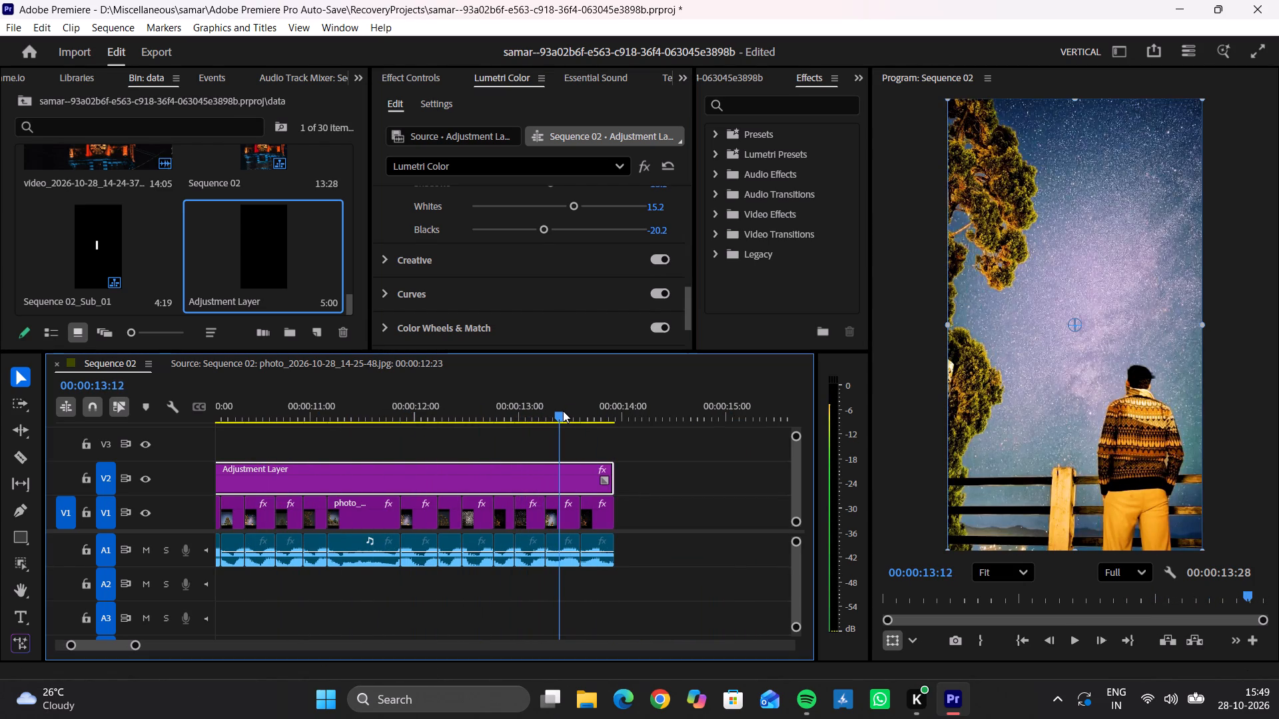
left_click_drag(563, 411, 551, 411)
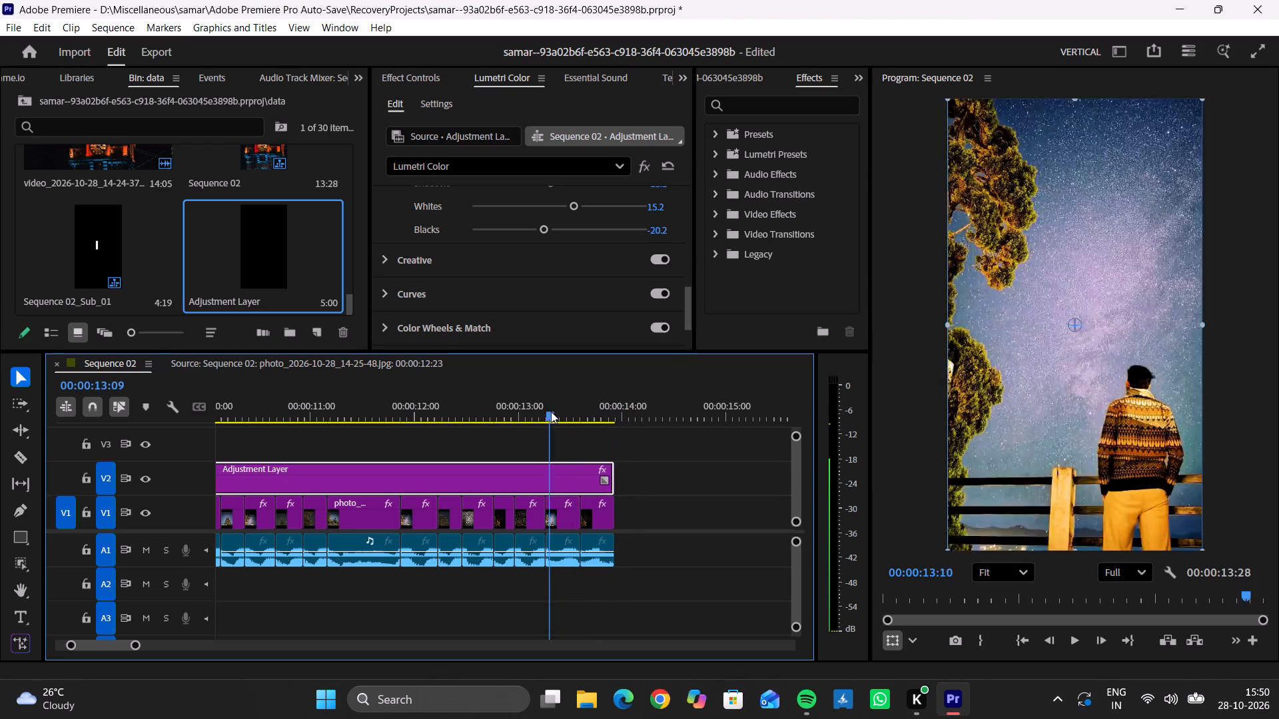
left_click_drag(551, 411, 412, 437)
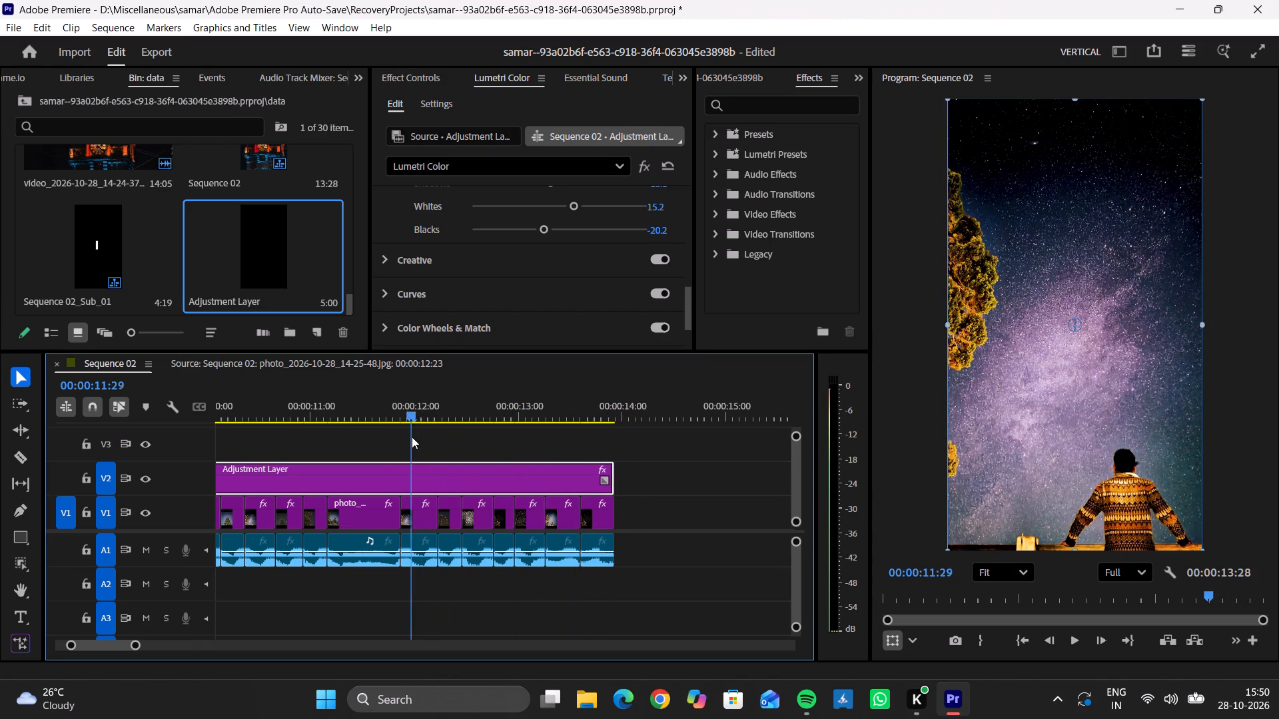
left_click_drag(412, 437, 336, 449)
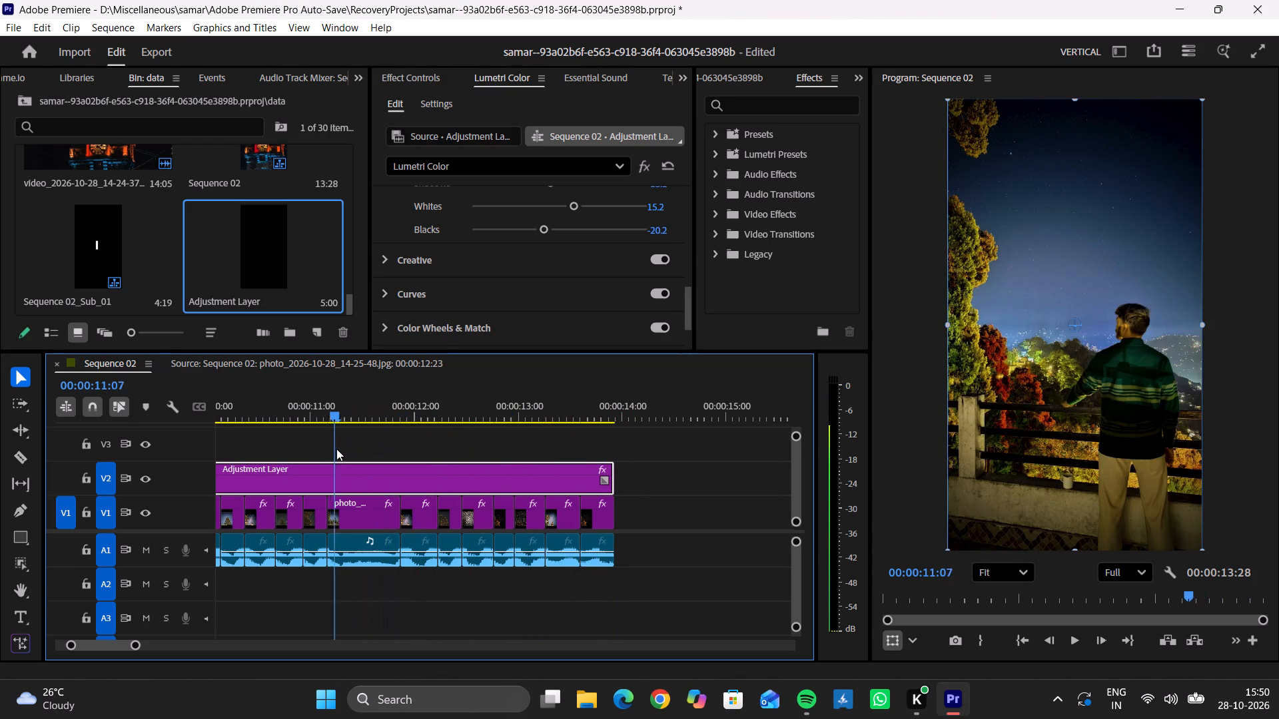
left_click_drag(336, 449, 228, 466)
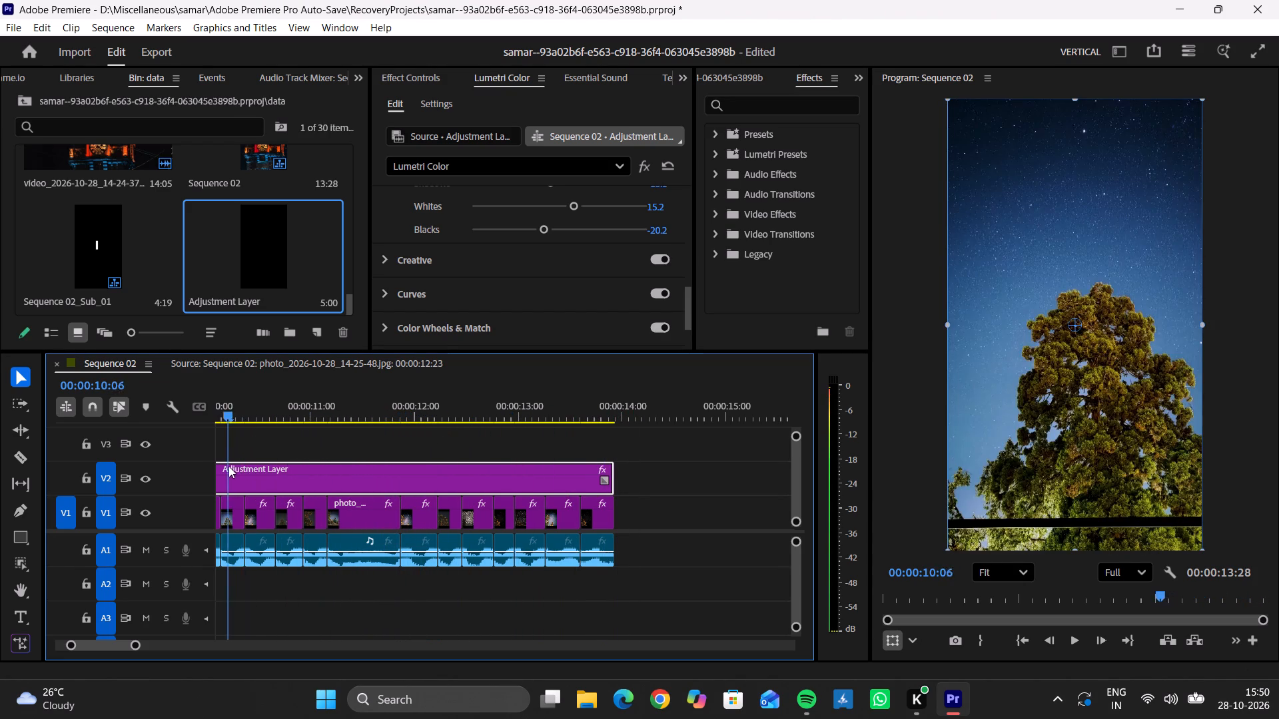
left_click_drag(228, 466, 550, 481)
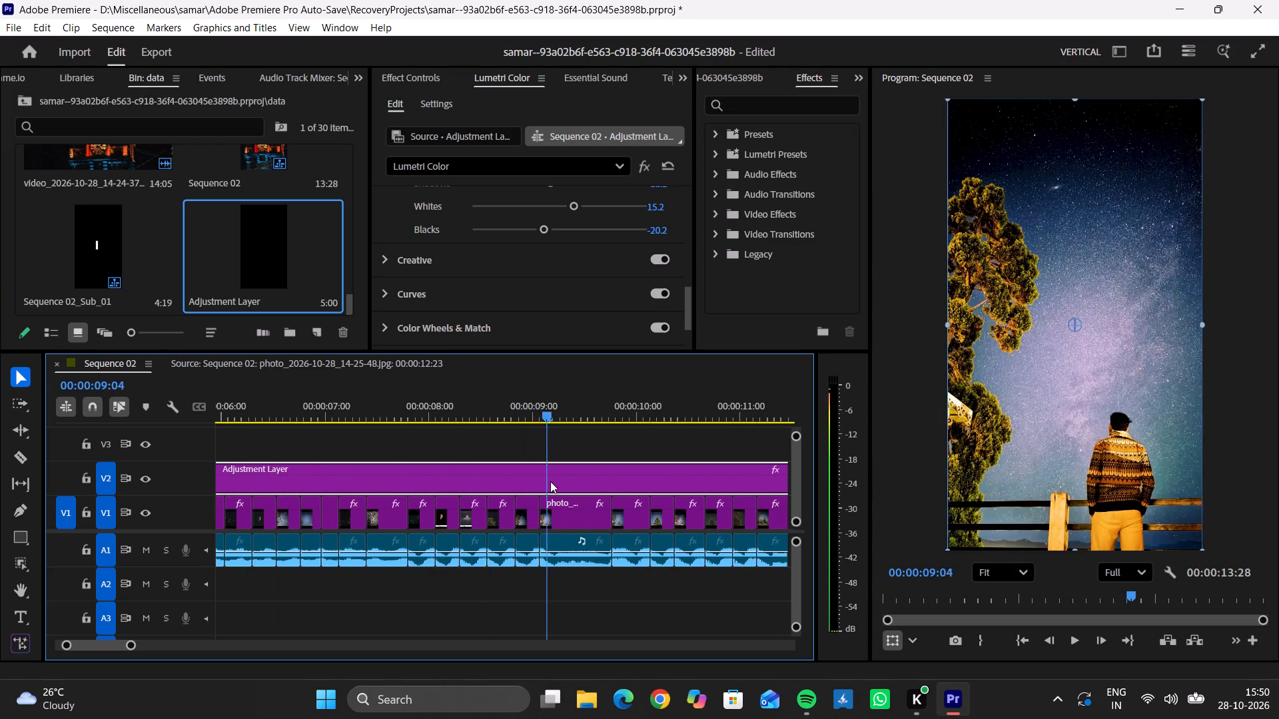
left_click_drag(550, 481, 523, 475)
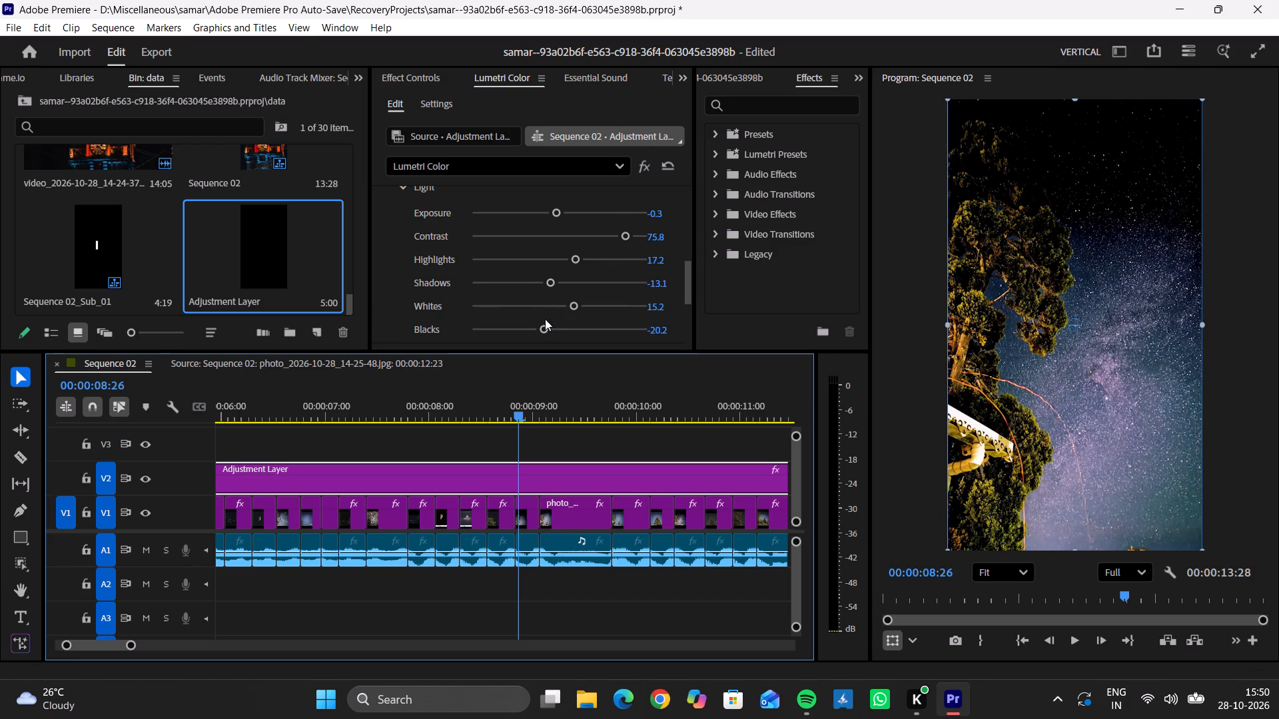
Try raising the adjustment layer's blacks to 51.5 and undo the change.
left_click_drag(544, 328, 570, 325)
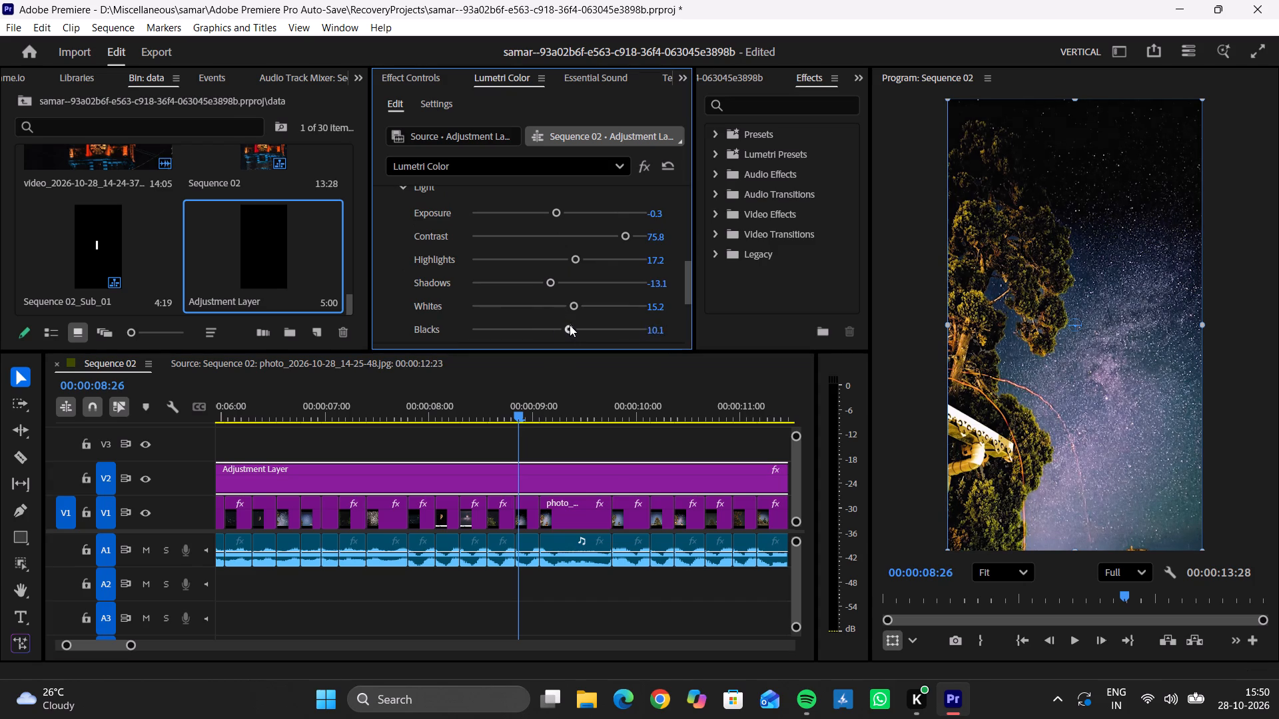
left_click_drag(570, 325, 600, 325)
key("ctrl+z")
Set the adjustment layer's whites to 51.5.
left_click_drag(572, 306, 554, 306)
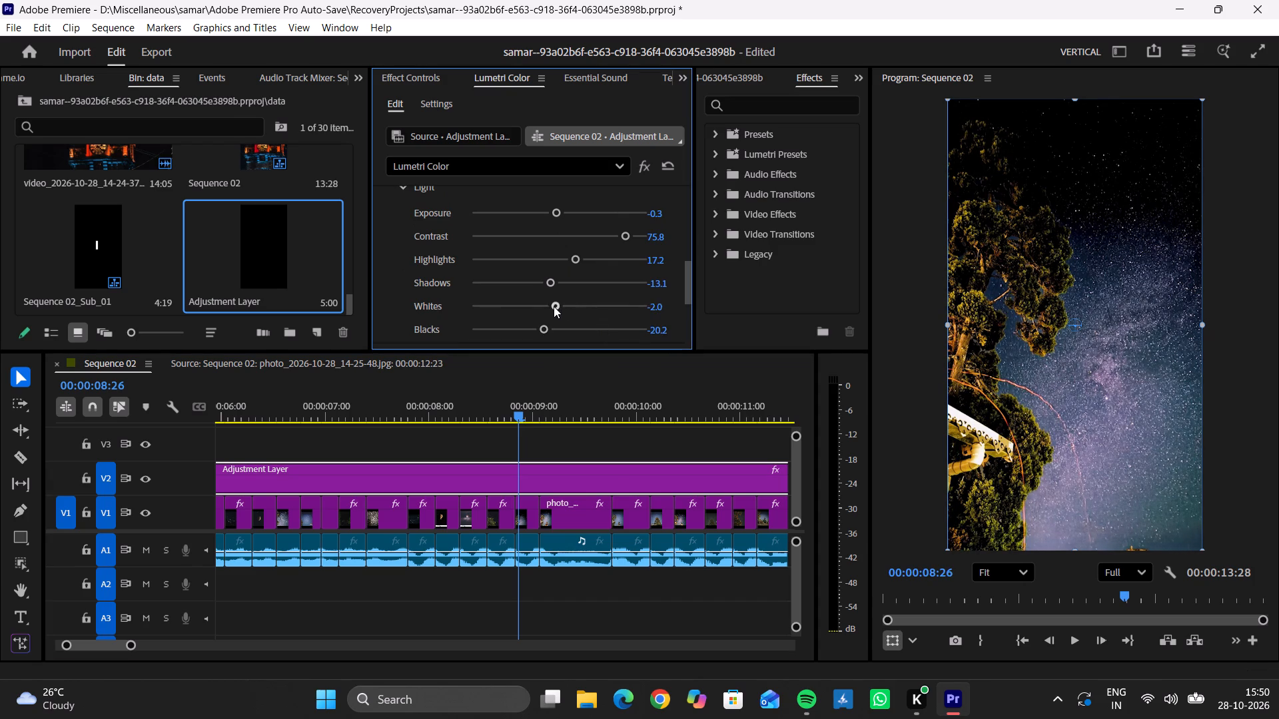
left_click_drag(554, 306, 590, 309)
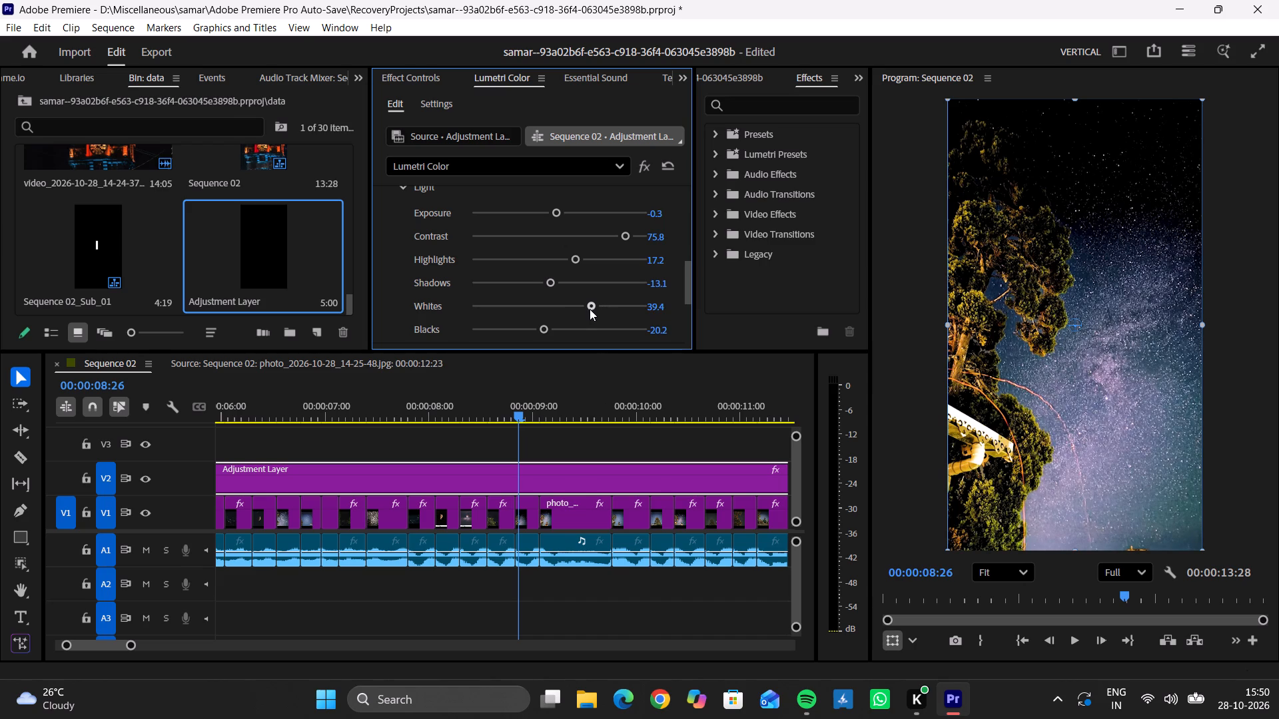
left_click_drag(590, 309, 601, 305)
left_click_drag(601, 305, 601, 304)
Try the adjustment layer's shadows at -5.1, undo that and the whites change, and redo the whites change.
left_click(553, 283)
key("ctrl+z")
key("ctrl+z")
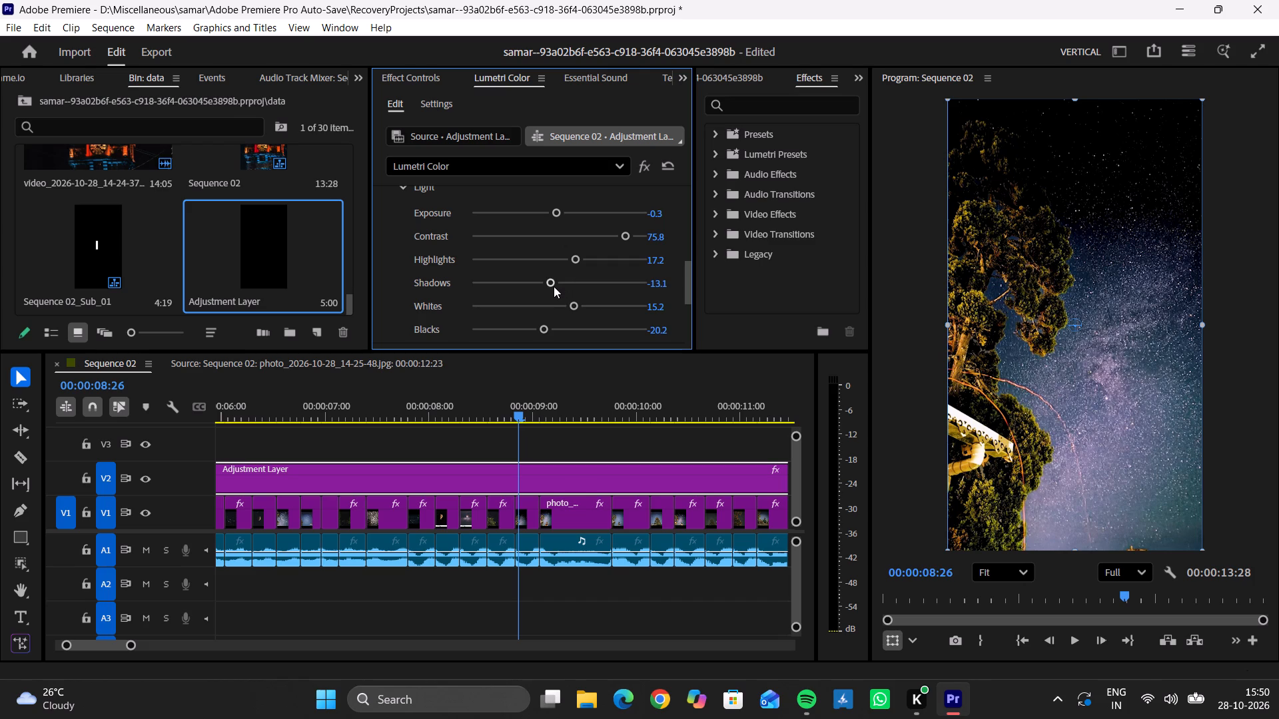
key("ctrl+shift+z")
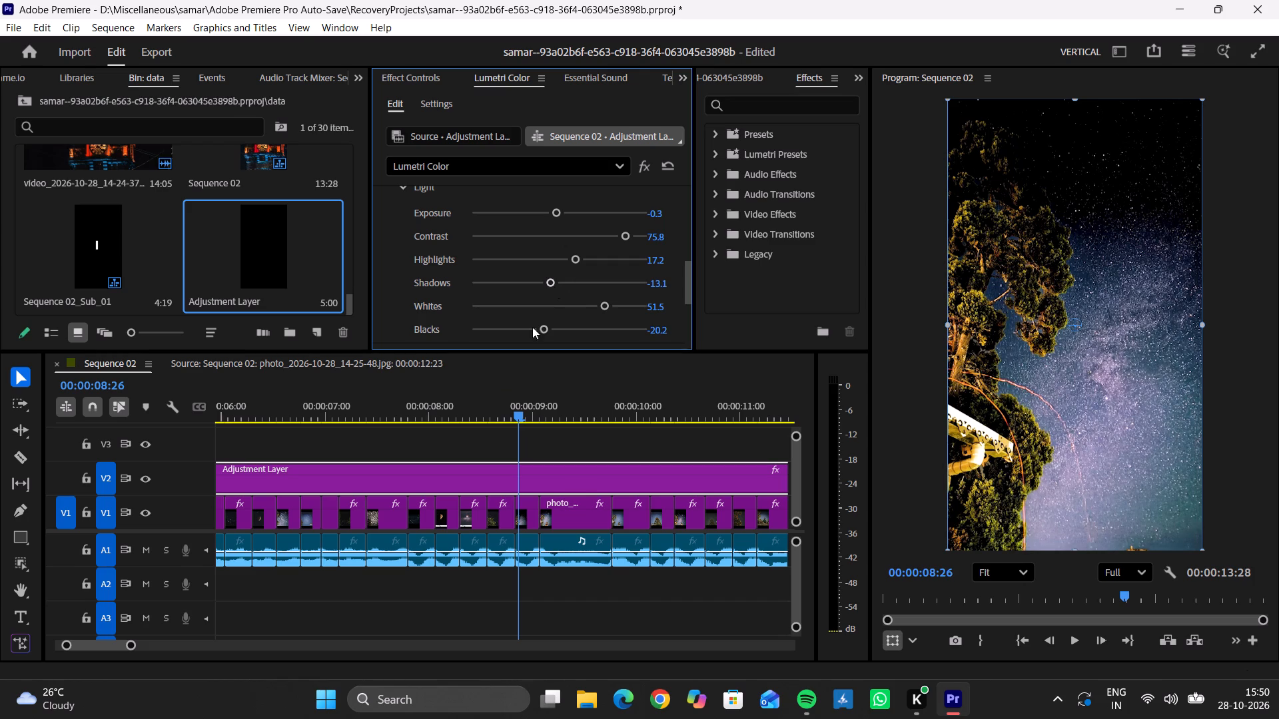
Review the graded sequence by playing it from the beginning to the end, and save the project.
left_click_drag(486, 404, 356, 422)
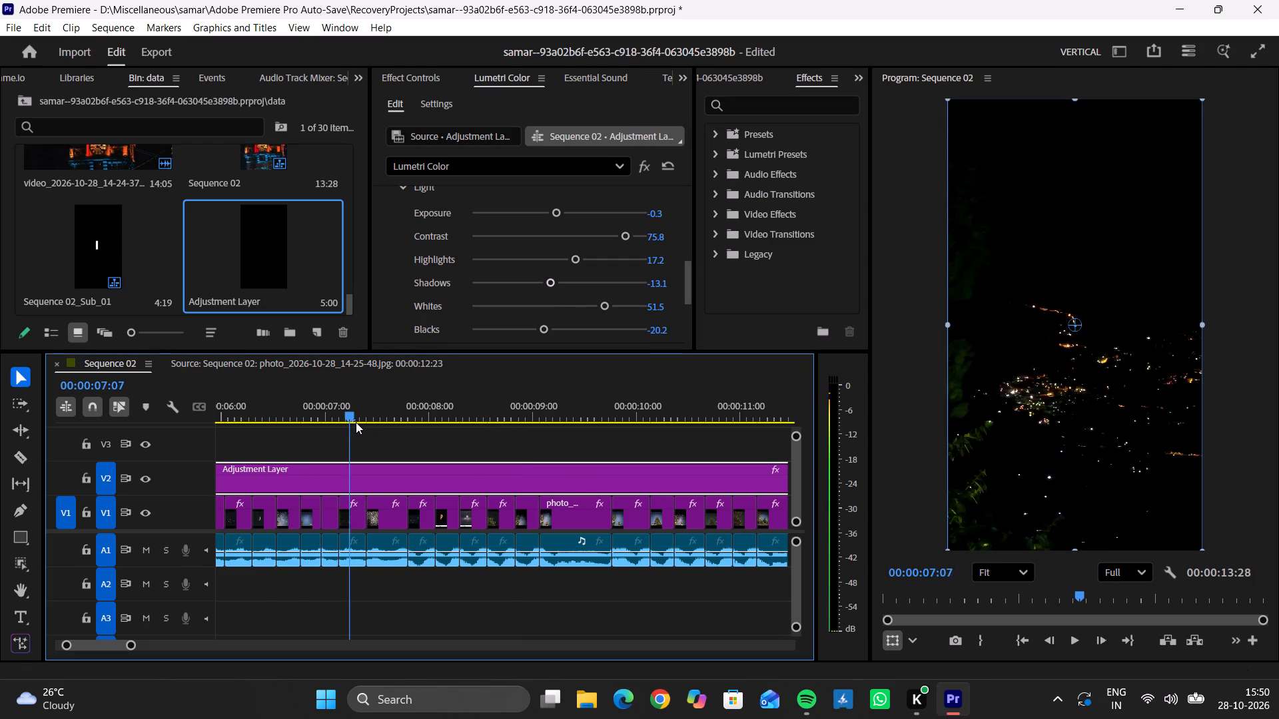
left_click_drag(356, 422, 359, 425)
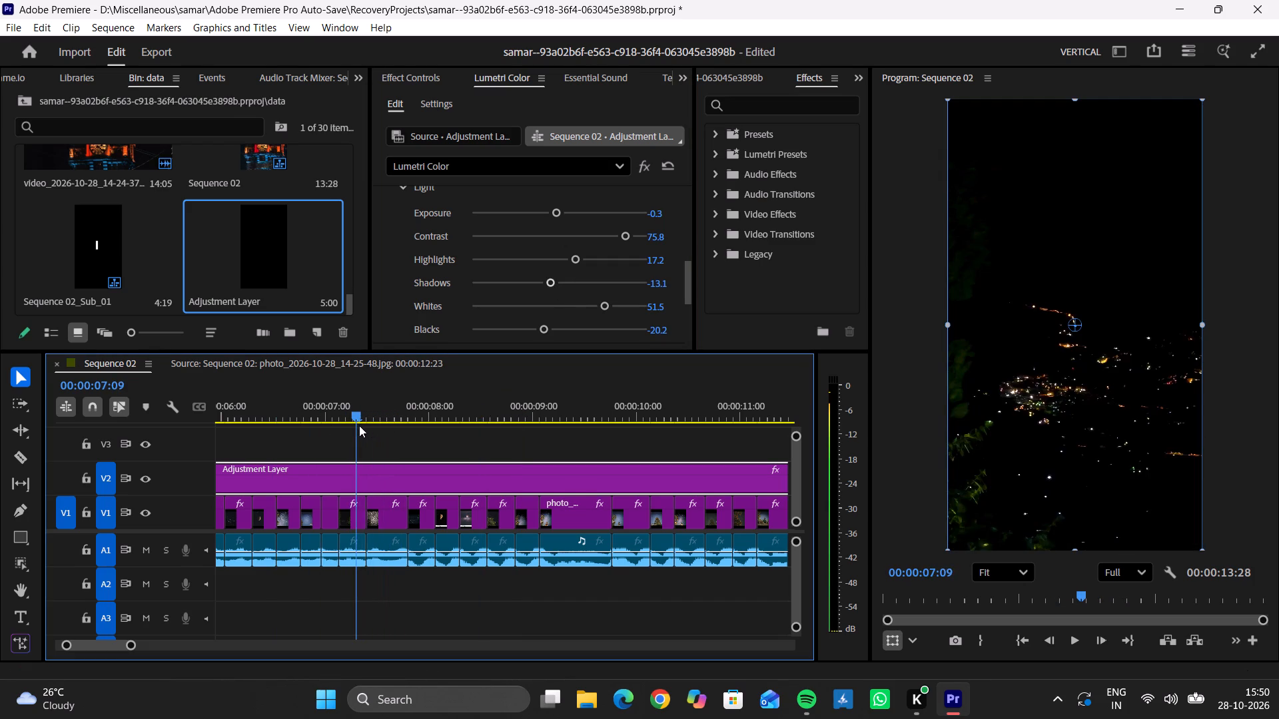
left_click_drag(359, 425, 57, 449)
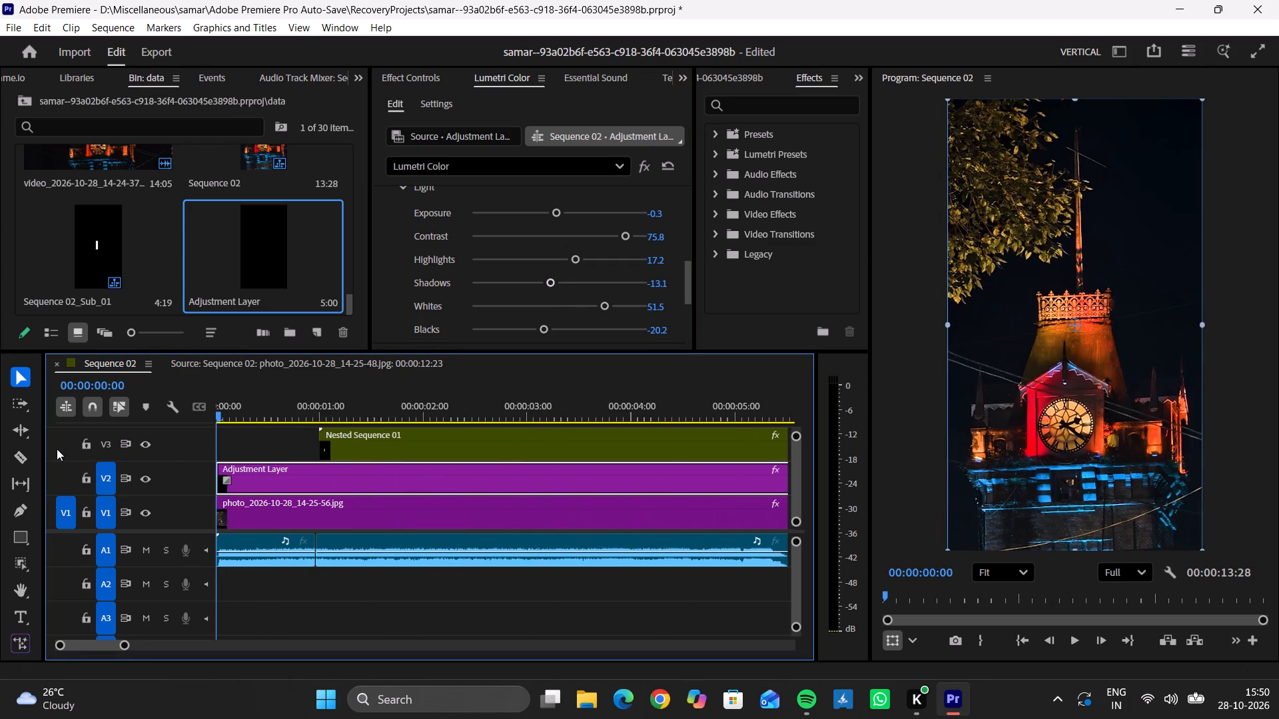
key("space")
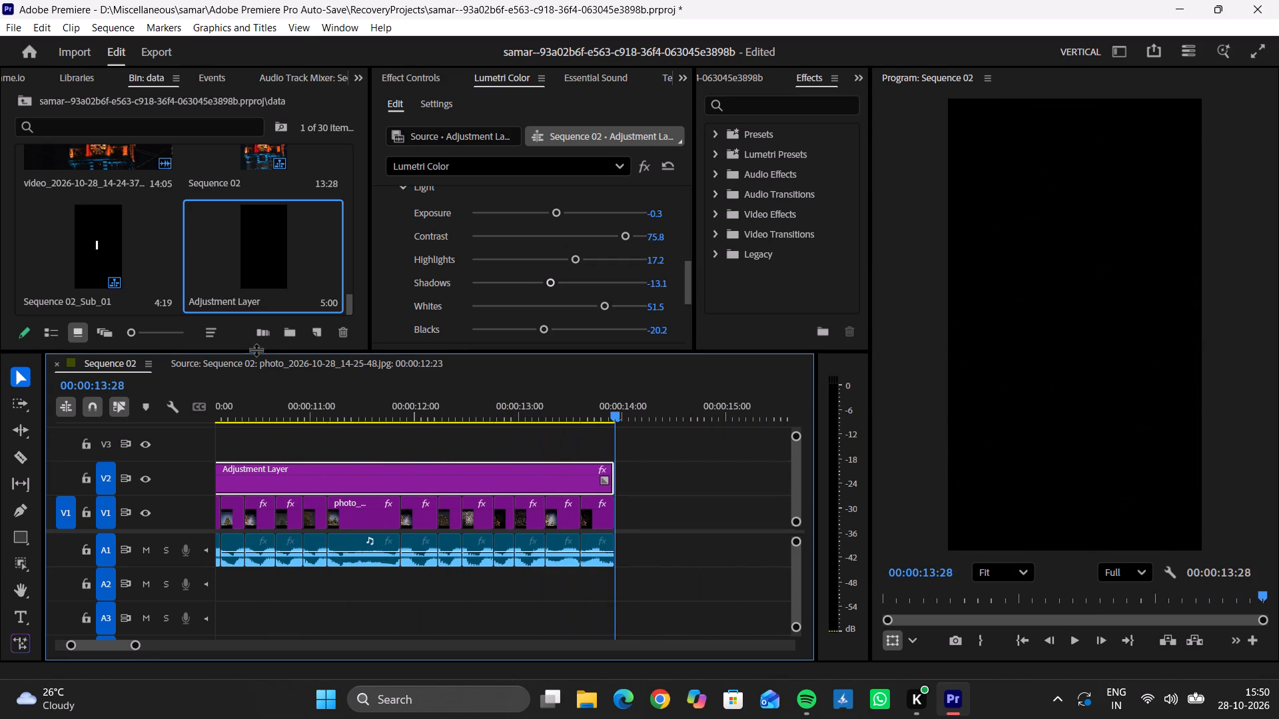
key("ctrl+s")
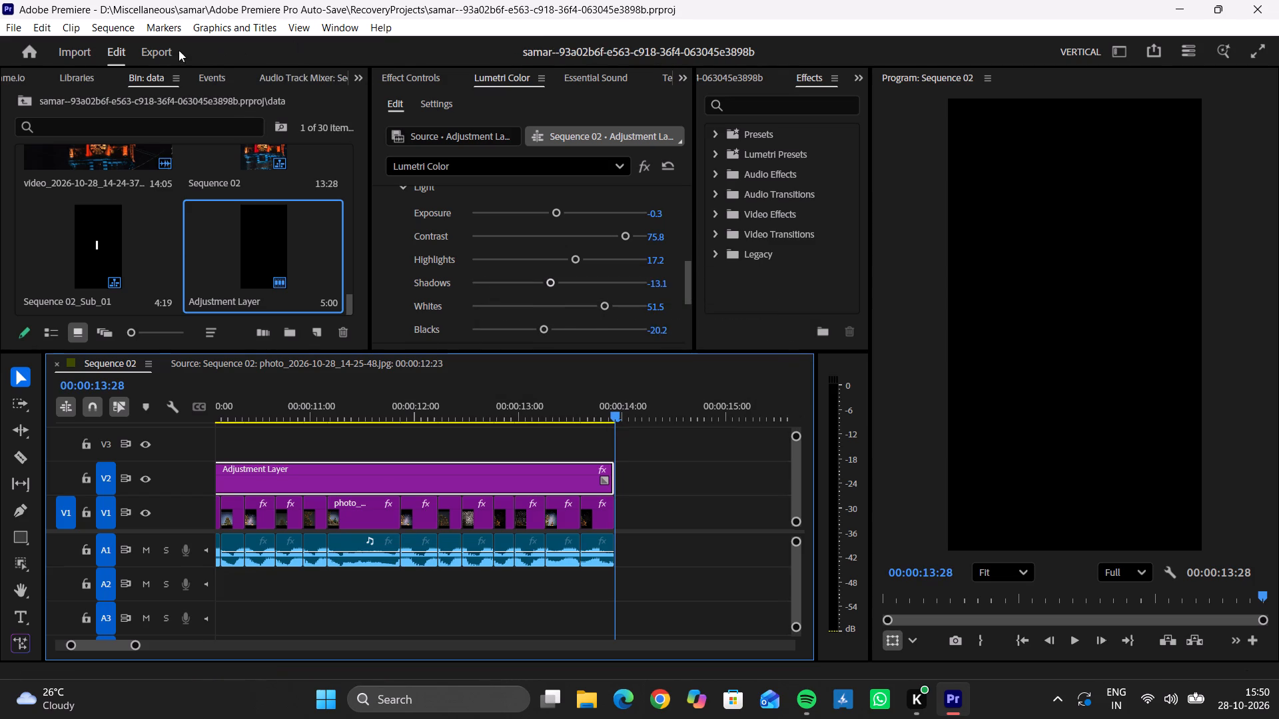
Open the export settings for Sequence 02 and match the video settings to the source.
left_click(158, 49)
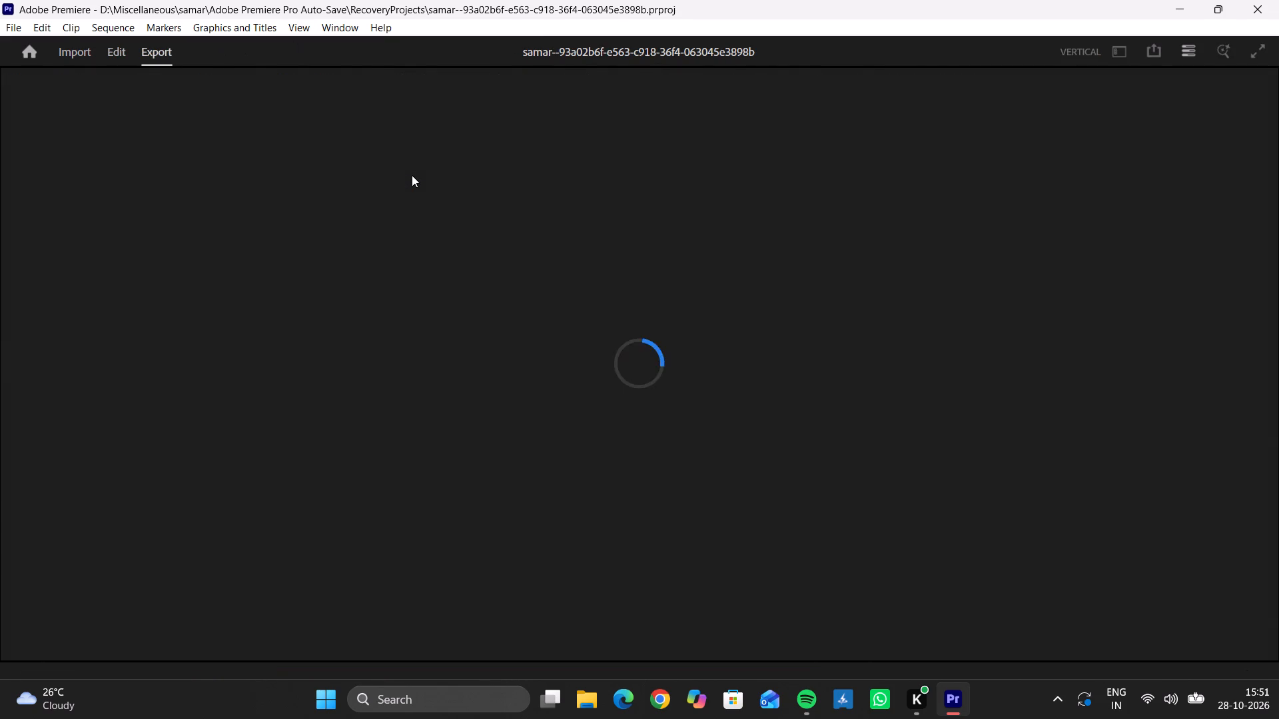
double_click(487, 138)
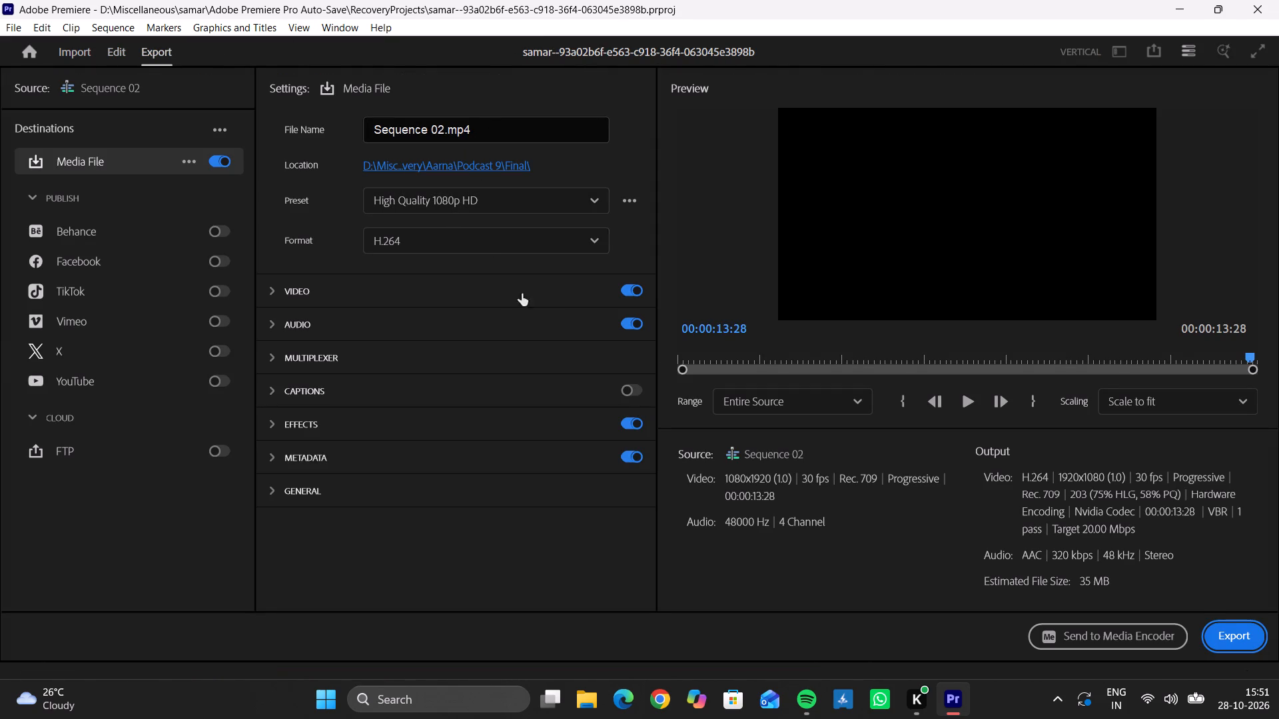
left_click(482, 297)
left_click(574, 359)
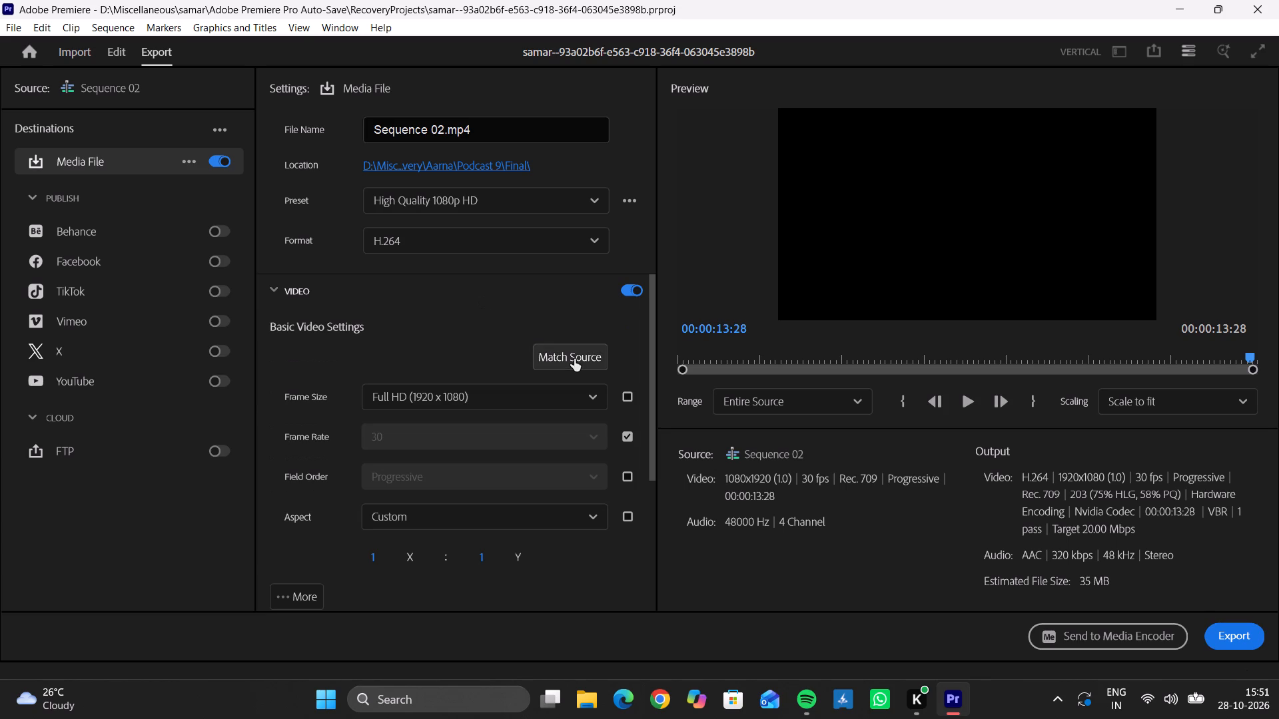
Name the export file samar vid and set its save location to D:\Miscellaneous\samar.
double_click(498, 133)
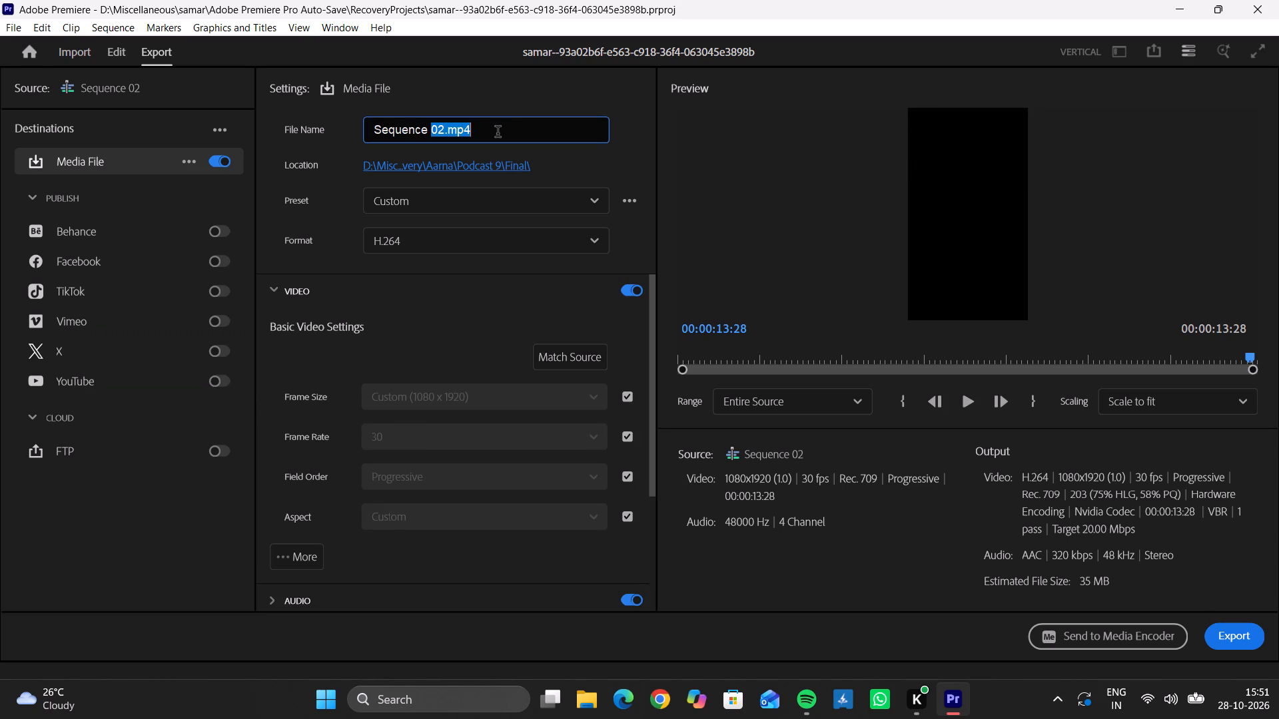
triple_click(498, 133)
type("samar vid")
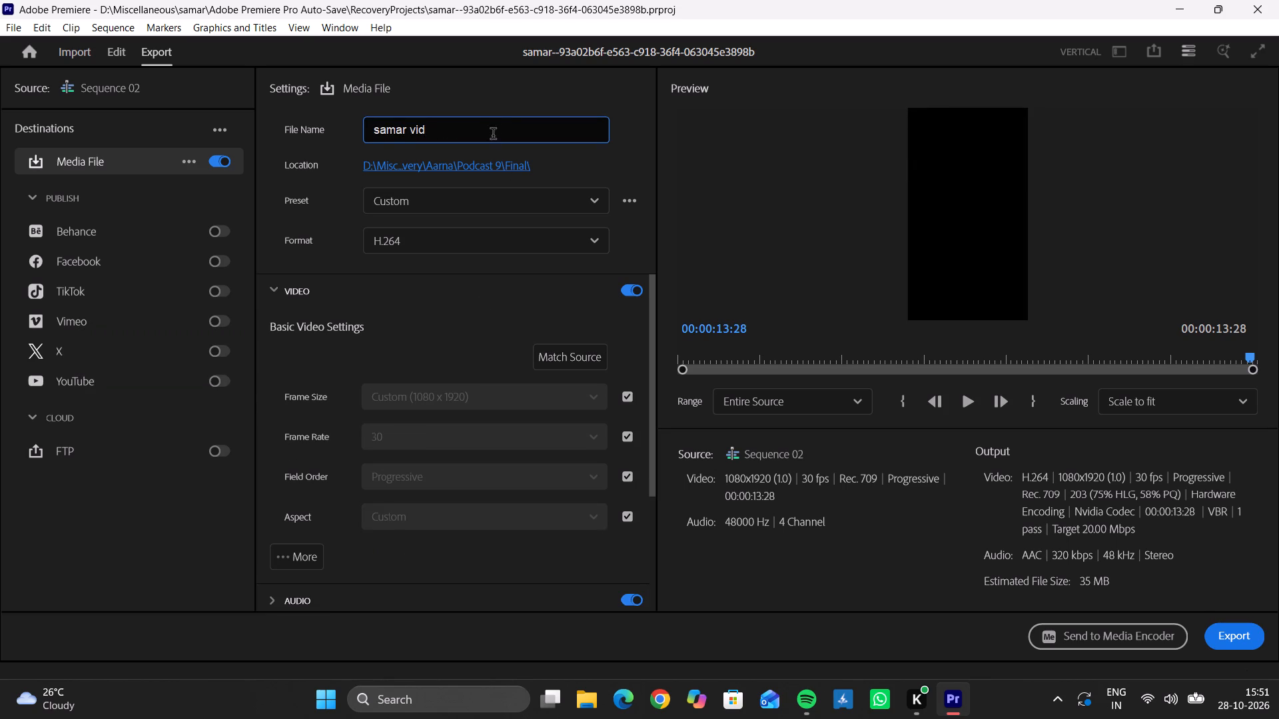
left_click(498, 169)
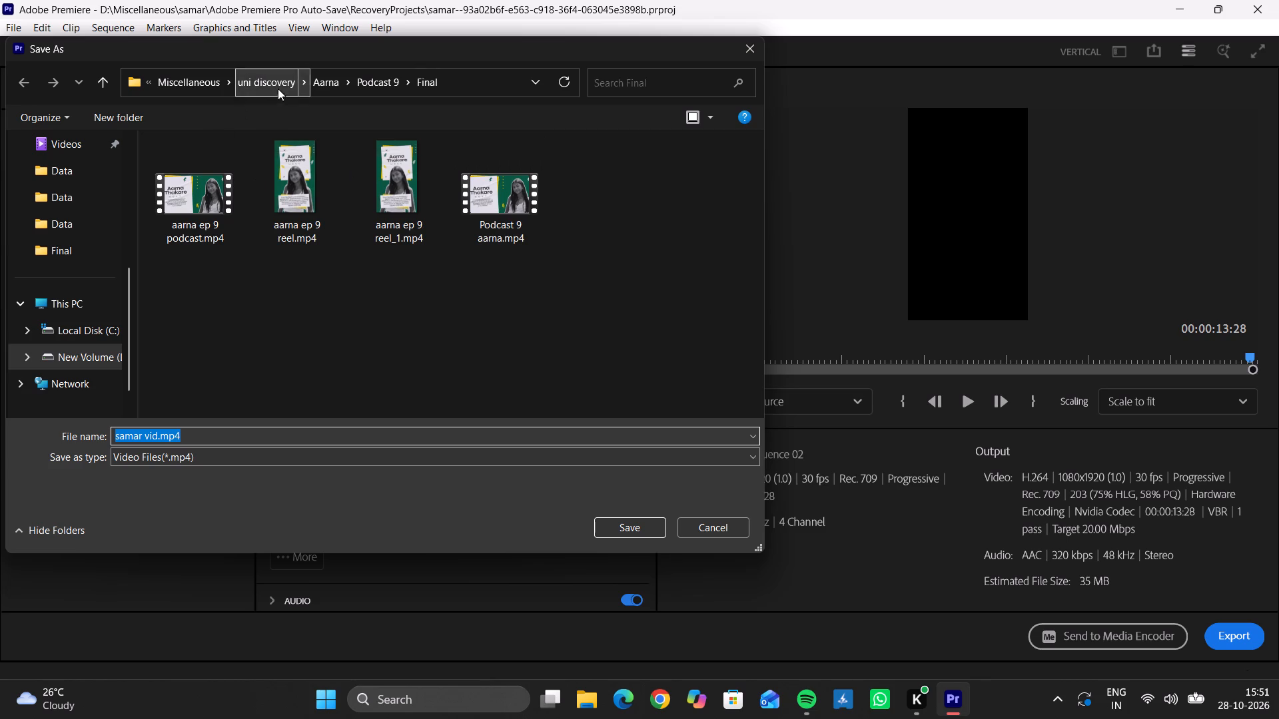
left_click(188, 78)
double_click(213, 191)
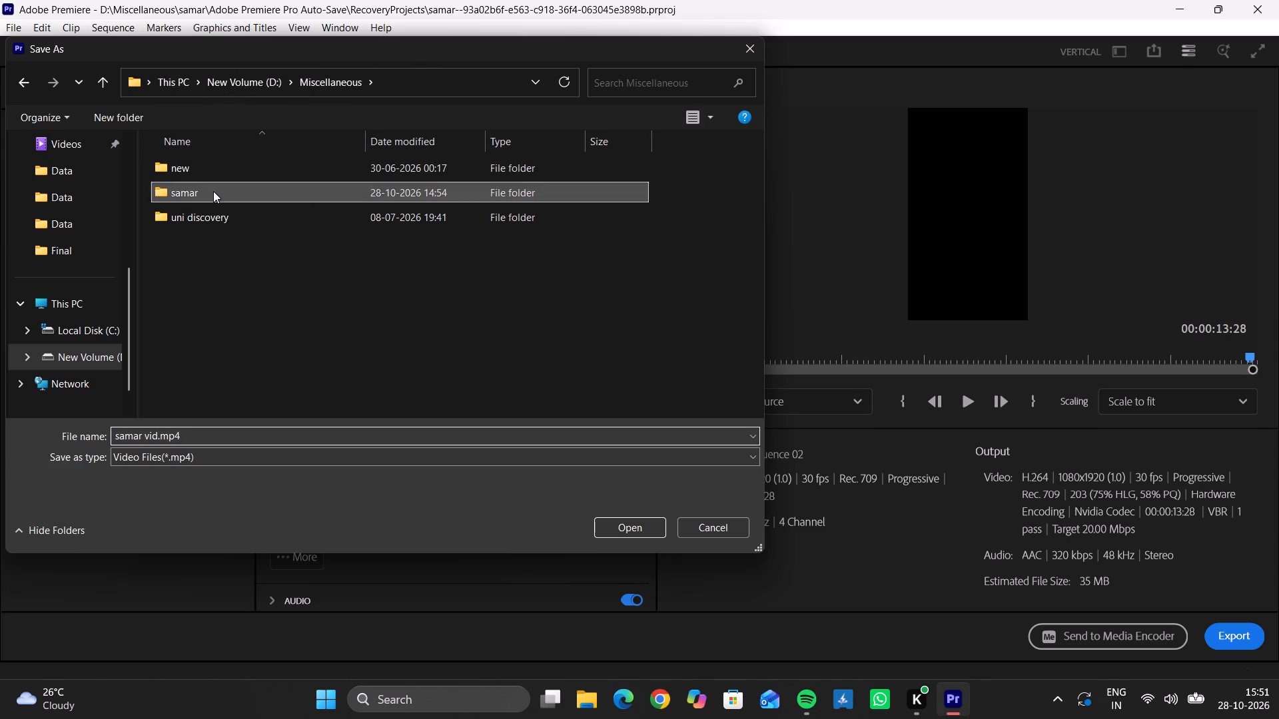
left_click(643, 521)
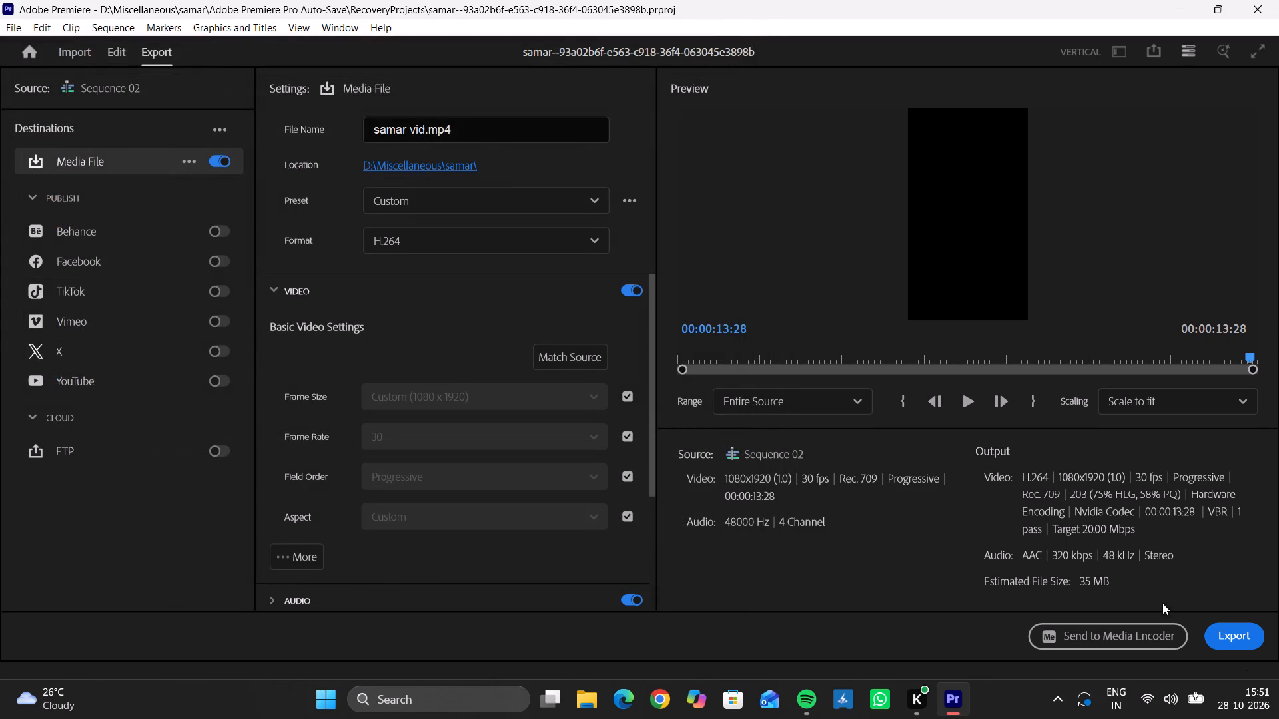
Export the sequence as an H.264 media file with the current settings.
left_click(1237, 642)
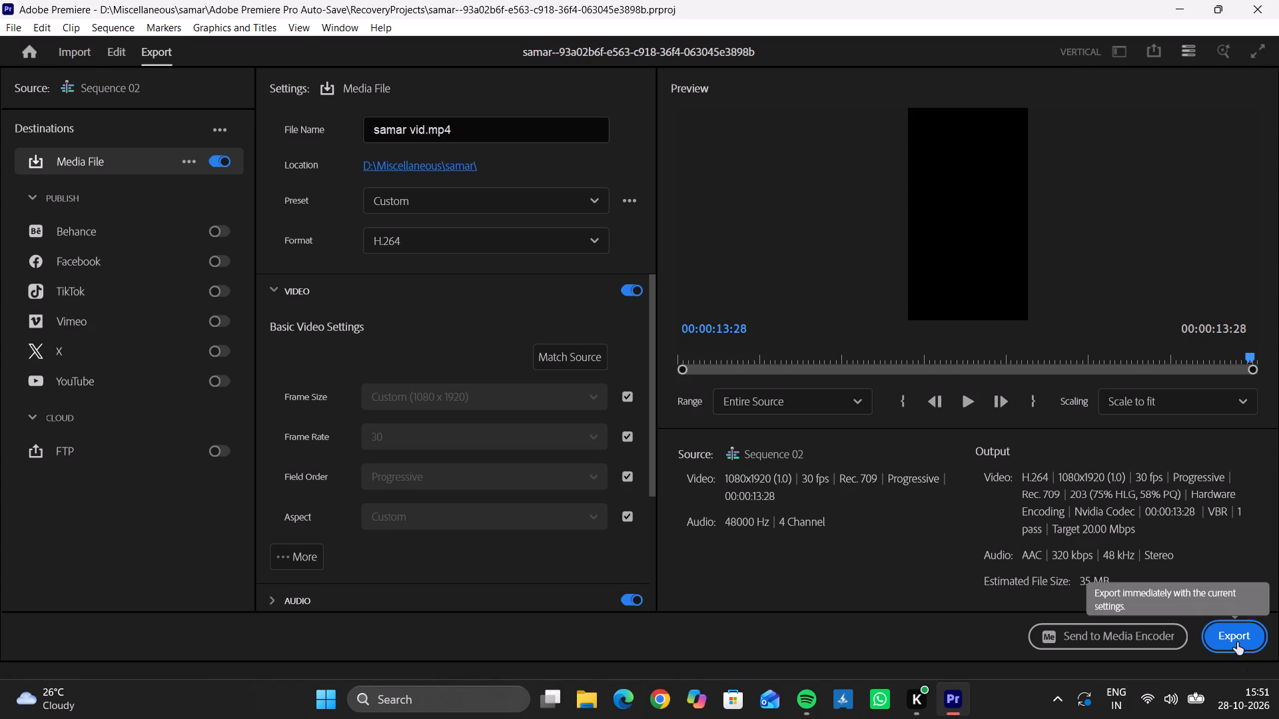